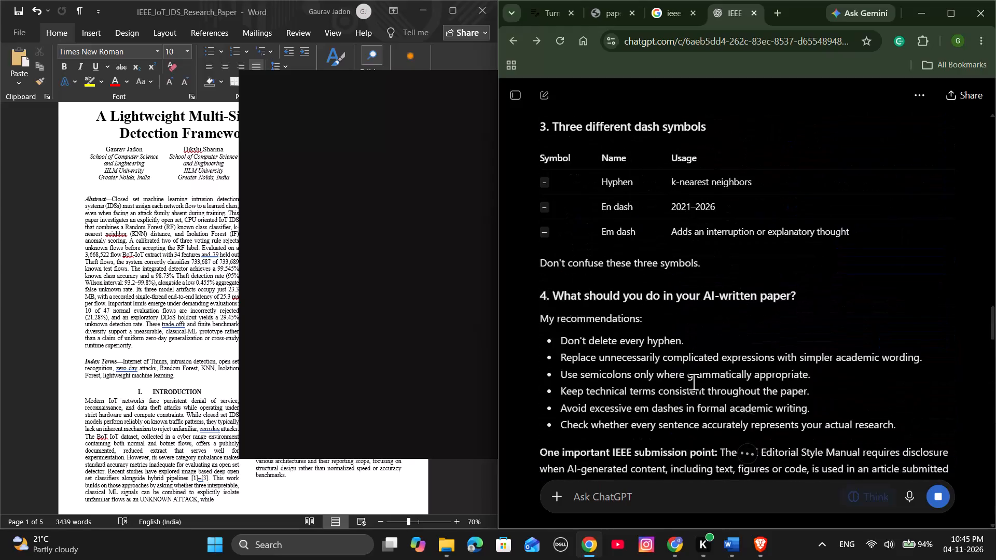
Examine ChatGPT's earlier IEEE format guide, covering the font size table and the Level 1 and Level 2 heading rules.
scroll(694, 382, up, 8)
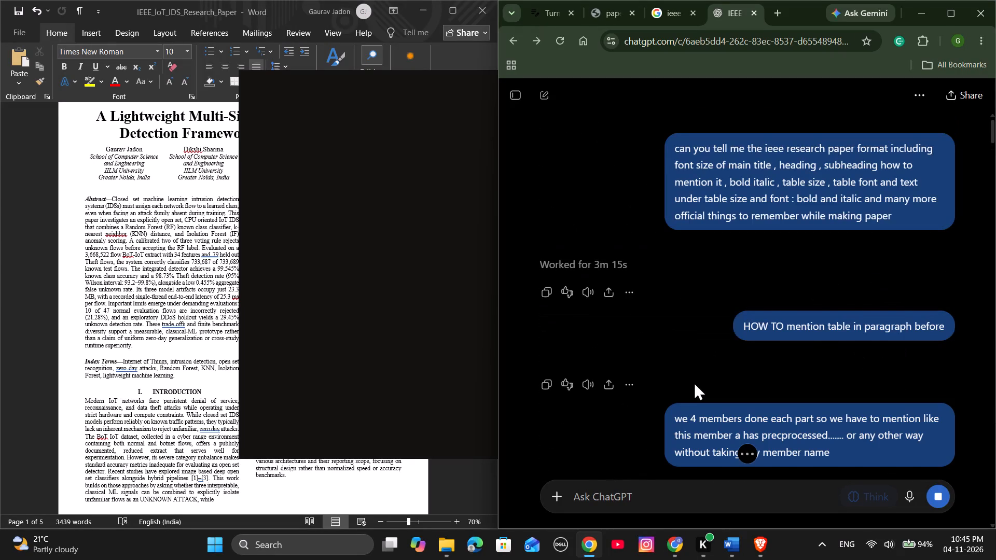
scroll(694, 382, up, 5)
scroll(694, 382, down, 7)
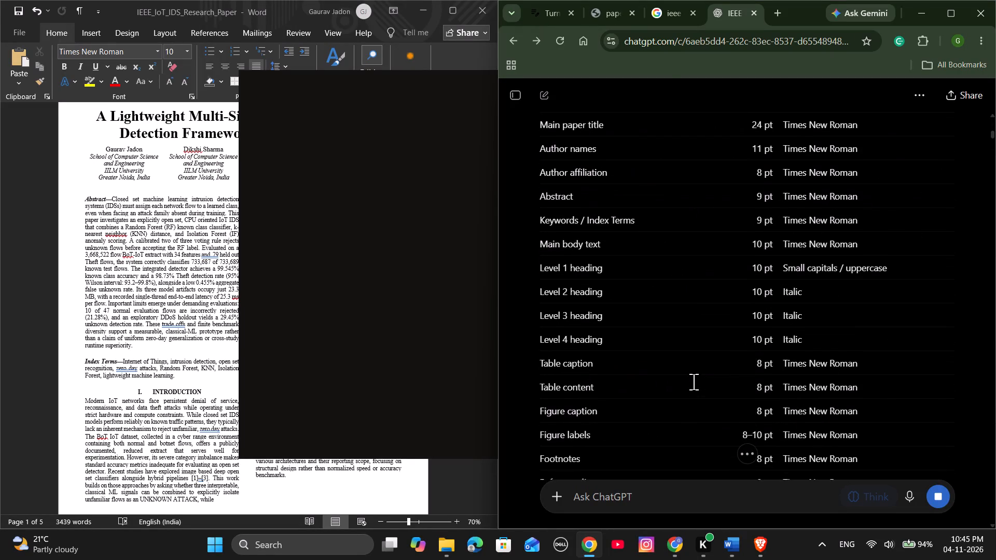
scroll(694, 382, down, 3)
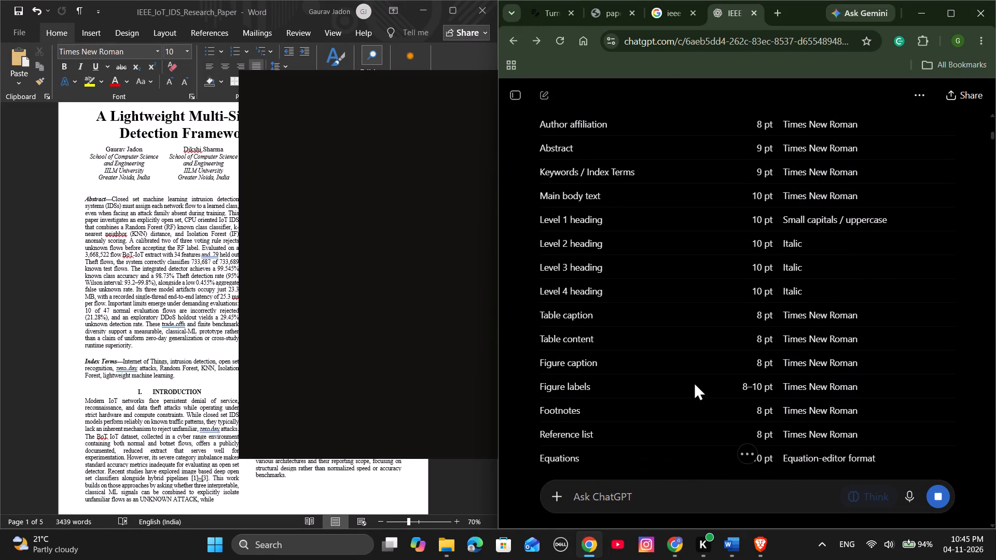
scroll(694, 382, down, 3)
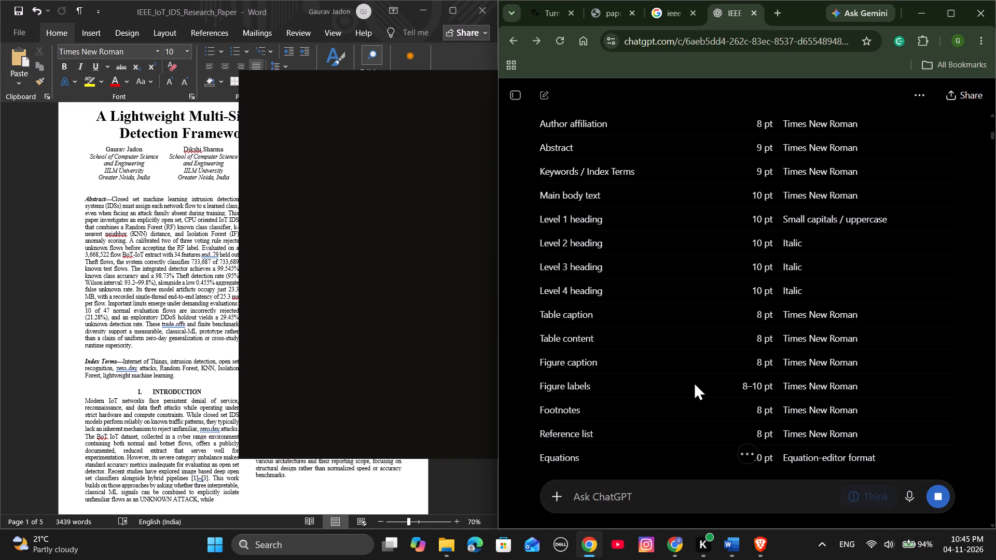
scroll(694, 382, down, 1)
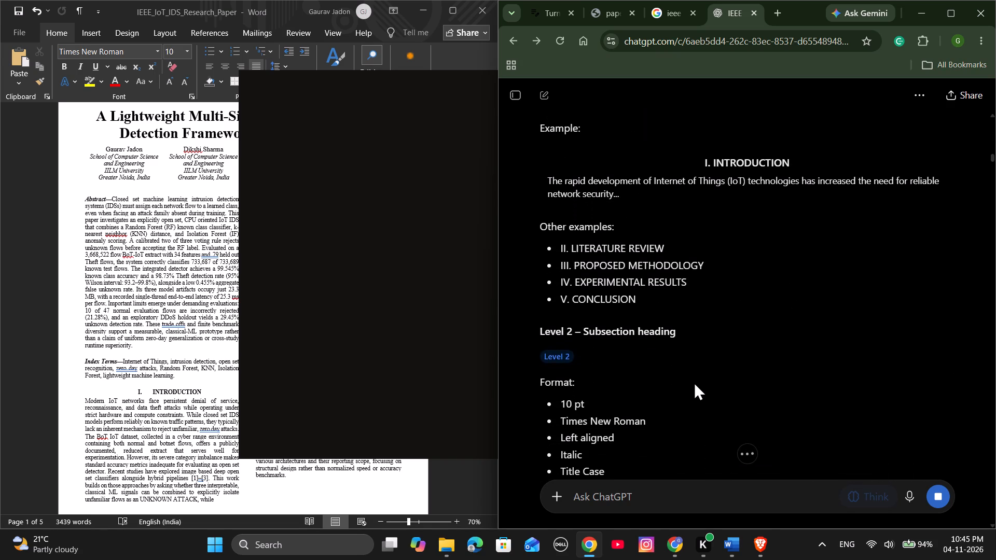
scroll(694, 382, down, 1)
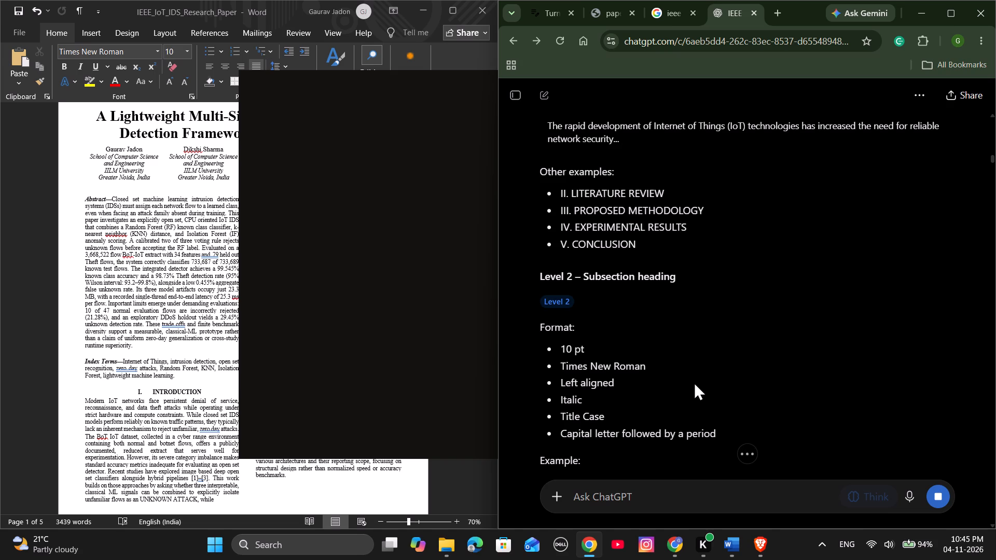
scroll(694, 382, up, 7)
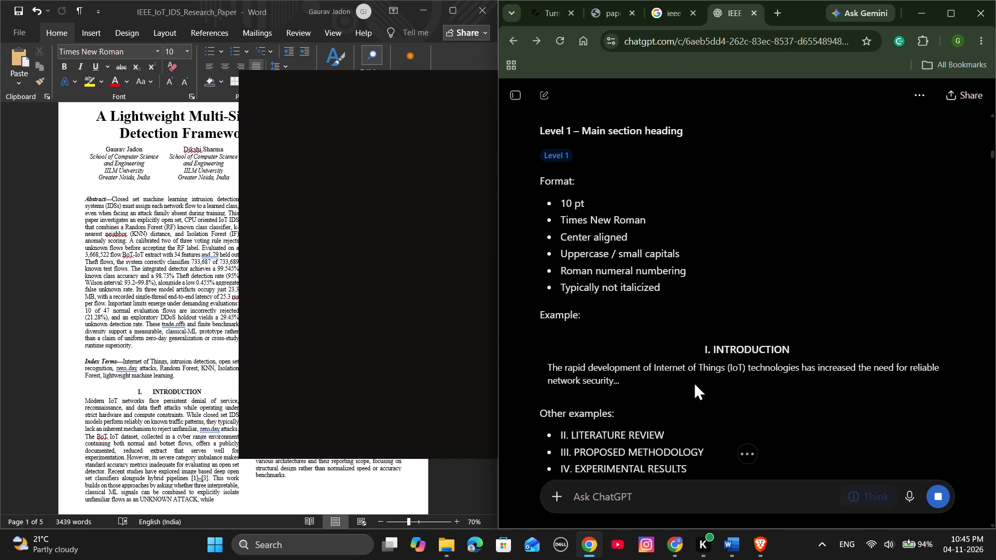
scroll(694, 382, down, 6)
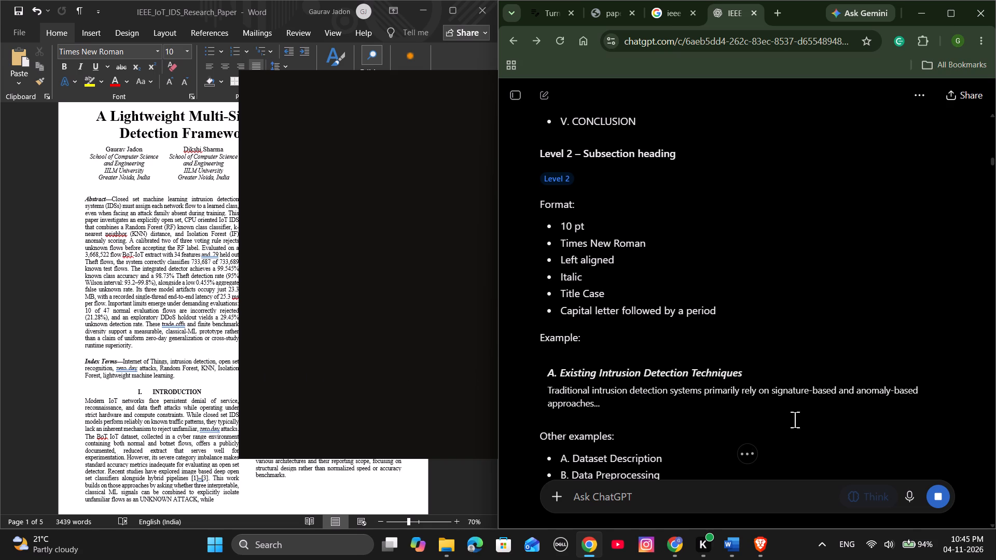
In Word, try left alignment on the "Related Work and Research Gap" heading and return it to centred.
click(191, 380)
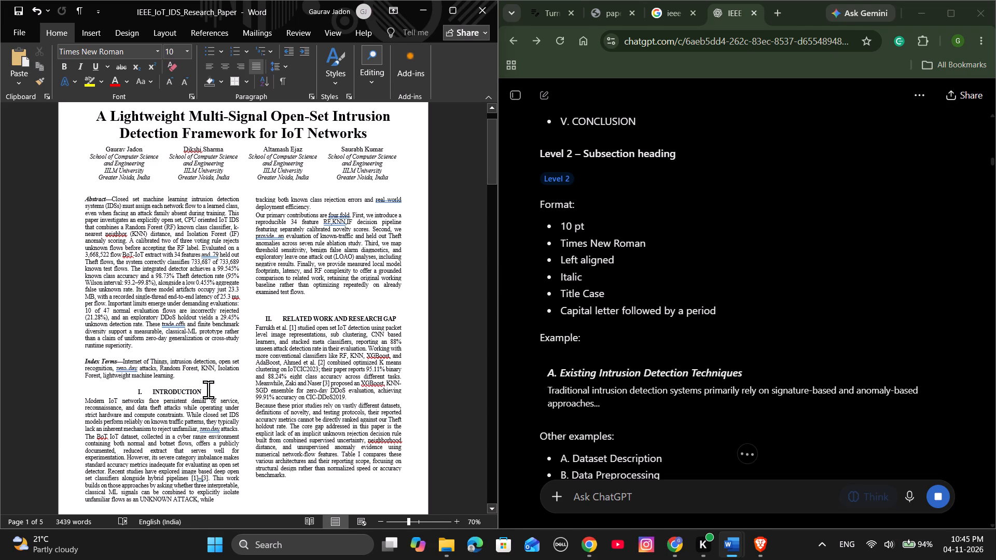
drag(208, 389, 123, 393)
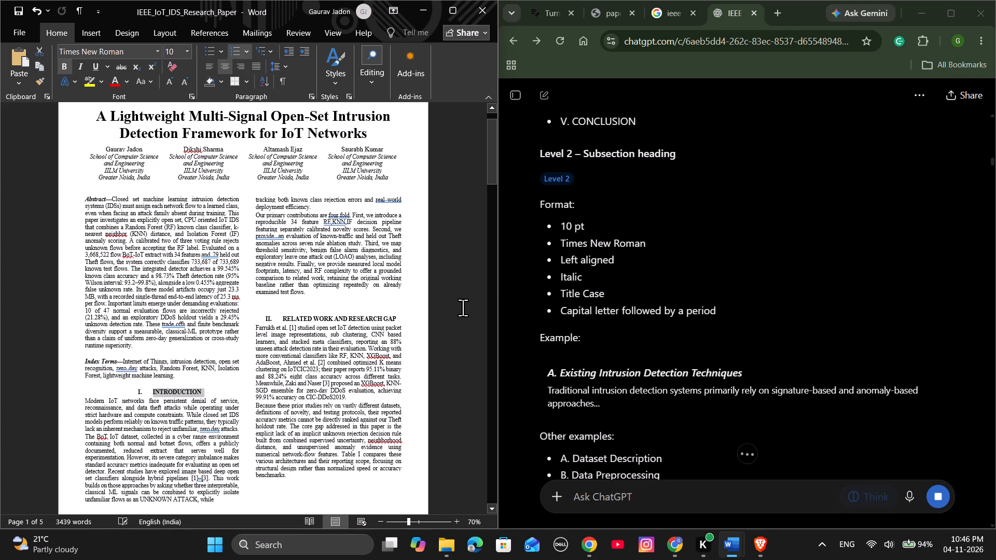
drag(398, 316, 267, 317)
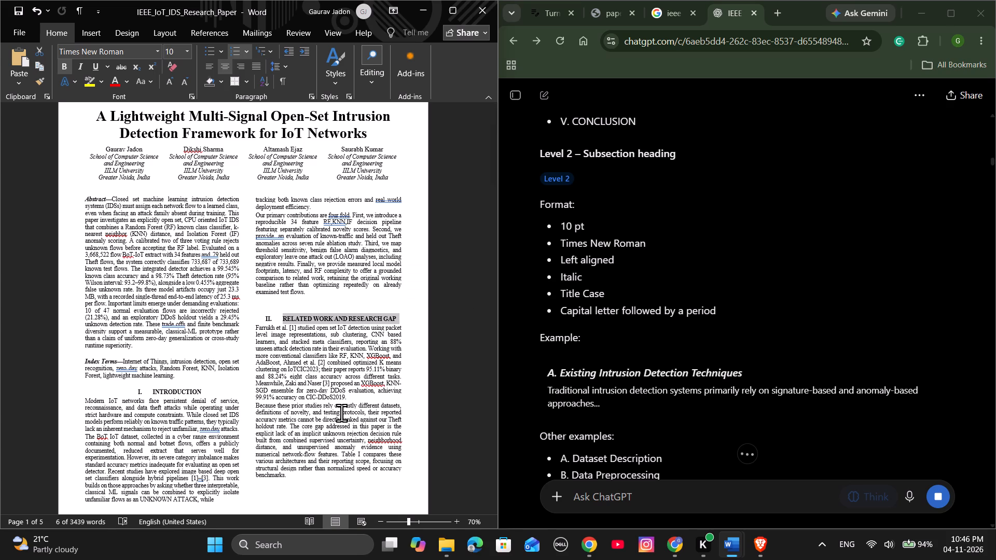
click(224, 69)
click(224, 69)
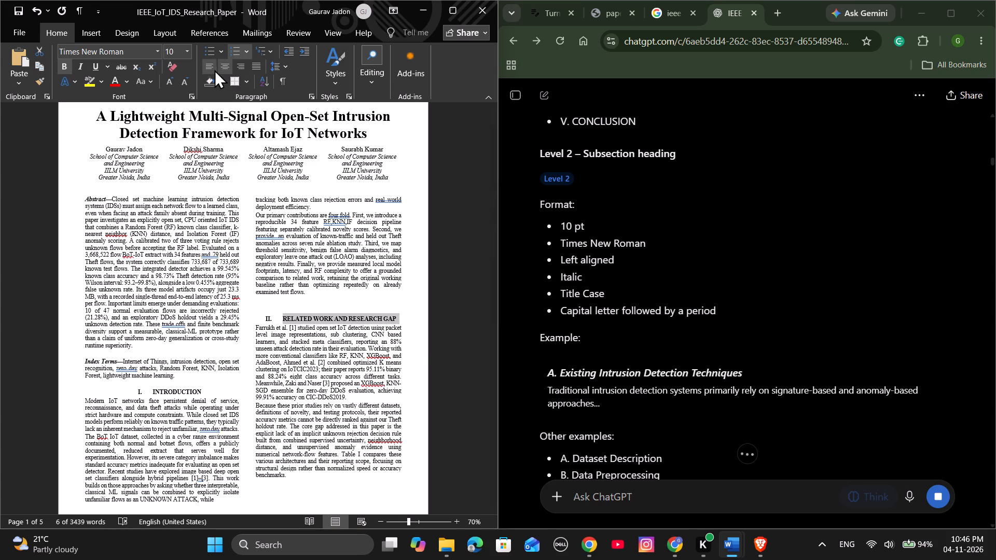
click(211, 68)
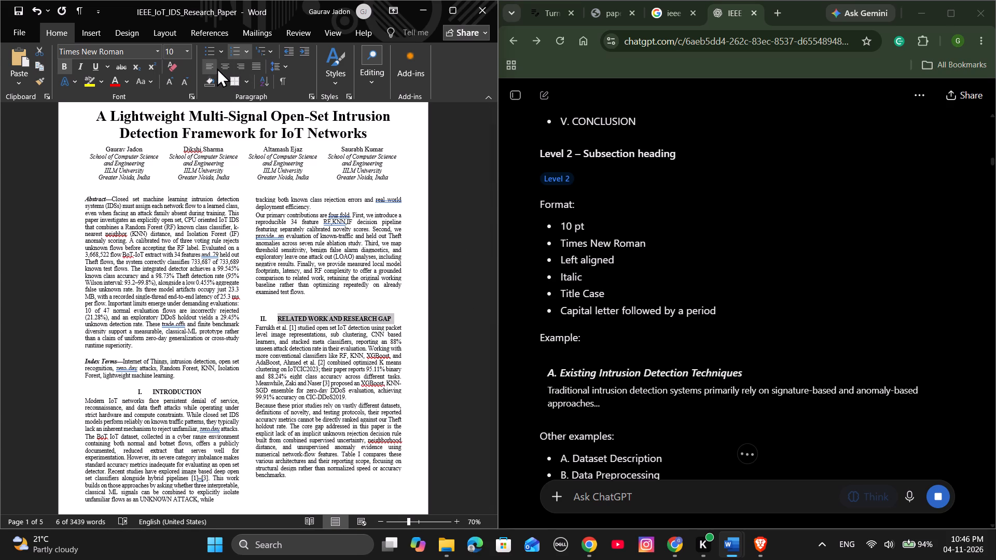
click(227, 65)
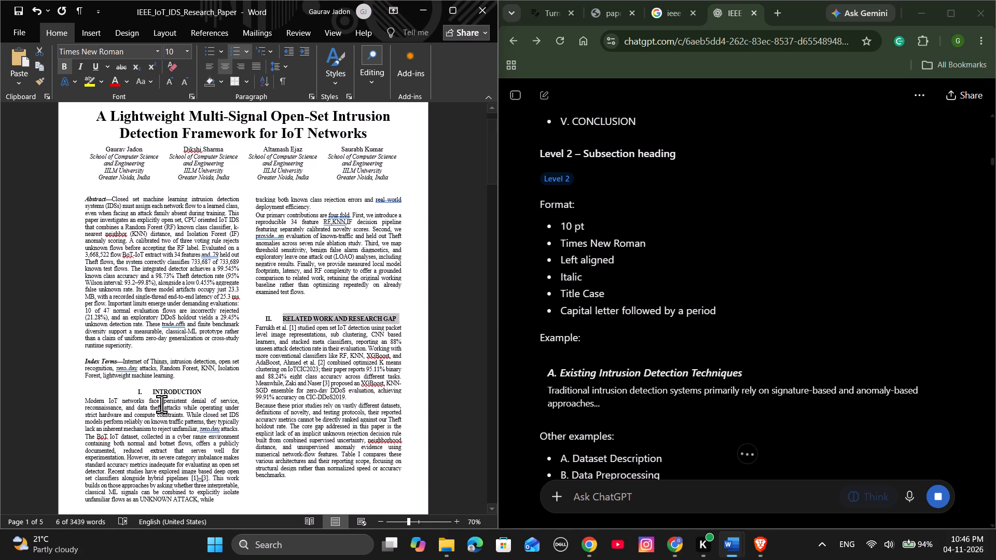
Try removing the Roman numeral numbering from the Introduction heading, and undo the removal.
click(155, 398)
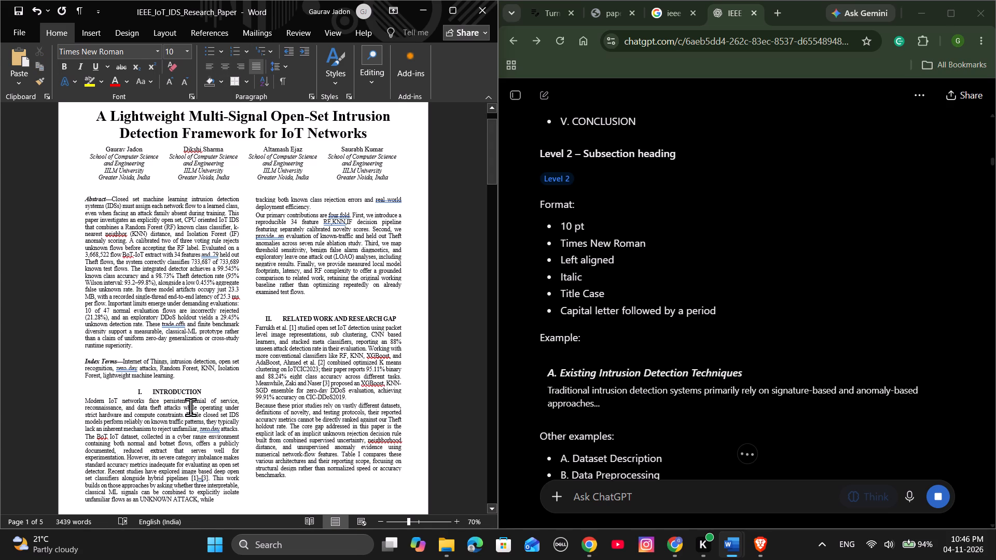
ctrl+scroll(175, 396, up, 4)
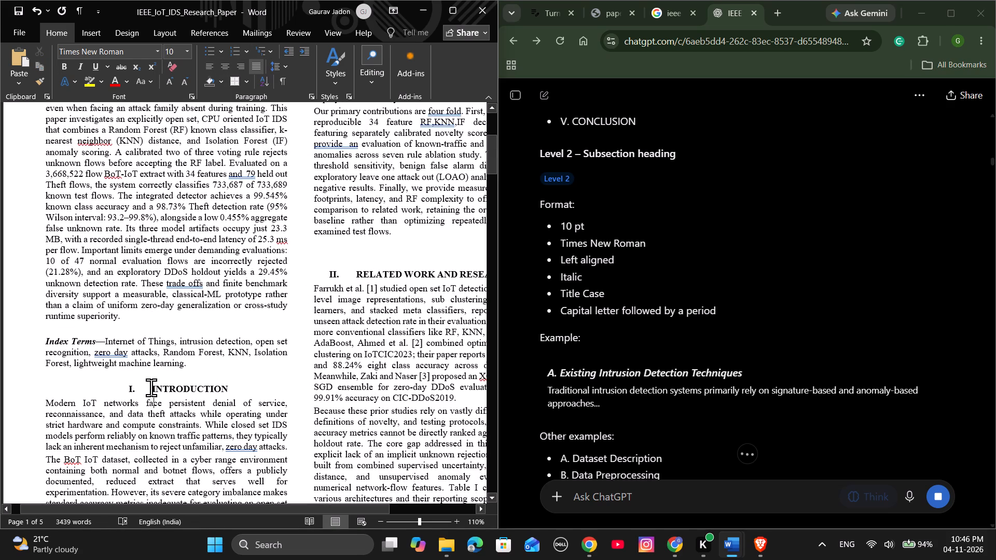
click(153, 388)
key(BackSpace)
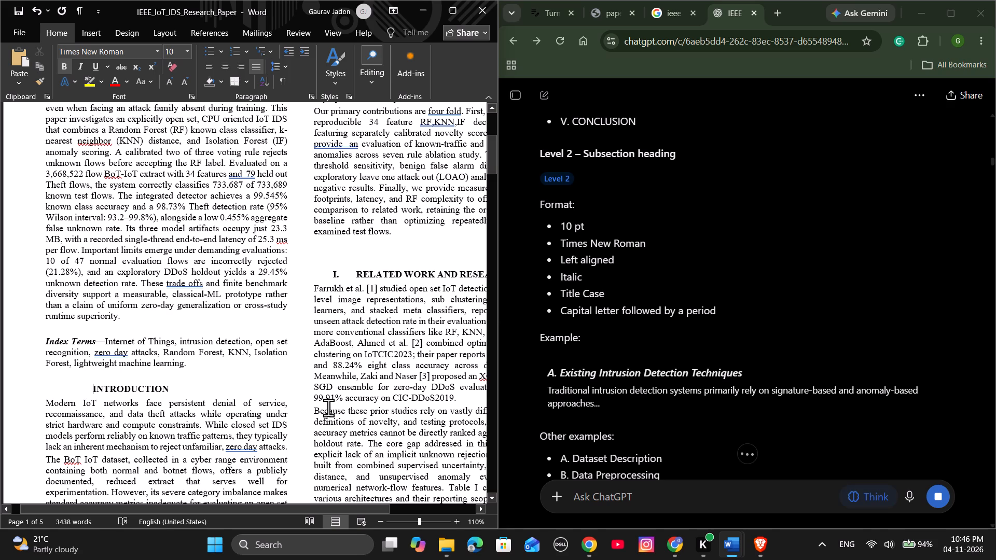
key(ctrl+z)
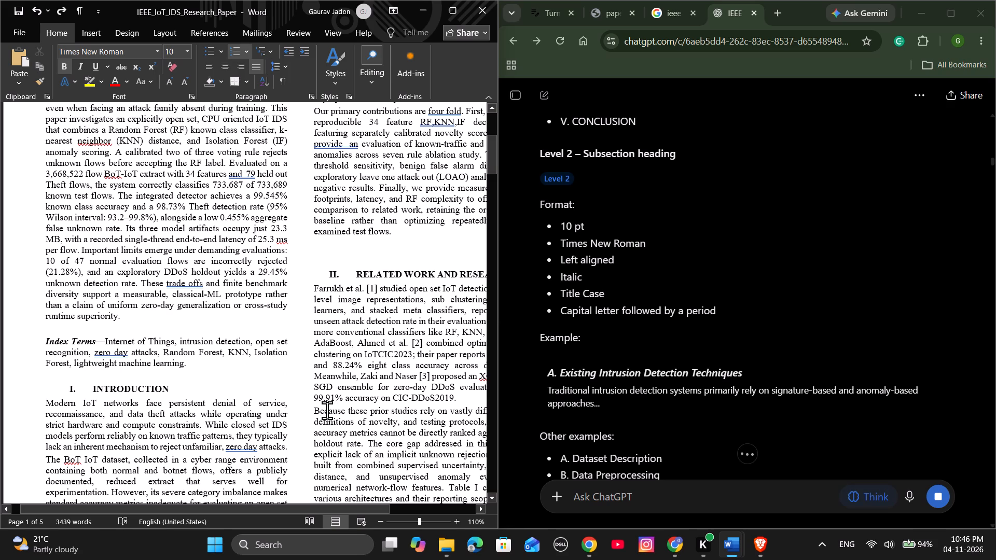
Centre-align the numbered Introduction heading.
drag(199, 389, 157, 390)
drag(157, 390, 49, 388)
click(224, 66)
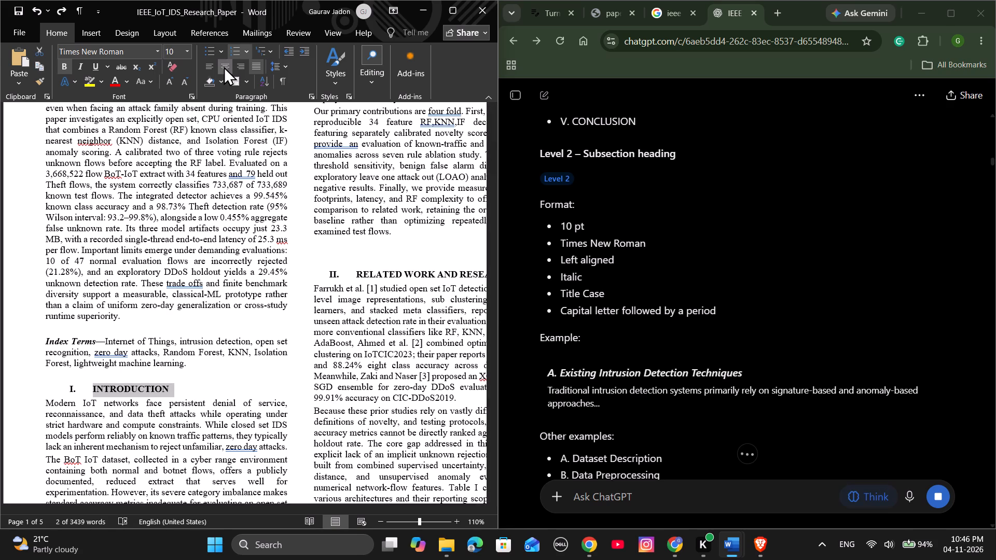
Check the section headings on the paper's first two pages against ChatGPT's earlier IEEE formatting guidance.
ctrl+scroll(416, 262, down, 4)
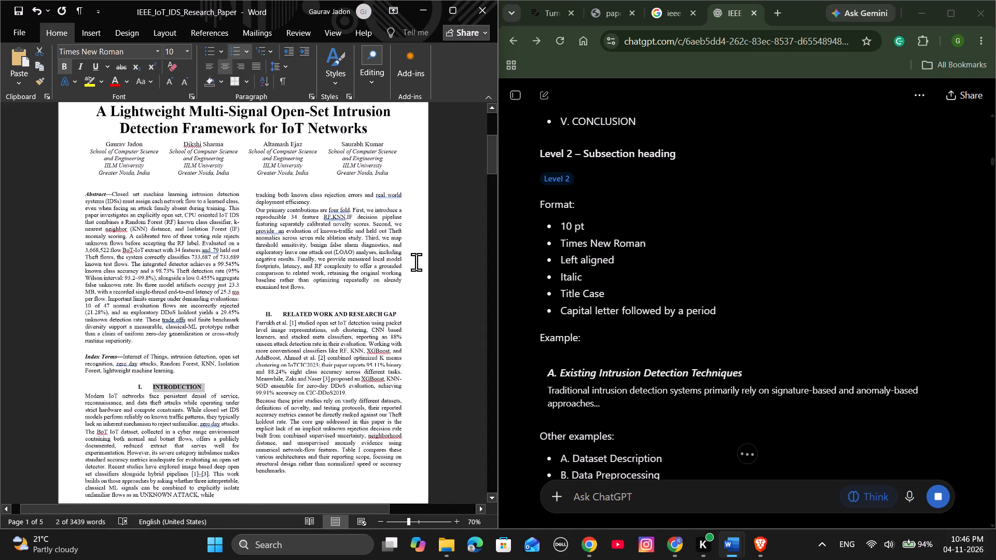
drag(405, 309, 254, 307)
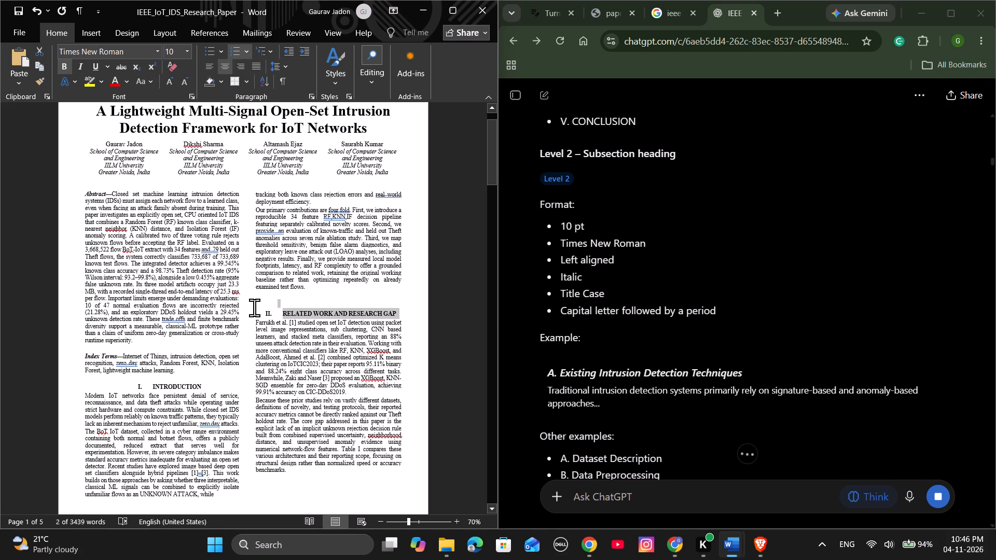
drag(254, 307, 261, 315)
scroll(356, 405, down, 1)
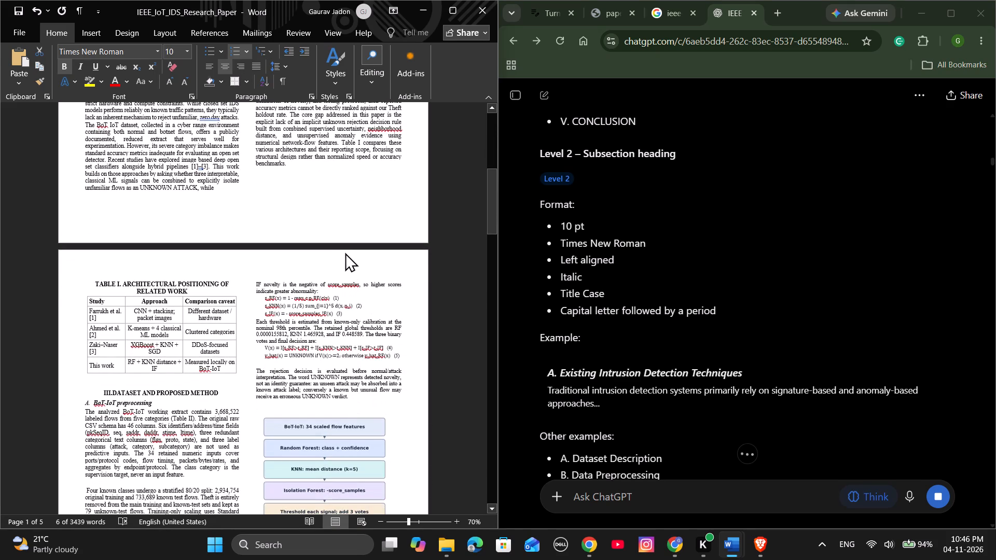
scroll(633, 401, up, 1)
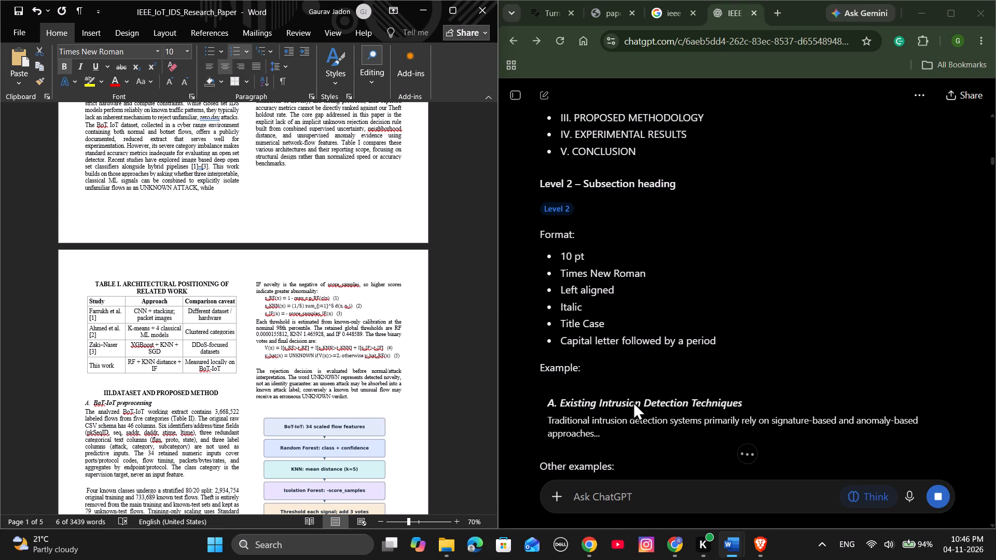
scroll(699, 423, down, 19)
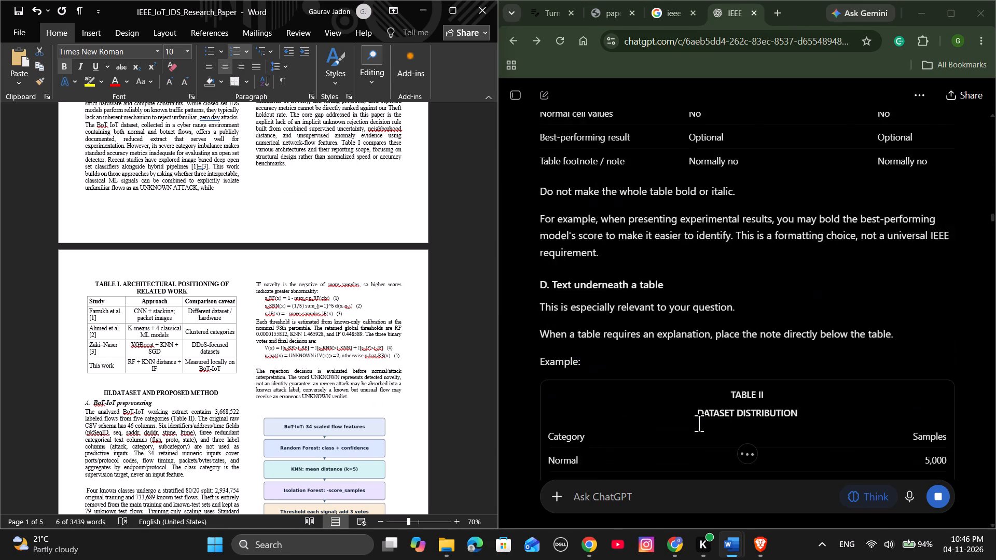
scroll(699, 423, down, 20)
scroll(699, 423, down, 9)
scroll(699, 423, down, 12)
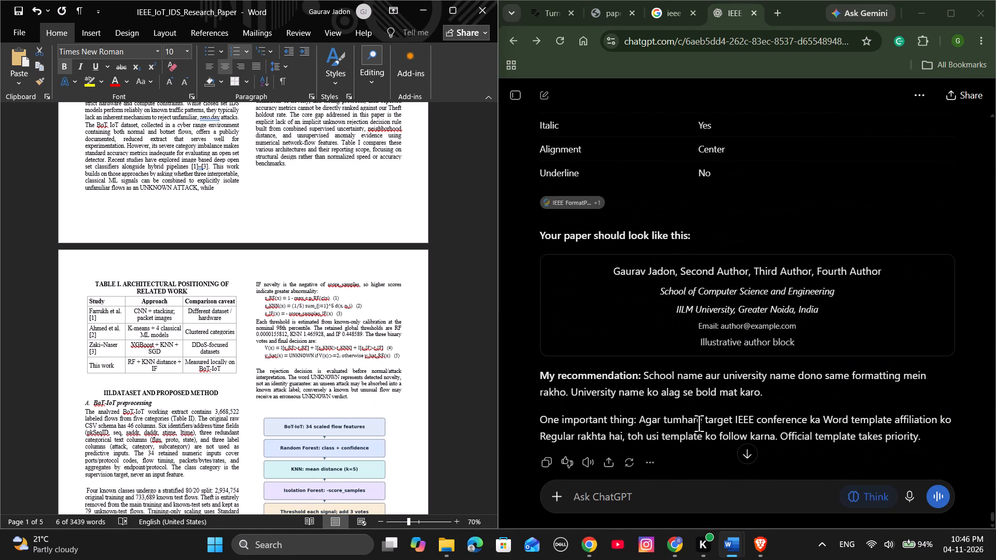
scroll(687, 405, down, 13)
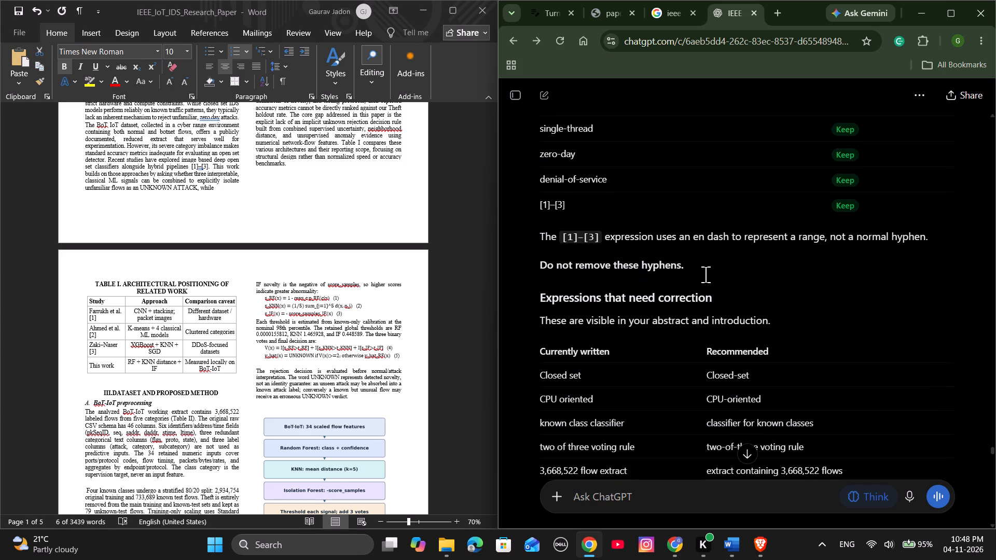
scroll(706, 274, down, 3)
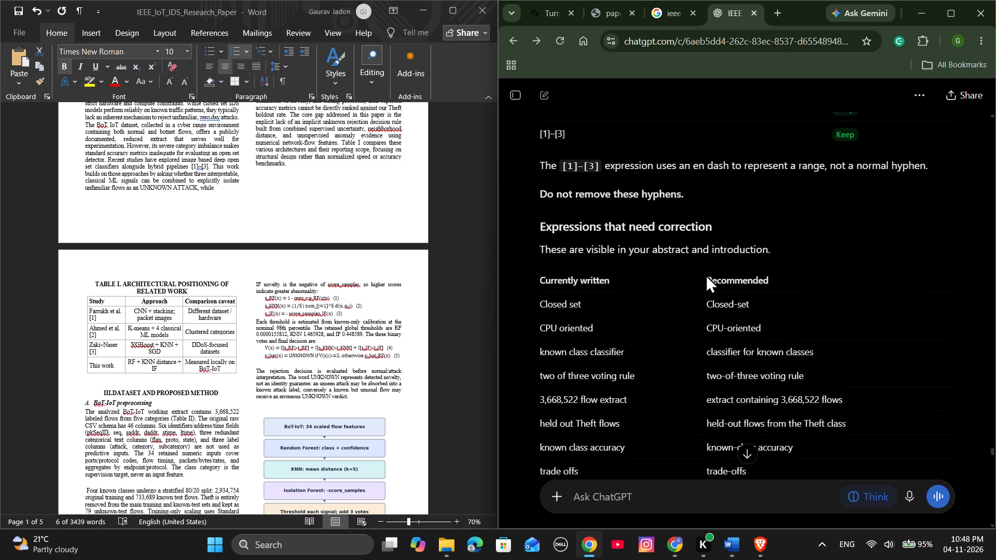
scroll(706, 274, down, 1)
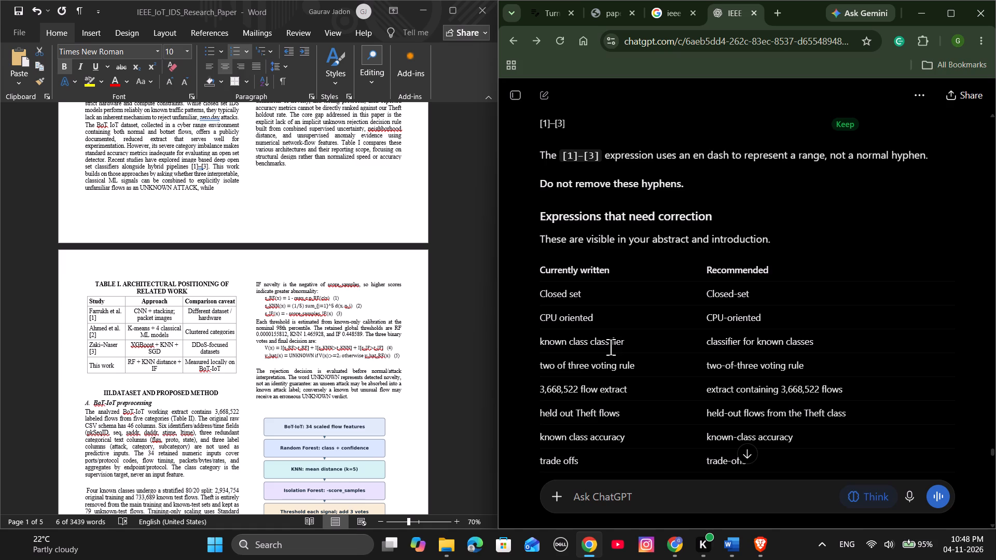
Highlight the recommended "classifier for known classes" in ChatGPT's table and search the Word paper for "known class classifer".
drag(698, 344, 795, 343)
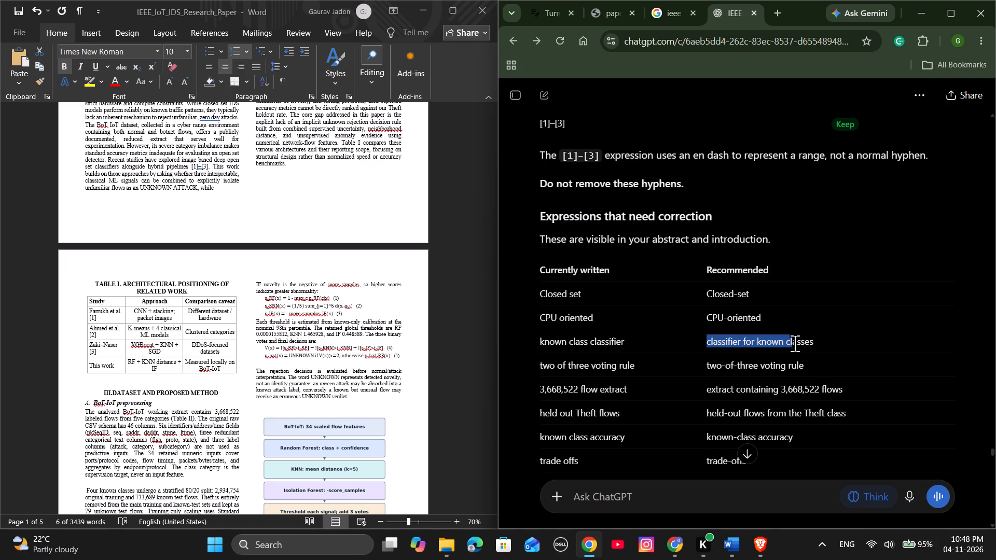
drag(795, 343, 825, 343)
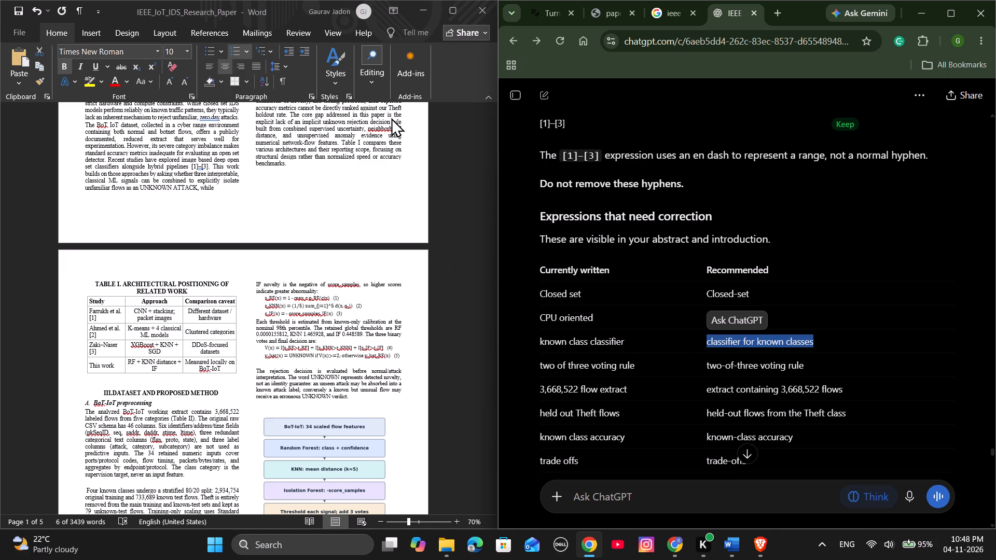
click(372, 71)
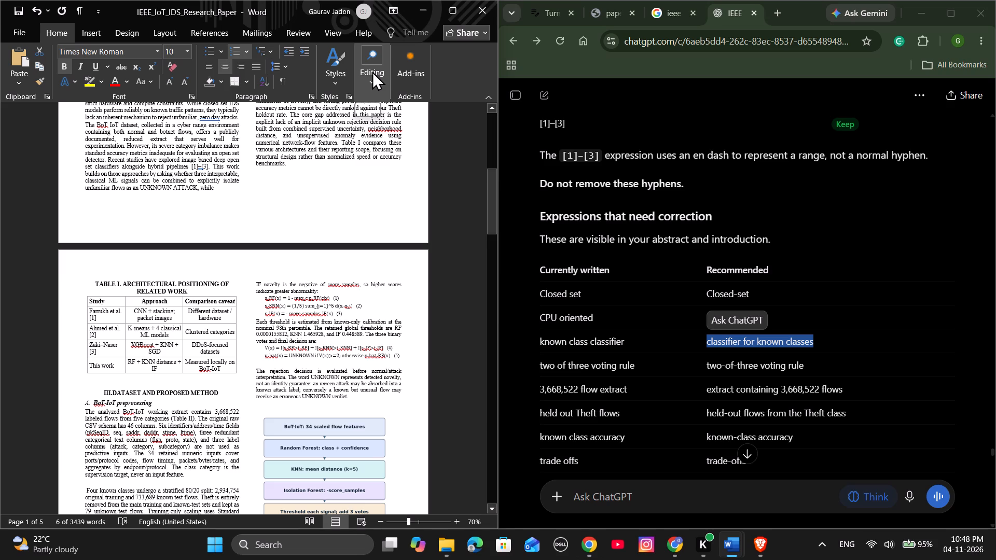
click(372, 71)
click(383, 124)
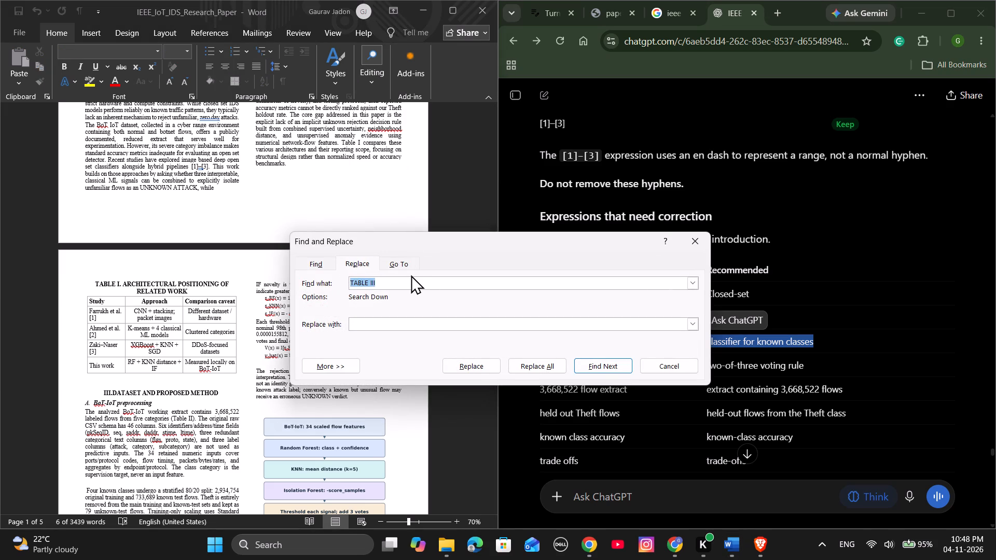
key(BackSpace)
text(known classcal)
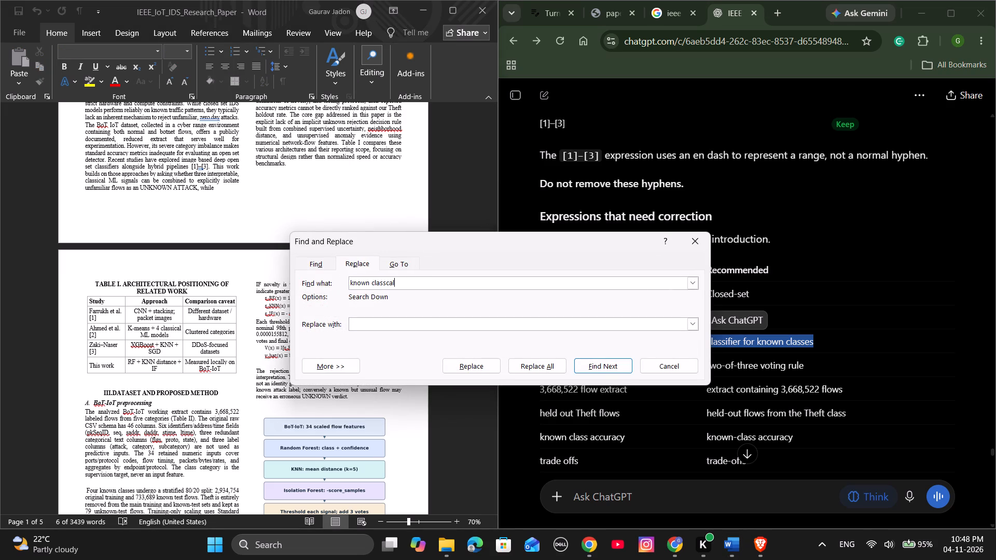
key(BackSpace)
key(BackSpace)
key(space)
key(BackSpace)
key(BackSpace)
key(space)
text(cal)
key(BackSpace)
key(BackSpace)
text(lassif)
text(er)
key(Return)
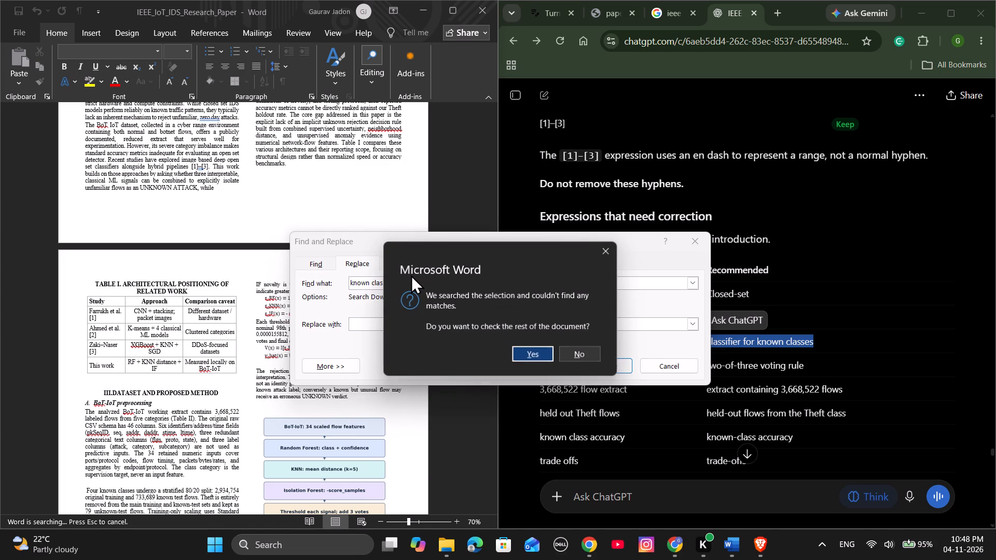
click(518, 349)
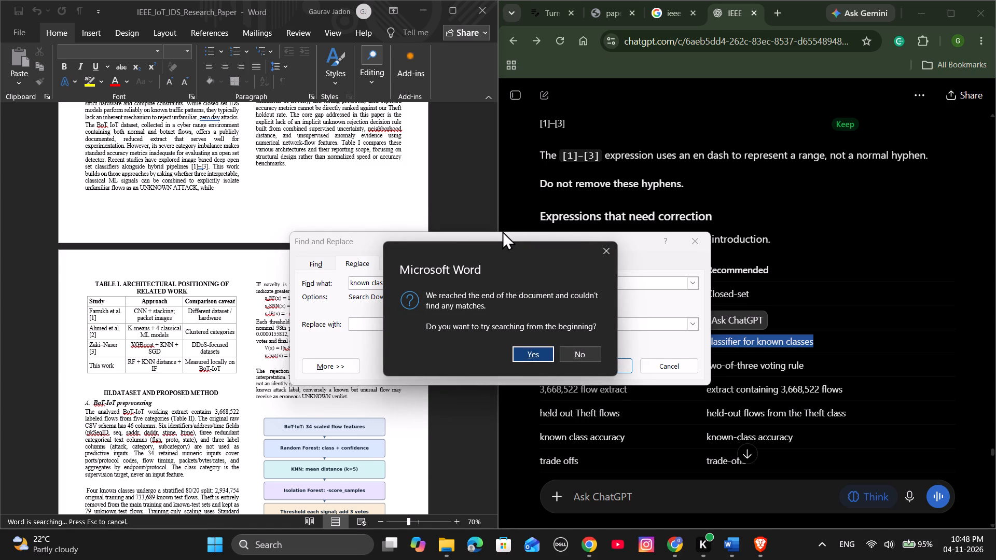
click(578, 356)
Recheck the phrase "known class classifier" in ChatGPT's correction table and close Word's Find and Replace.
drag(529, 248, 517, 220)
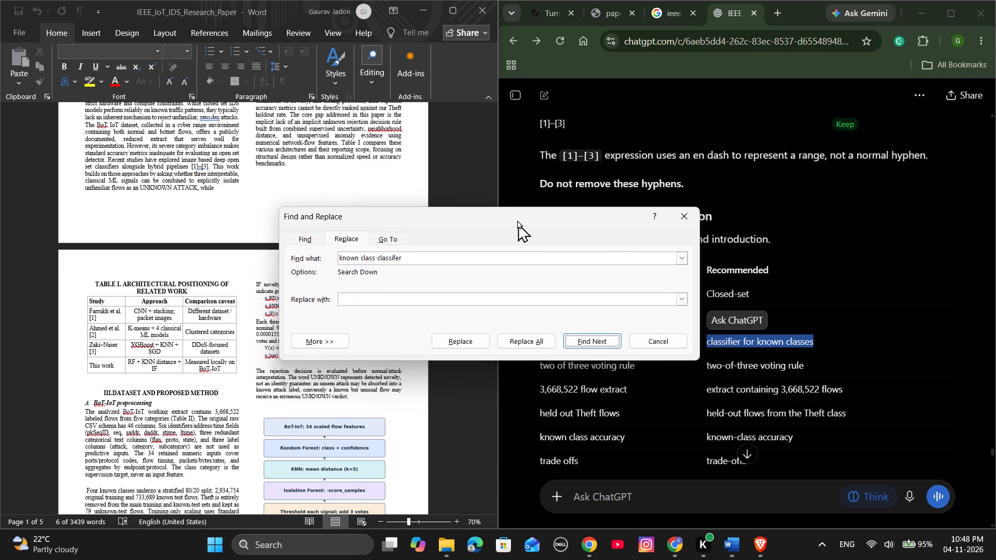
drag(517, 220, 503, 126)
click(632, 338)
drag(632, 338, 518, 335)
click(549, 340)
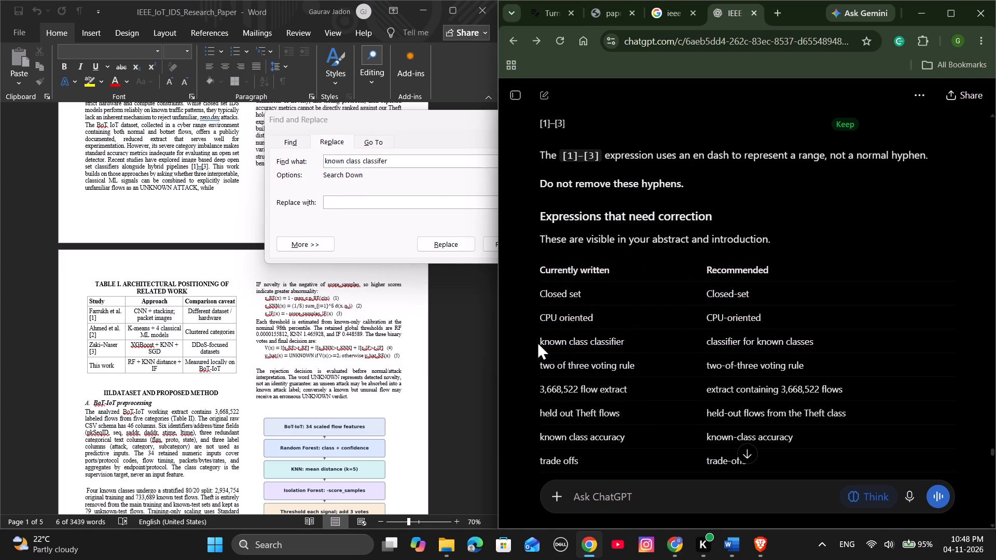
drag(537, 341, 619, 345)
click(619, 345)
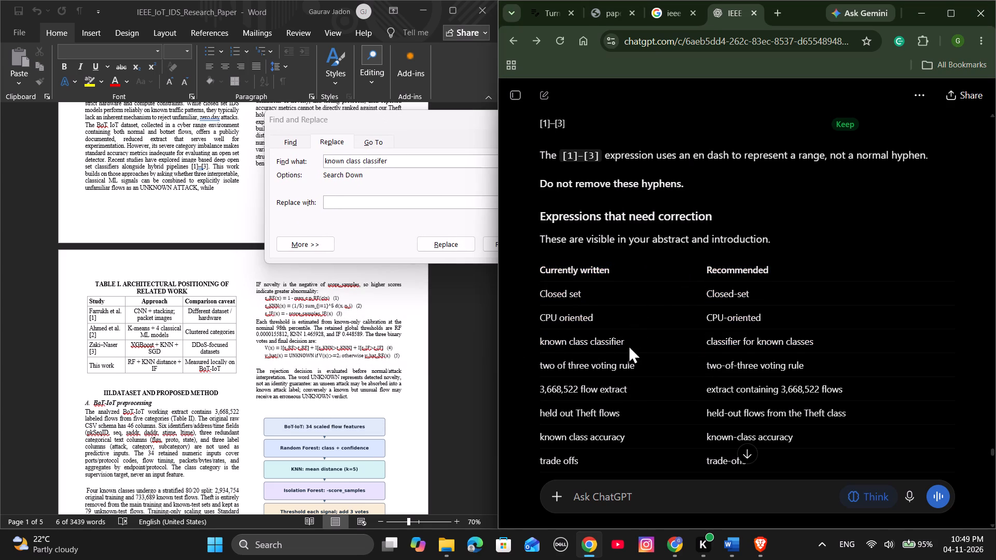
click(628, 345)
click(628, 345)
click(492, 237)
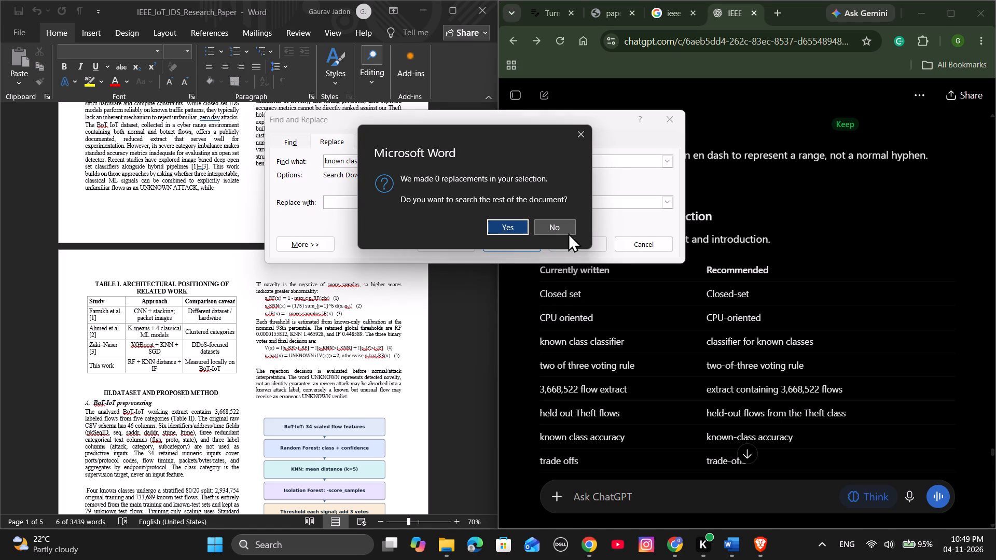
click(615, 243)
click(580, 135)
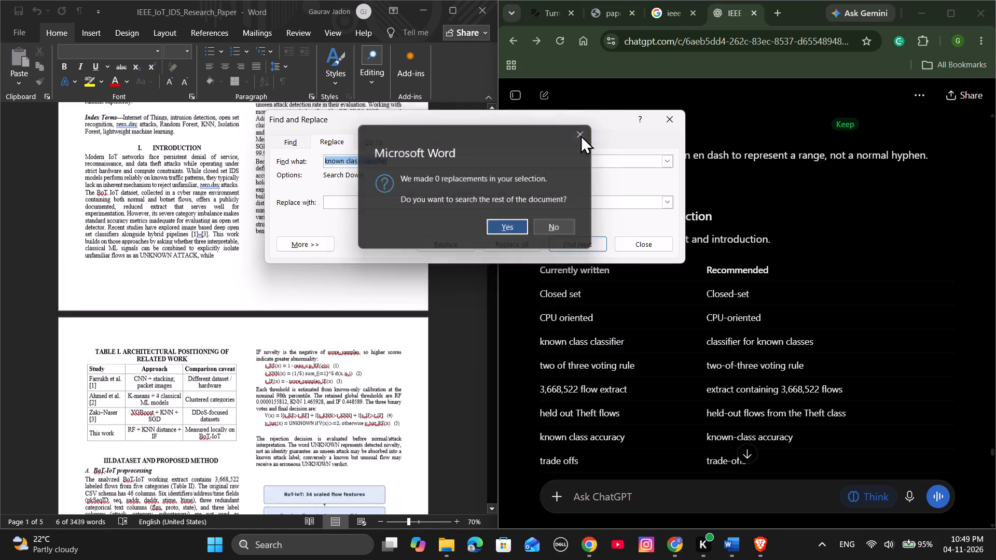
click(663, 125)
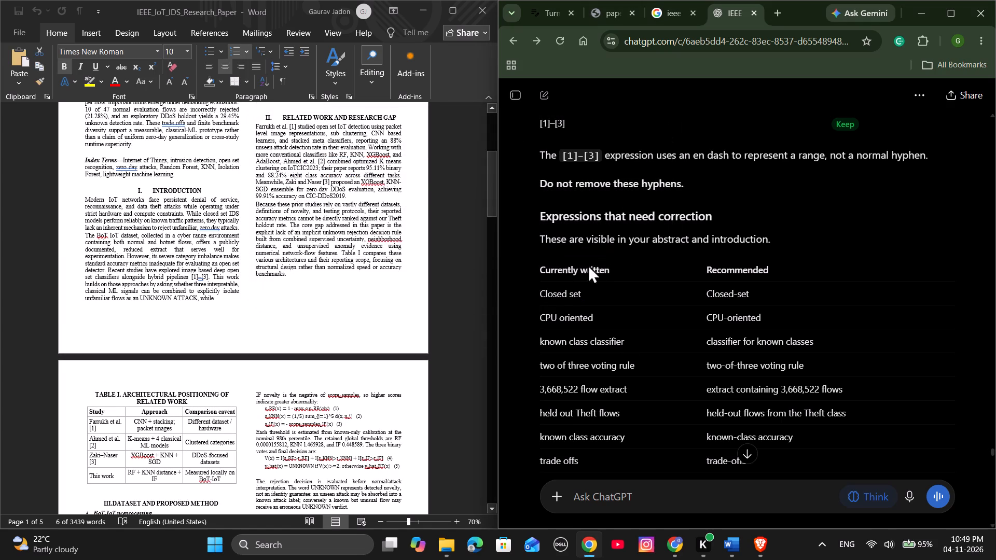
Read the remaining recommended expressions in ChatGPT's correction table and its special correction for KNN terminology.
scroll(704, 409, down, 3)
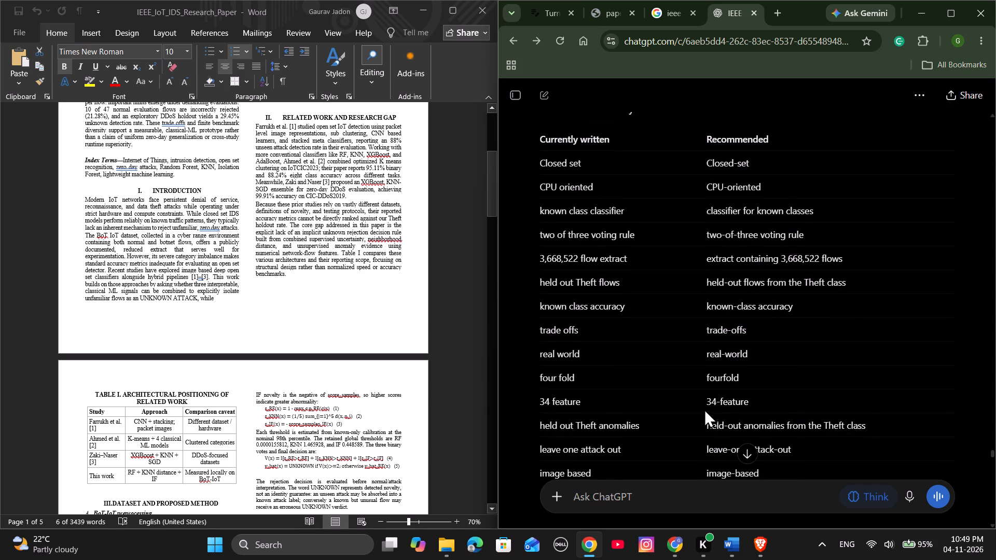
scroll(704, 409, down, 5)
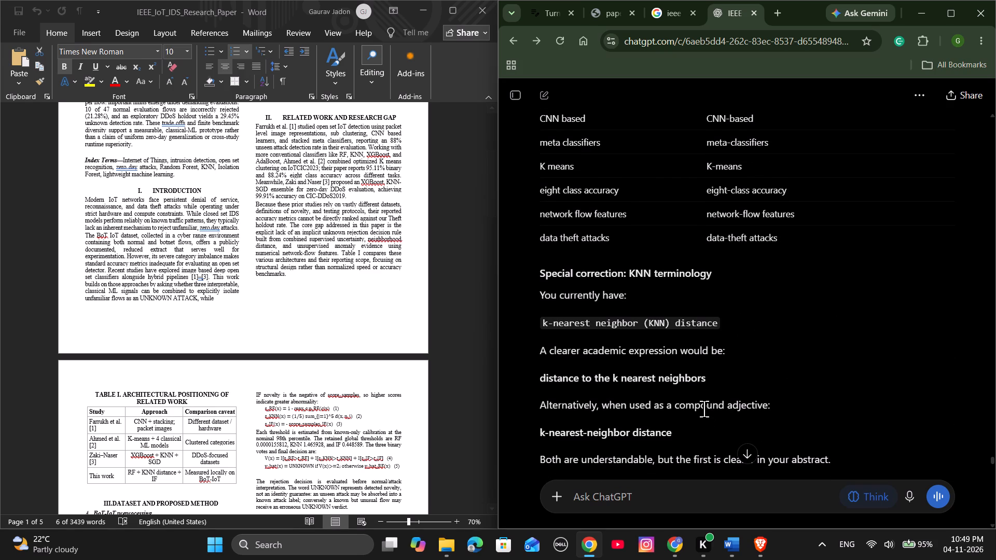
scroll(704, 409, down, 3)
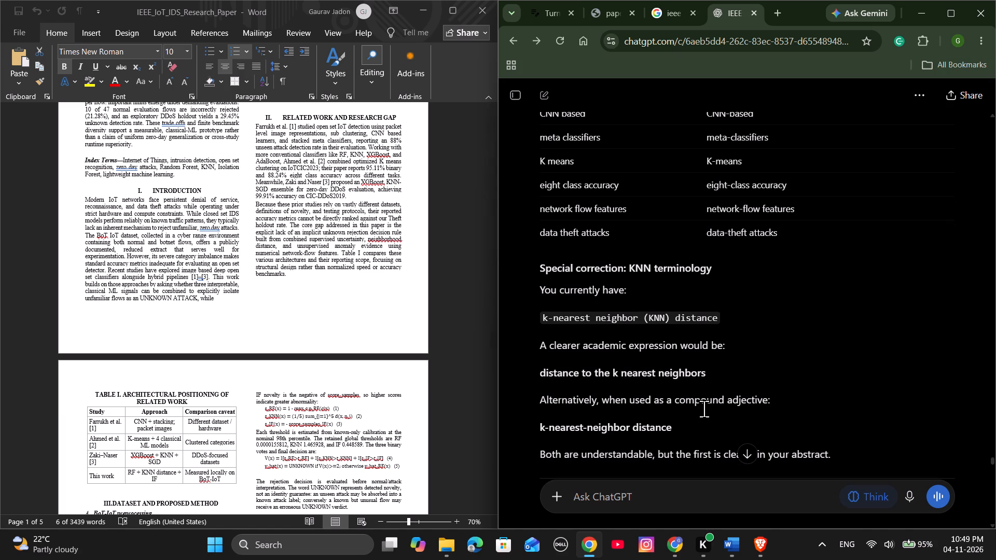
scroll(704, 409, down, 2)
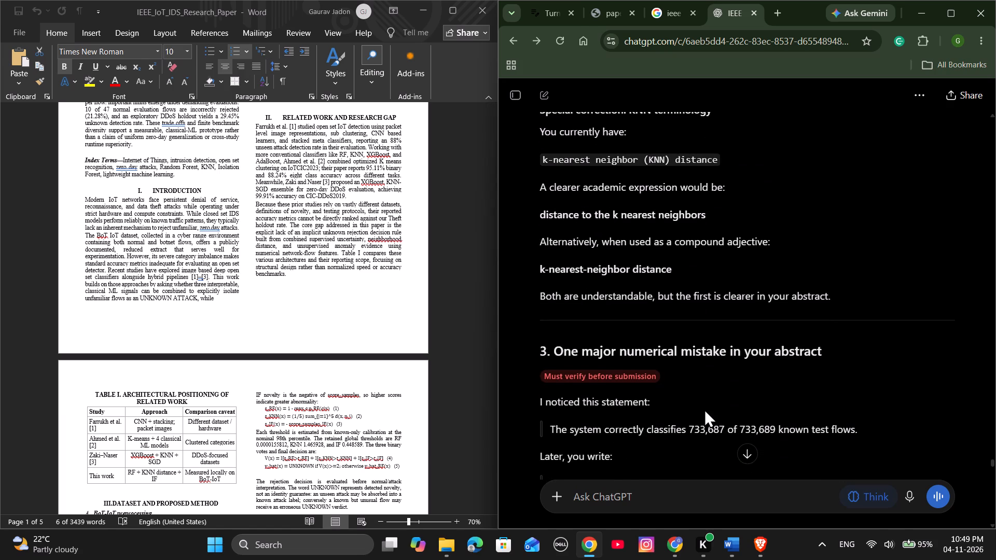
scroll(704, 409, down, 2)
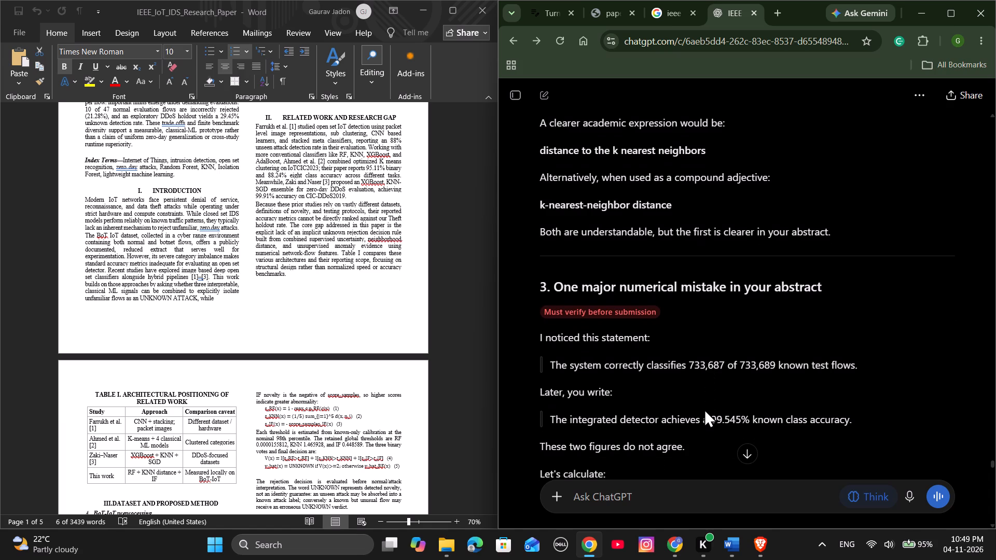
scroll(714, 326, down, 1)
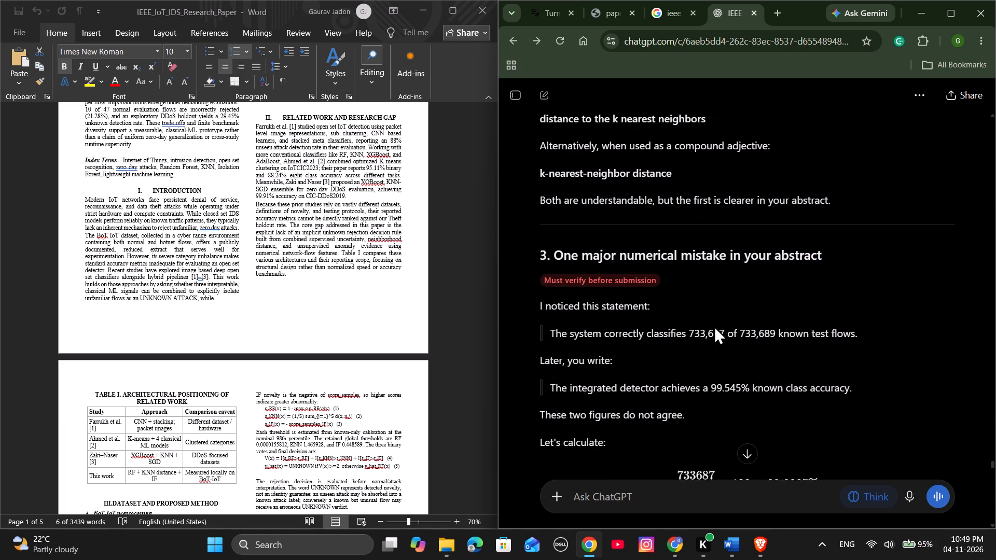
scroll(714, 326, down, 3)
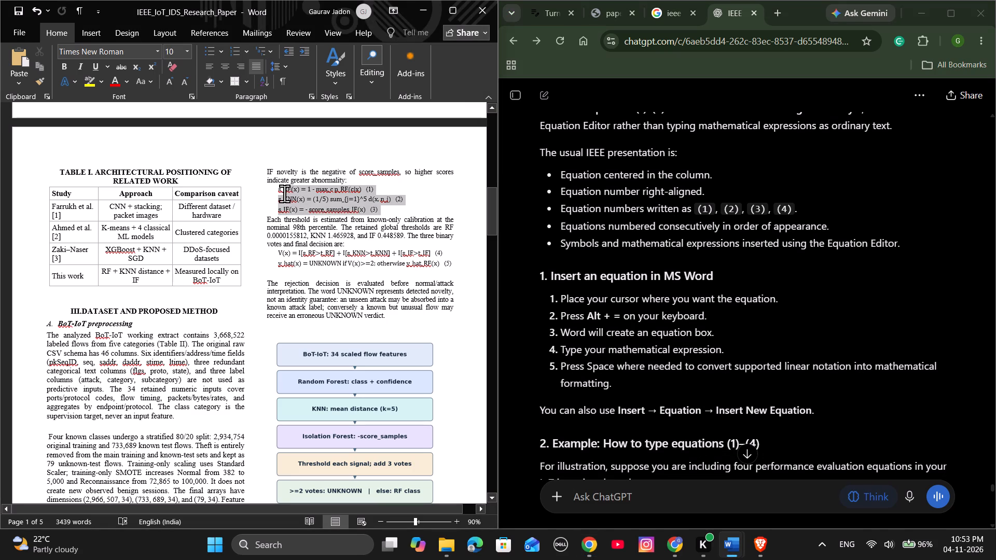
drag(284, 193, 276, 192)
ctrl+click(453, 236)
key(ctrl+x)
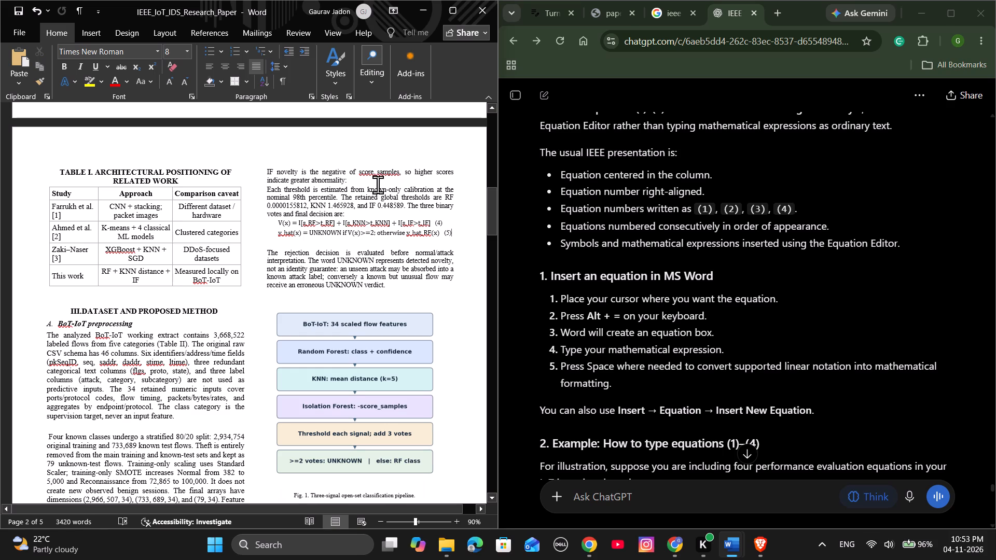
click(378, 182)
key(Return)
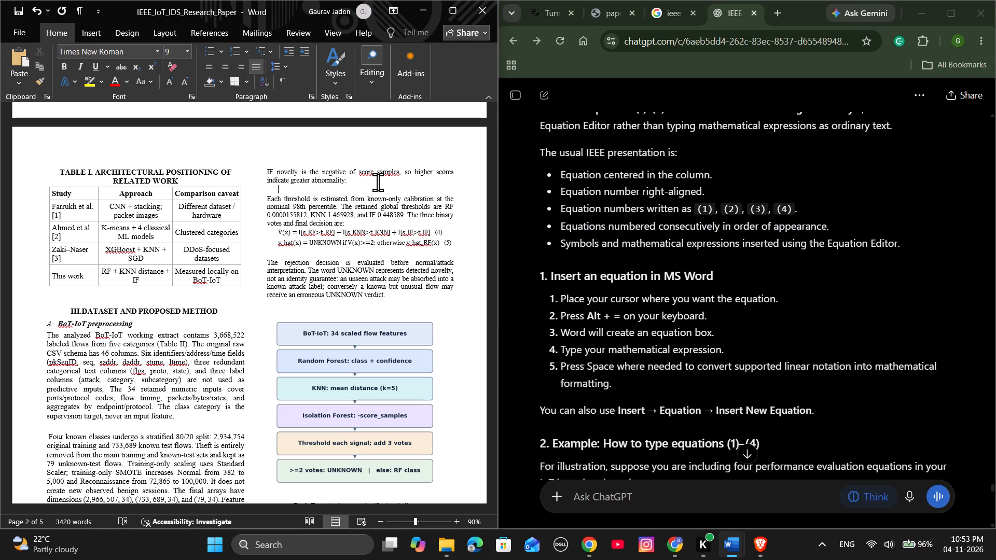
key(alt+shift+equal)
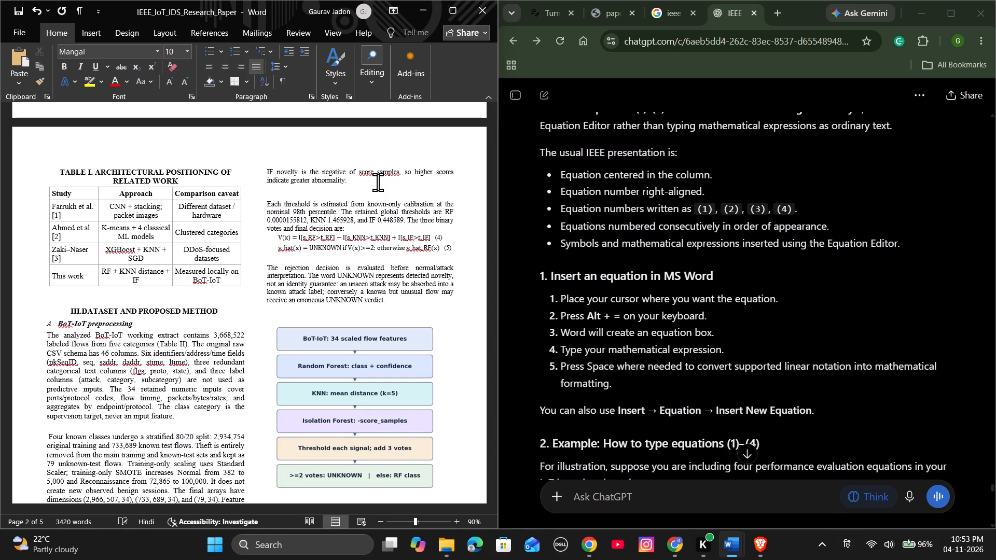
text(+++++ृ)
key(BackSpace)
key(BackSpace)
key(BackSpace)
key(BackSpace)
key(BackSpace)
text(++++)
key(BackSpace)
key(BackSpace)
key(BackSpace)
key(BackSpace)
Insert a new equation on the empty line and paste the cut equations (1) to (3) over its placeholder.
key(plus)
key(alt+equal)
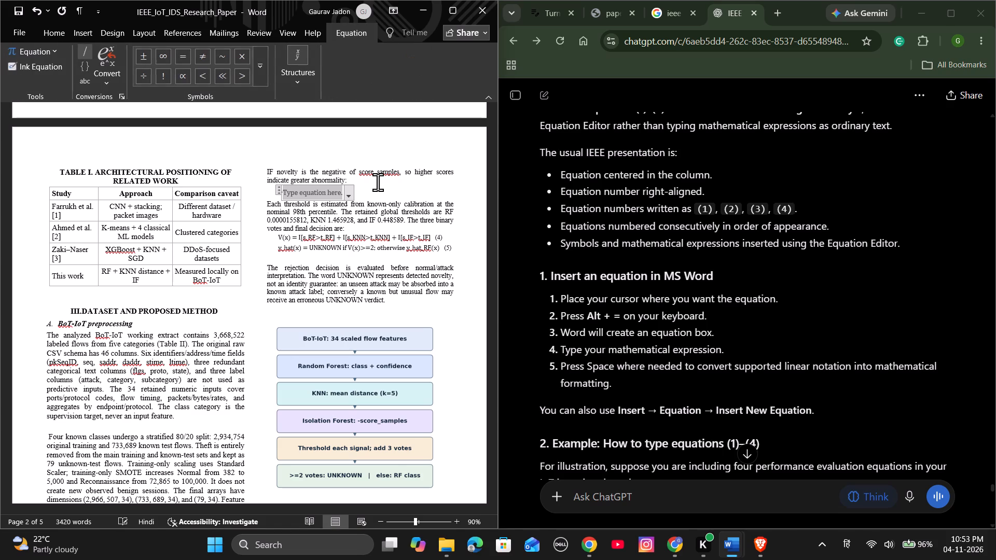
click(317, 191)
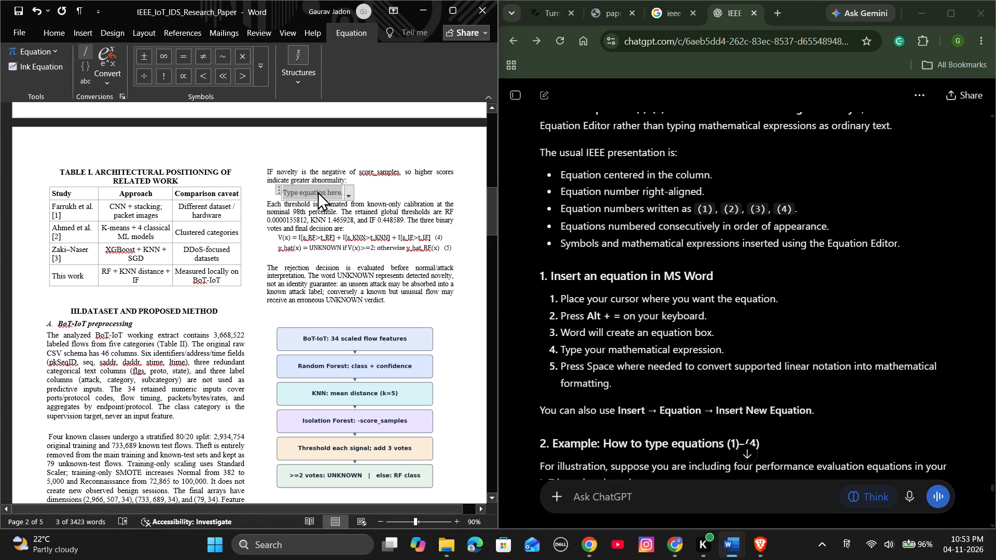
key(ctrl+v)
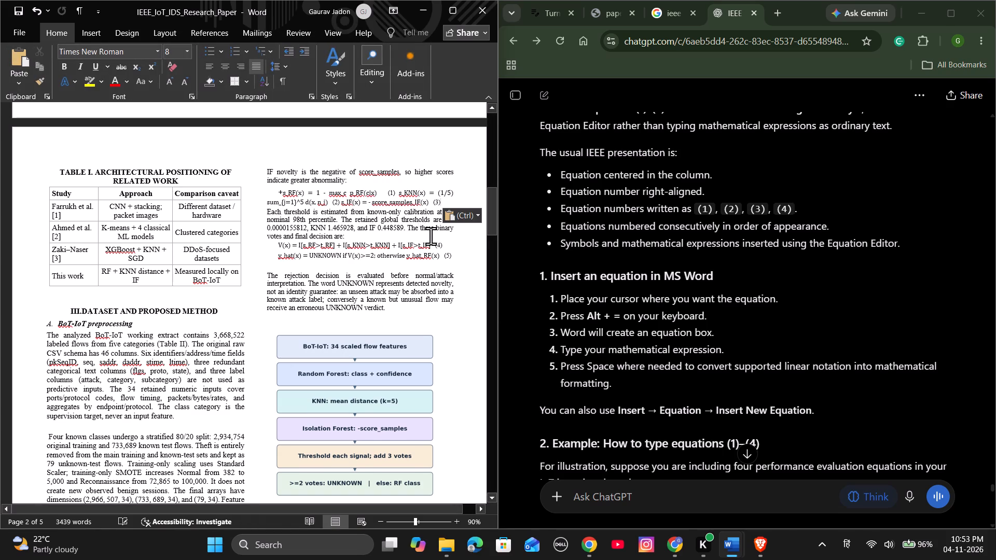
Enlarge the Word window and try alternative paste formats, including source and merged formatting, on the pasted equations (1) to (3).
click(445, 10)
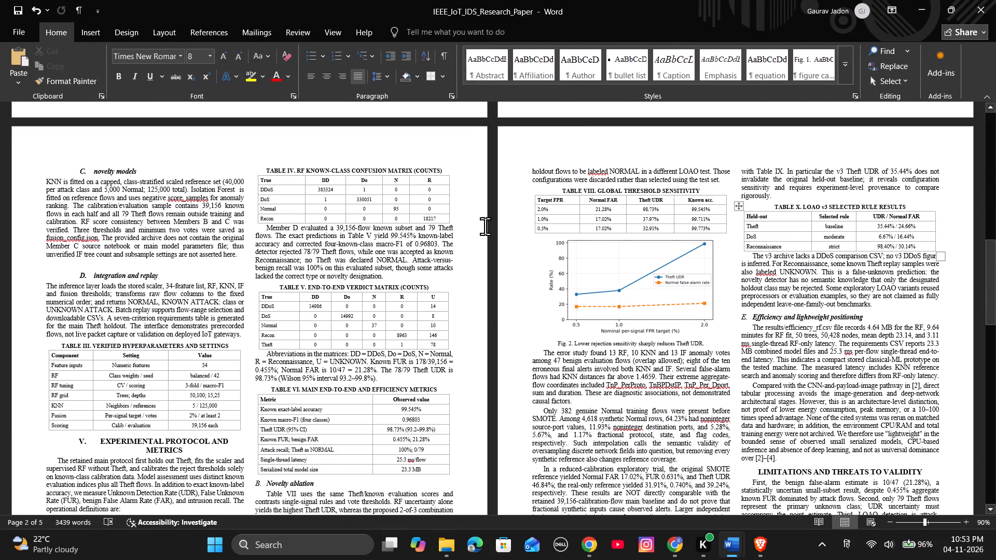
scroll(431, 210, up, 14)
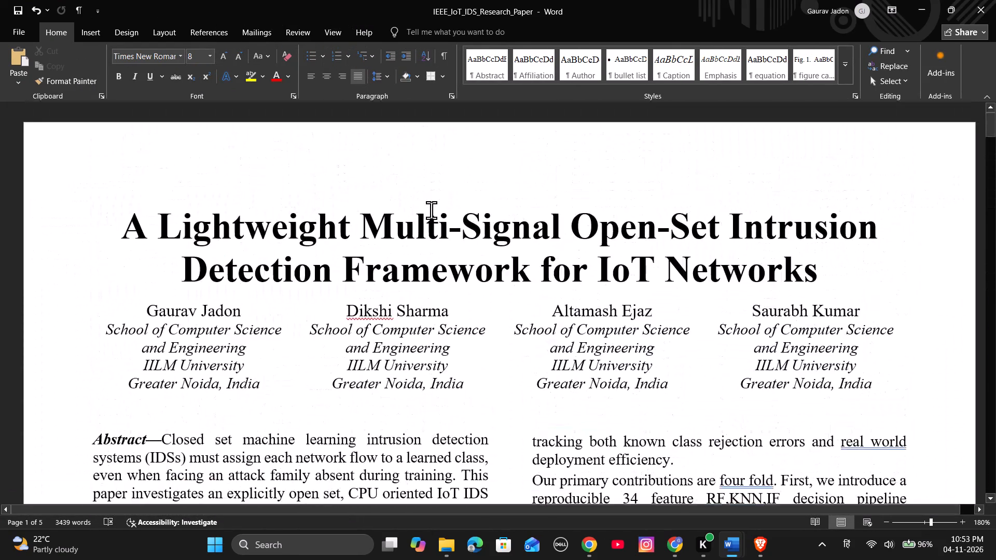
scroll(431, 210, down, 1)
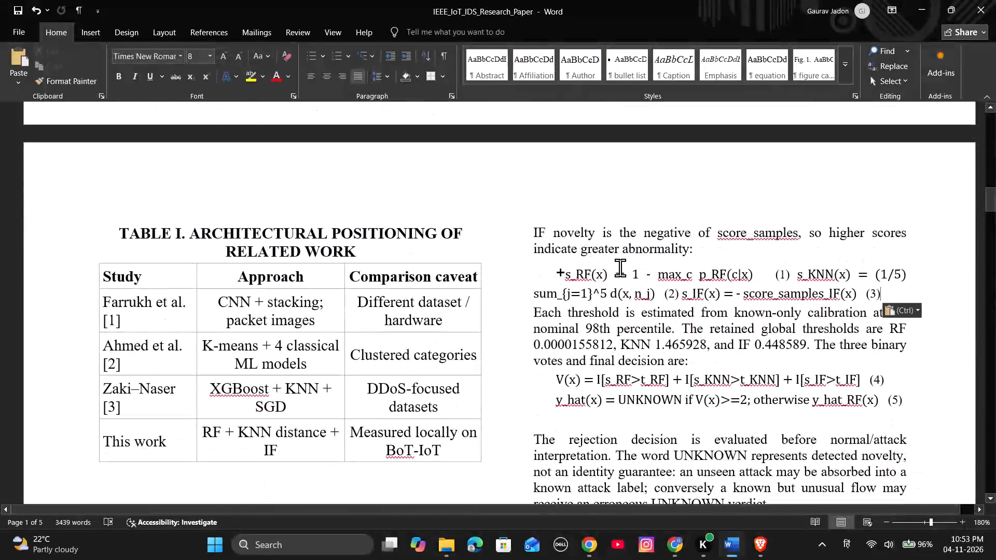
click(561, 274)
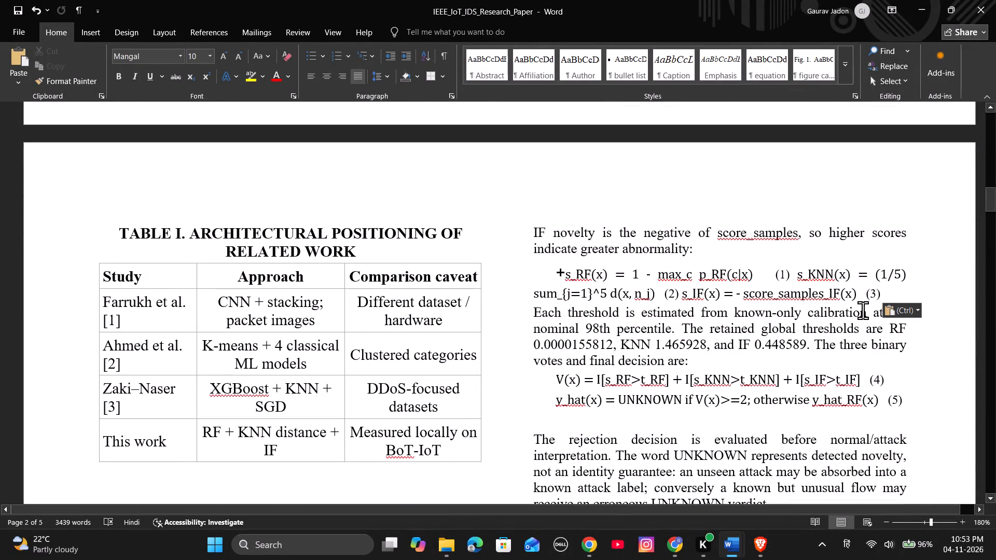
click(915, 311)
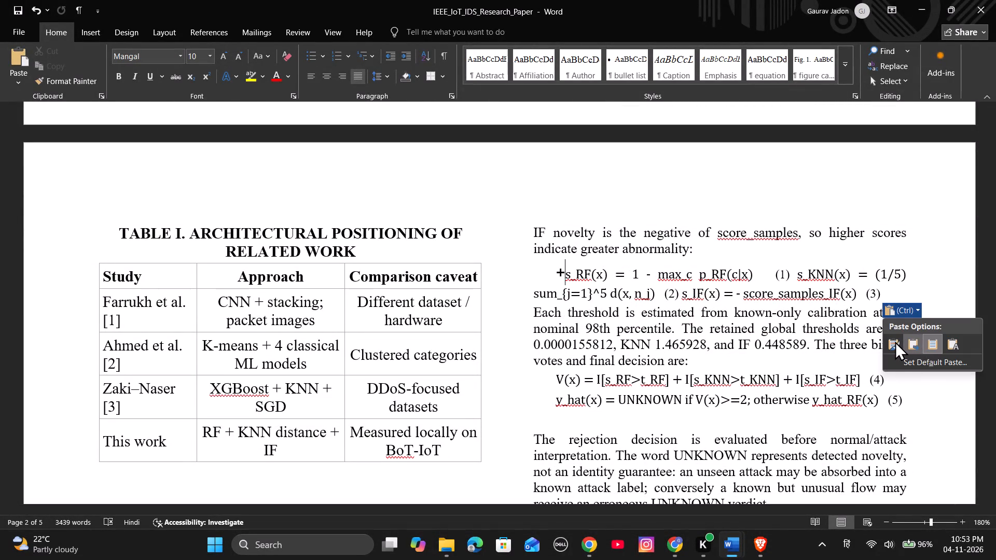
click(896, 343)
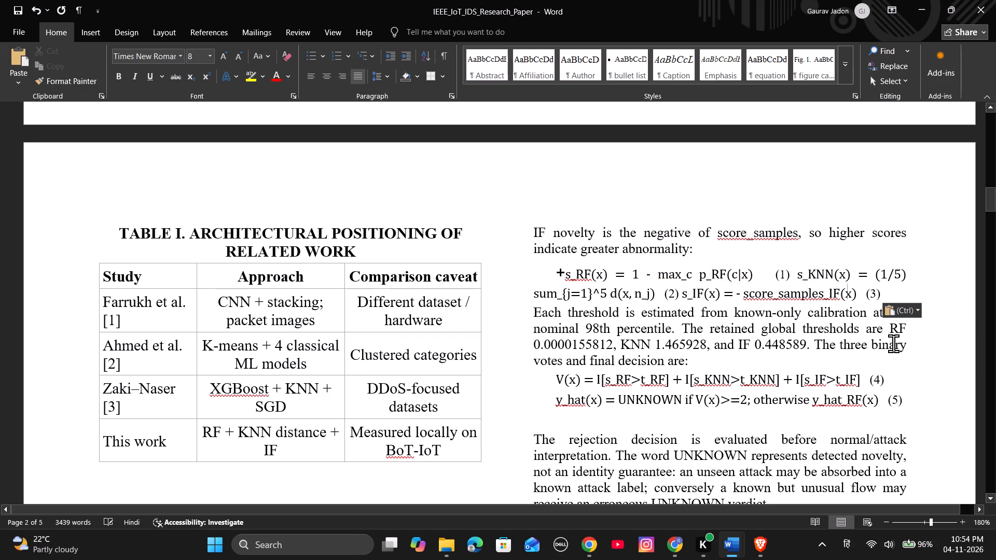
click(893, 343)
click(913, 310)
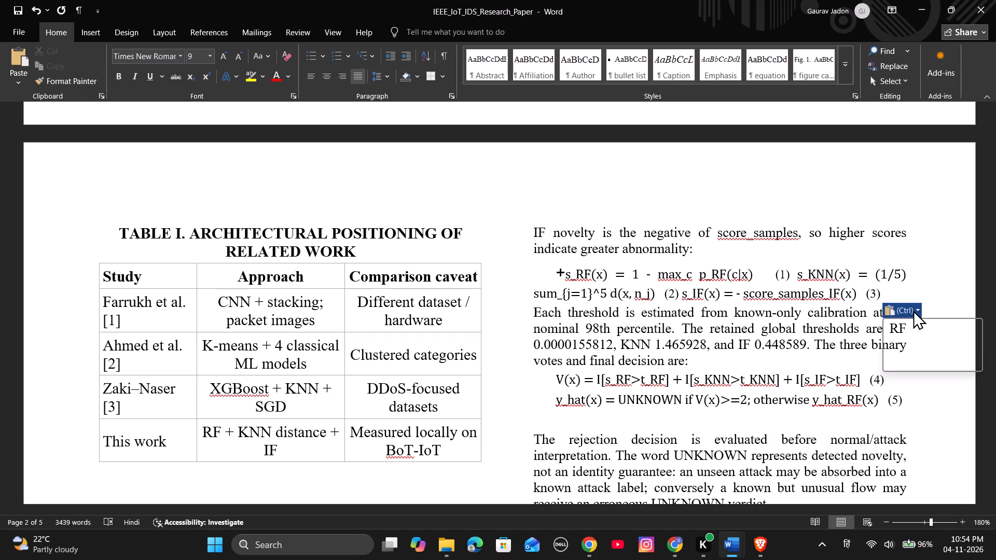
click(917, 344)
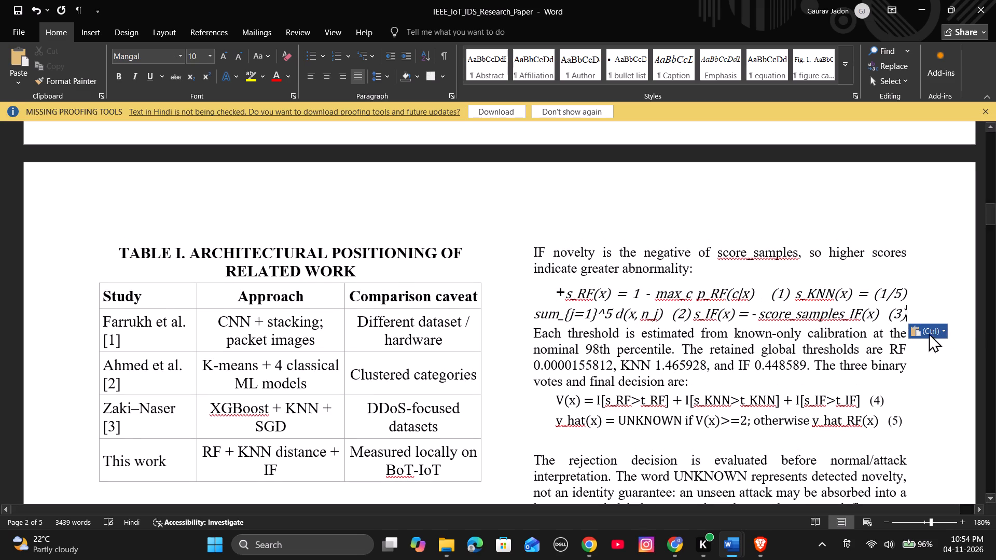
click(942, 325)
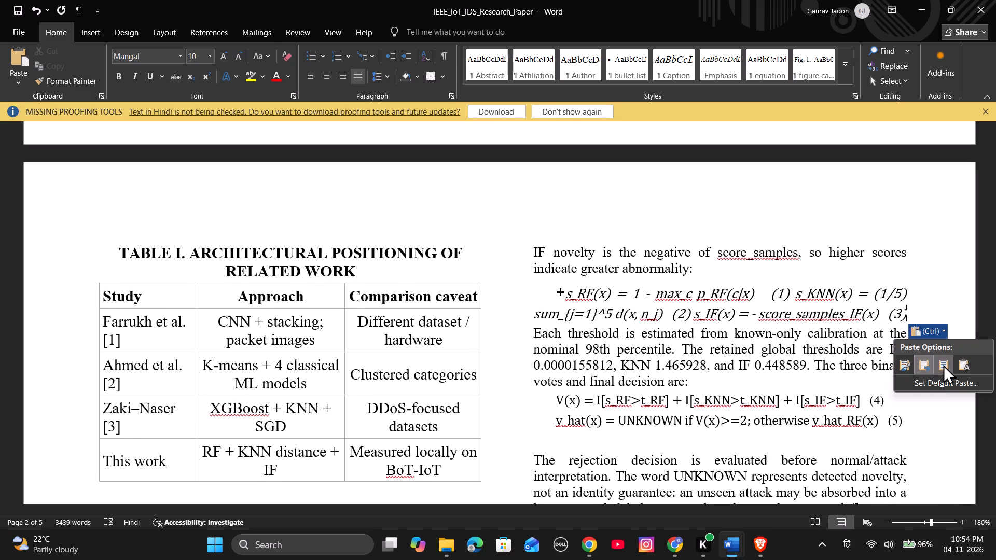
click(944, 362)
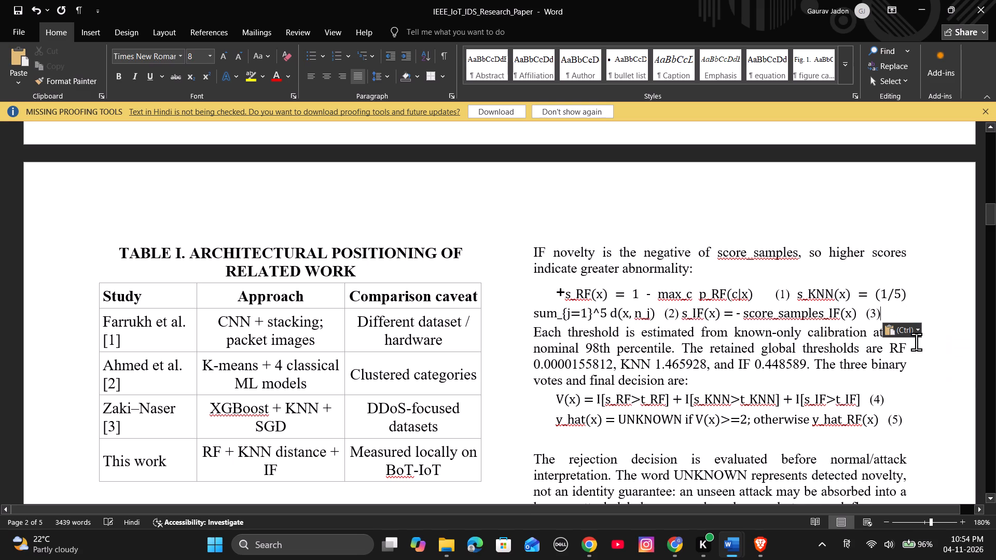
Set the paste format of equations (1) to (3) to text only.
click(917, 324)
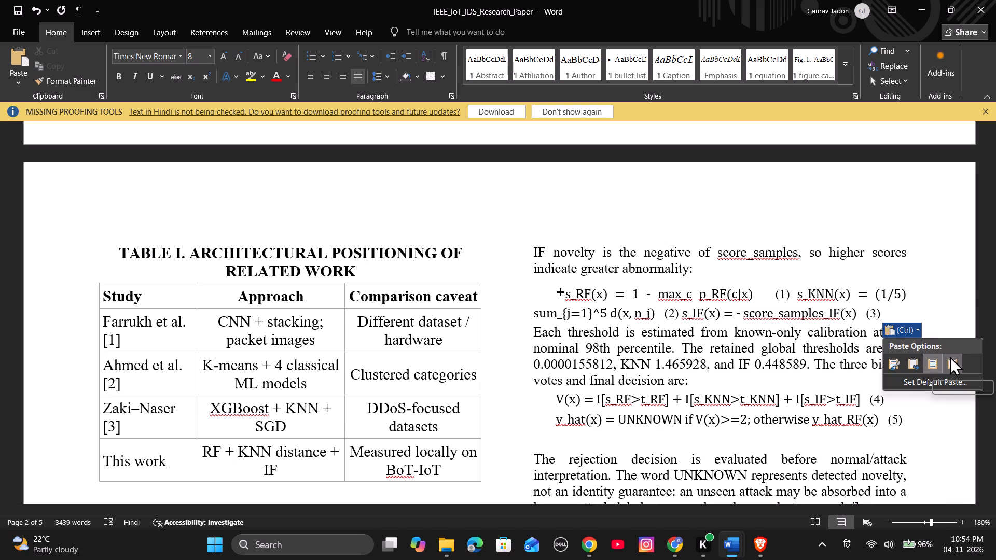
click(950, 356)
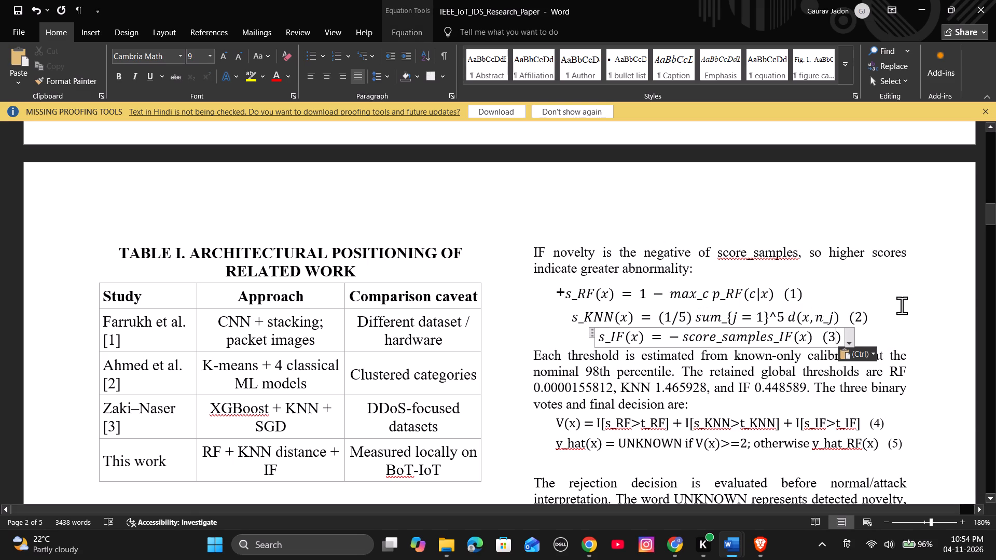
Convert equation (3), the s_IF(x) line, to Professional format.
click(851, 339)
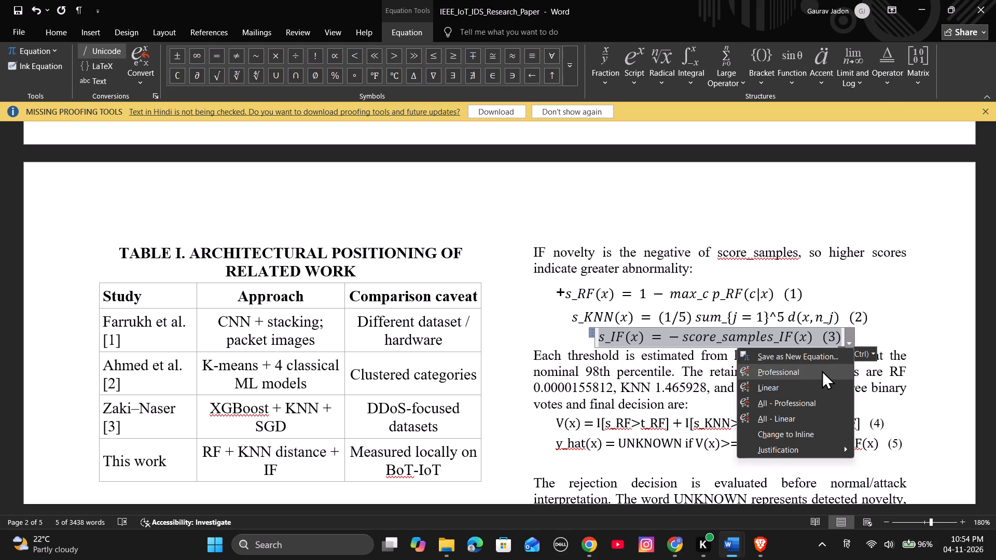
click(822, 369)
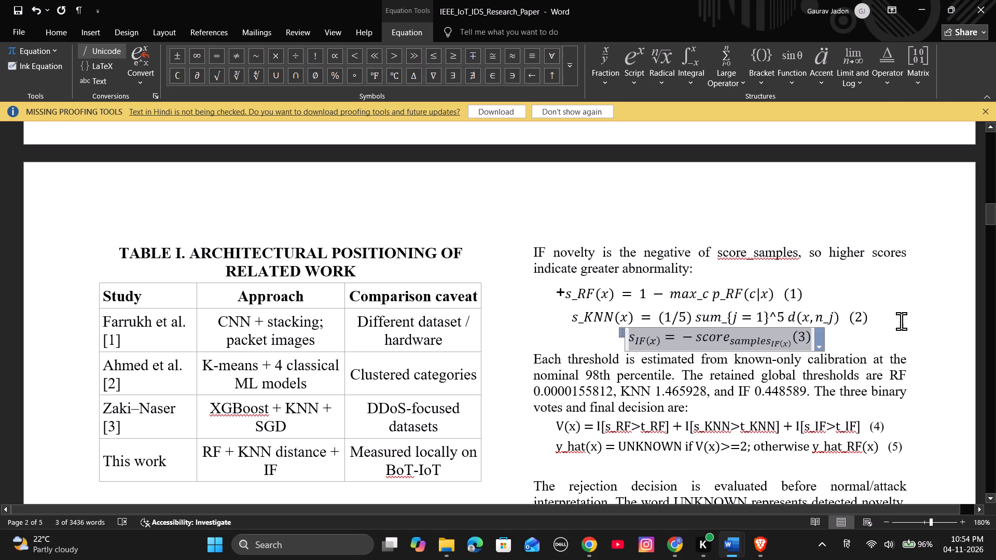
Convert equation (2), the s_KNN(x) line, to Professional format.
click(901, 321)
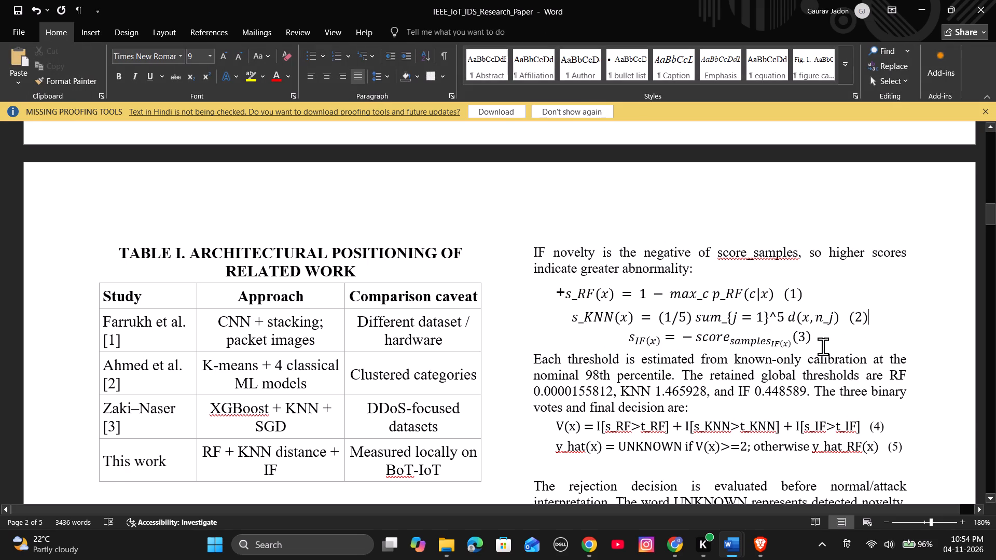
click(875, 321)
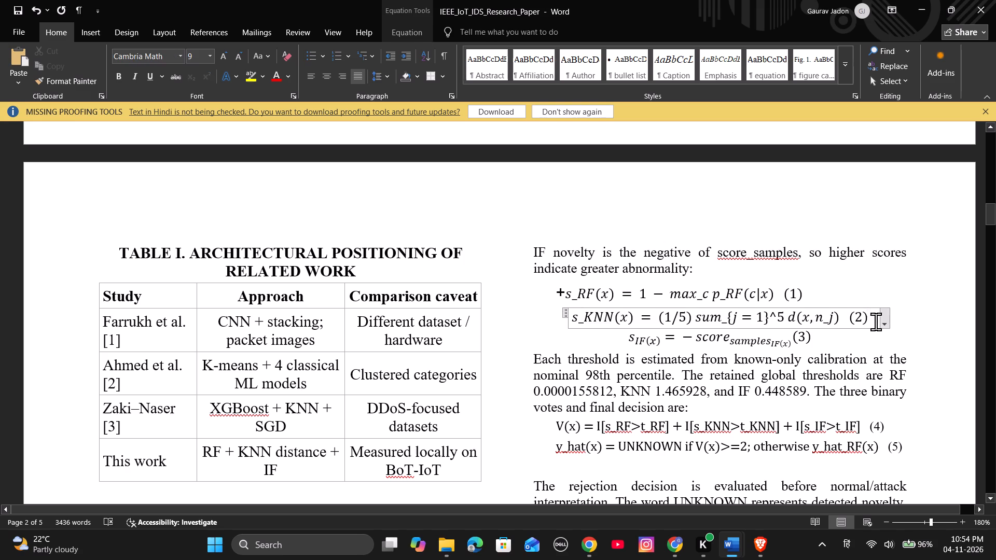
click(887, 319)
click(843, 355)
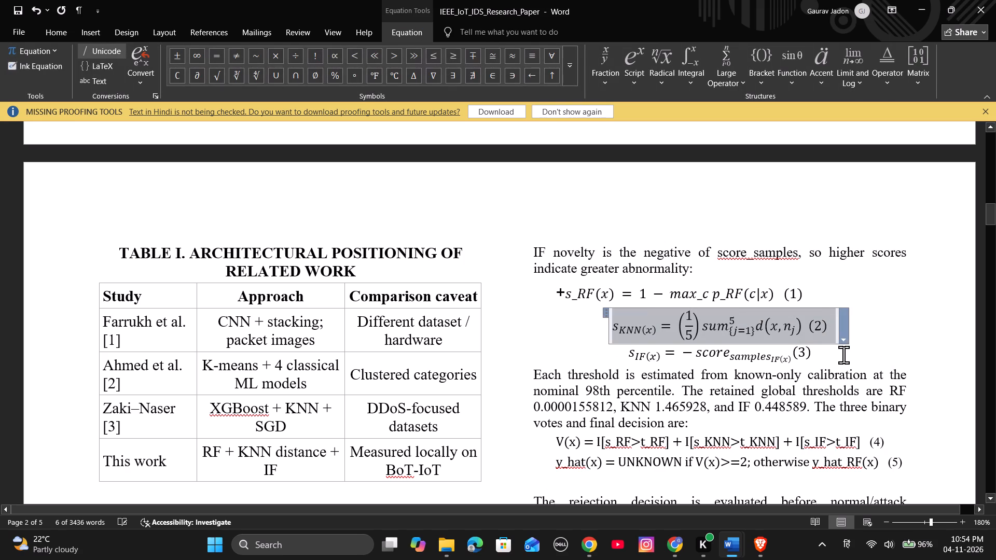
Convert equation (1), the s_RF(x) line, to Professional format.
click(894, 279)
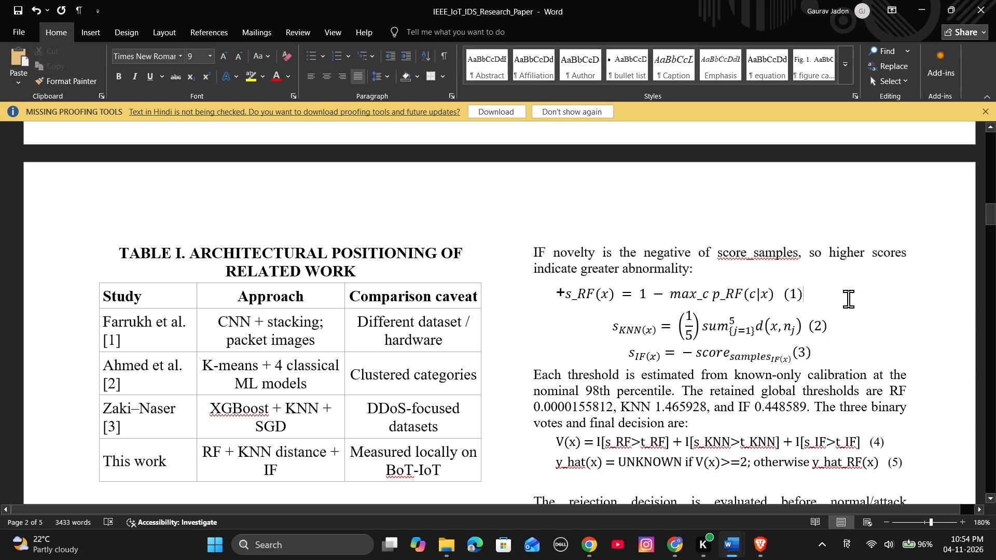
drag(846, 297, 559, 287)
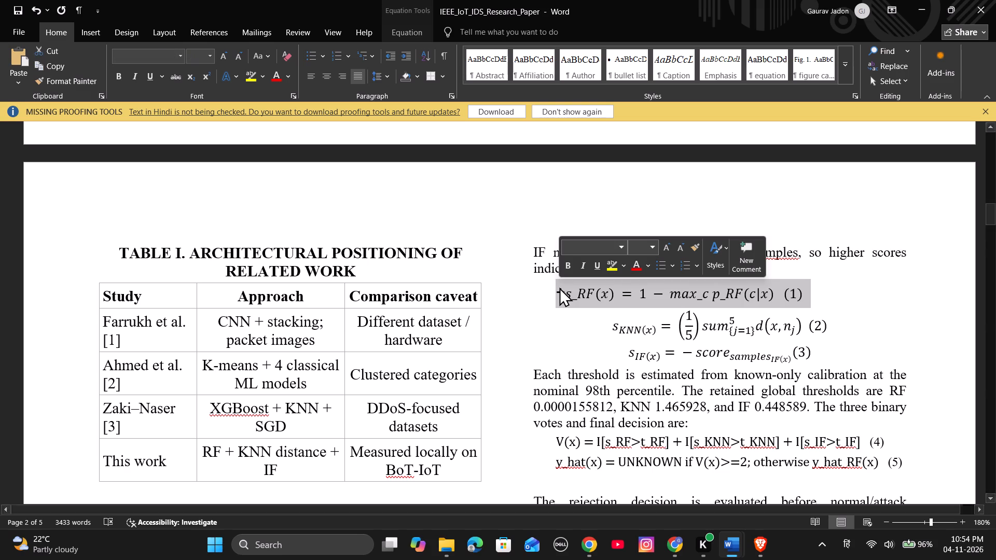
click(813, 299)
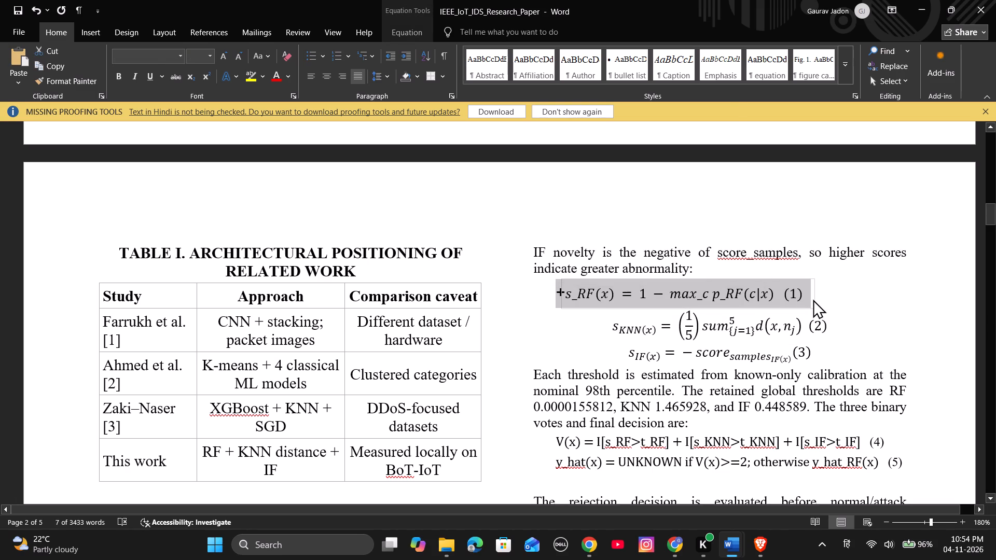
click(821, 299)
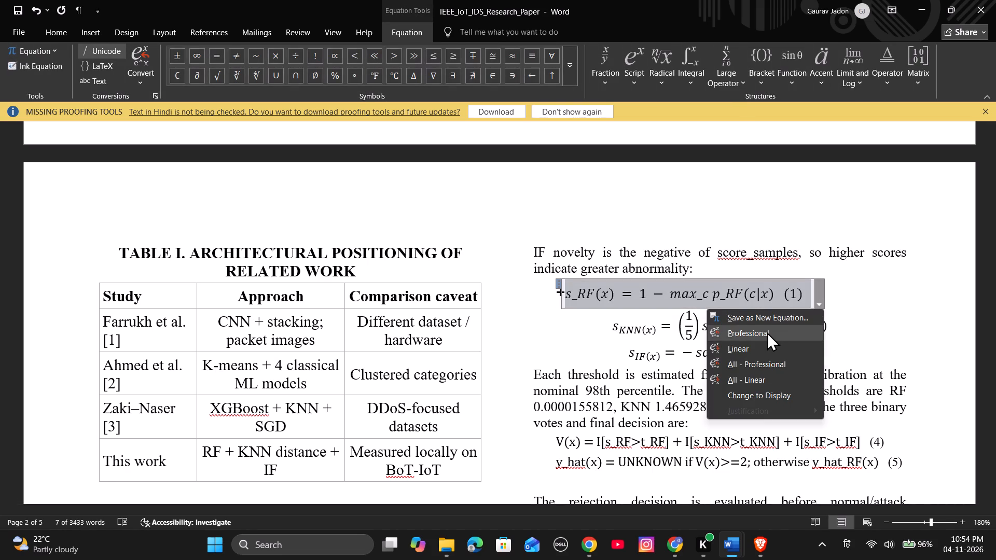
click(767, 332)
click(888, 315)
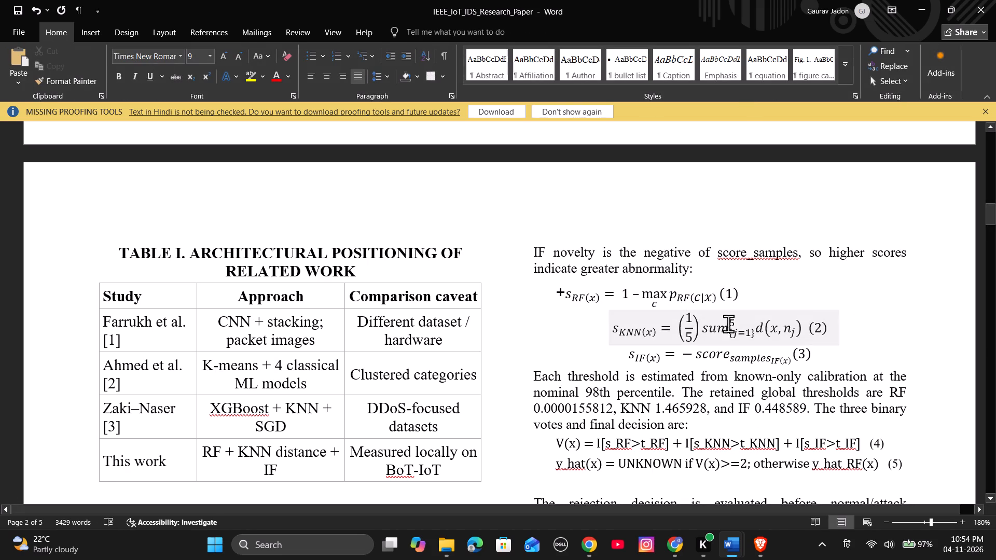
Left-align equations (2) and (3) in the column.
drag(842, 355, 627, 325)
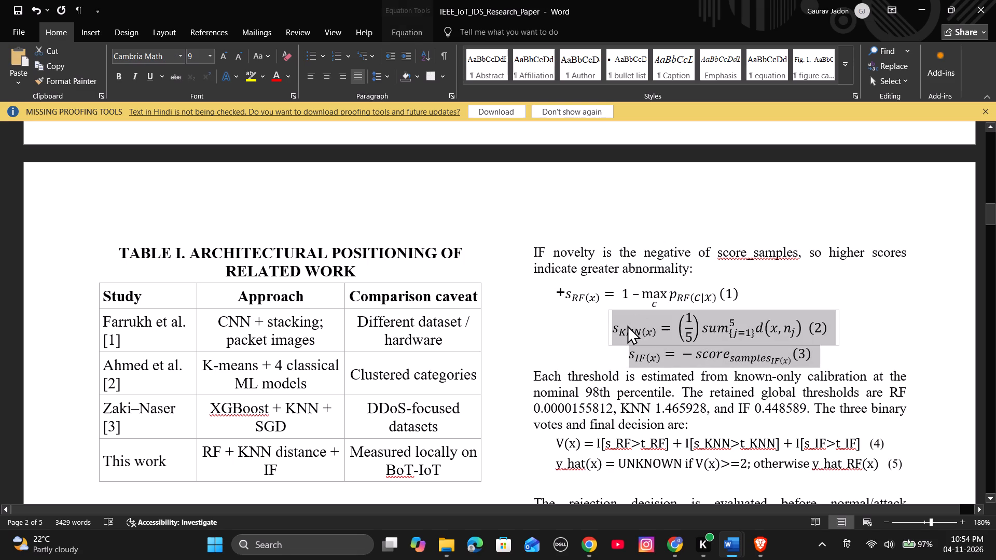
click(313, 78)
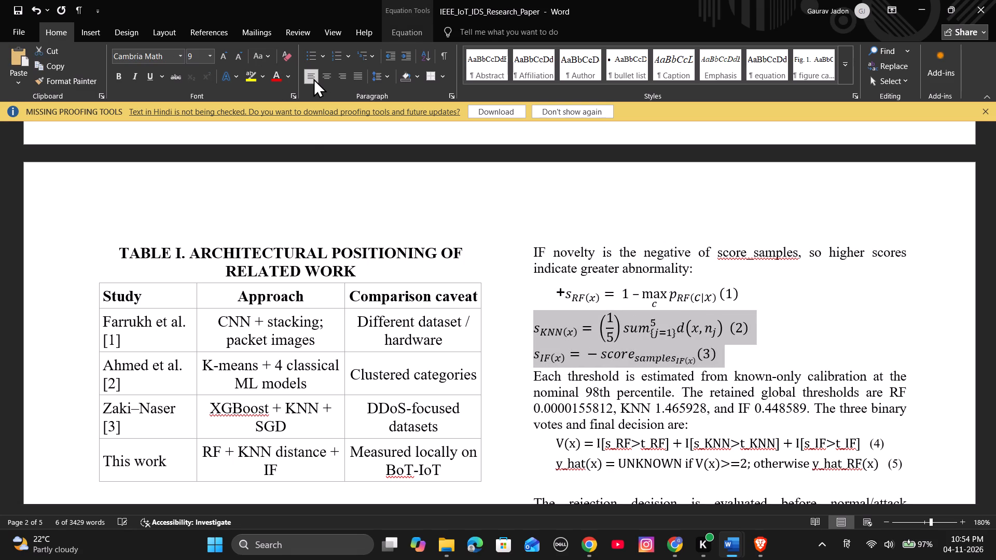
Left-align equation (1) and decrease its indent so it starts at the column's left edge.
click(753, 303)
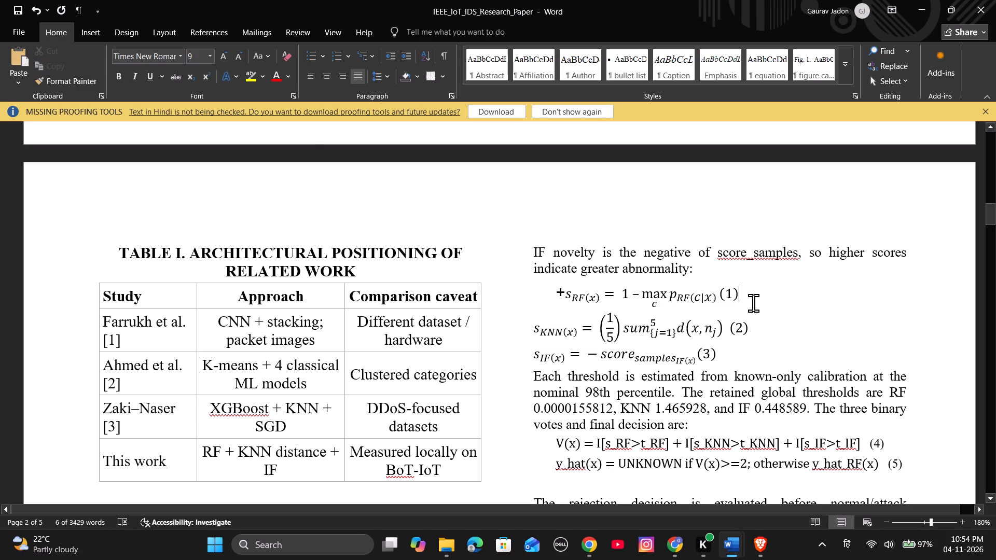
click(755, 299)
drag(755, 299, 745, 299)
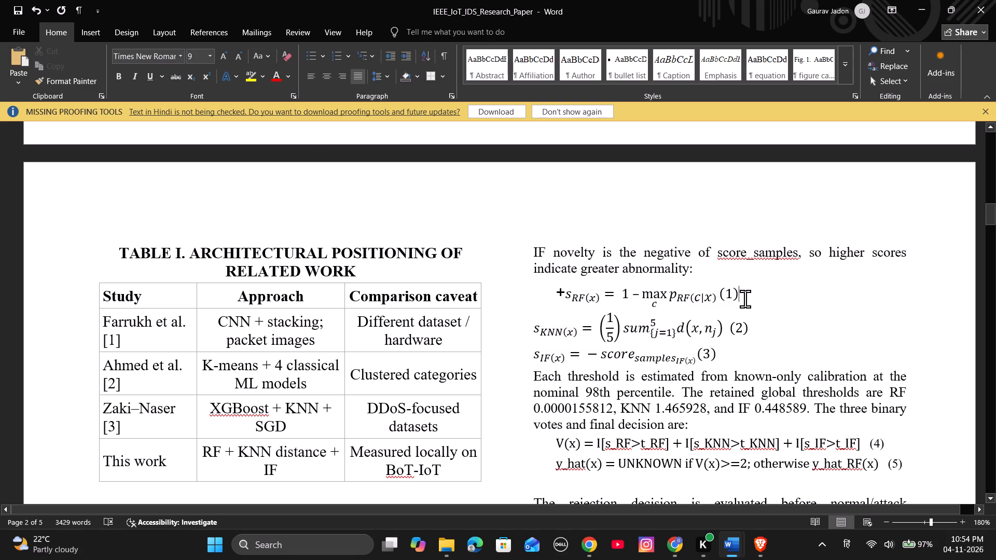
drag(745, 299, 564, 304)
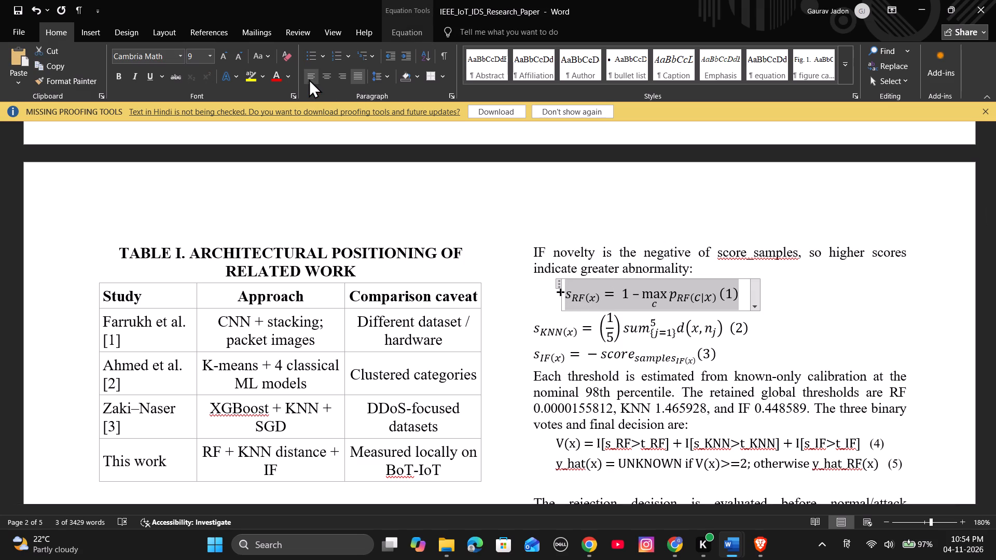
click(309, 79)
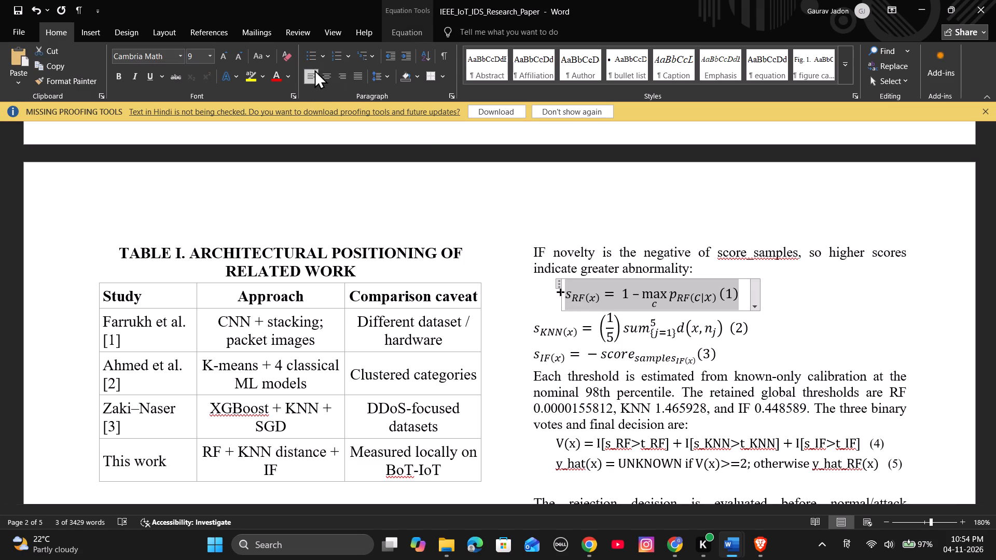
click(392, 54)
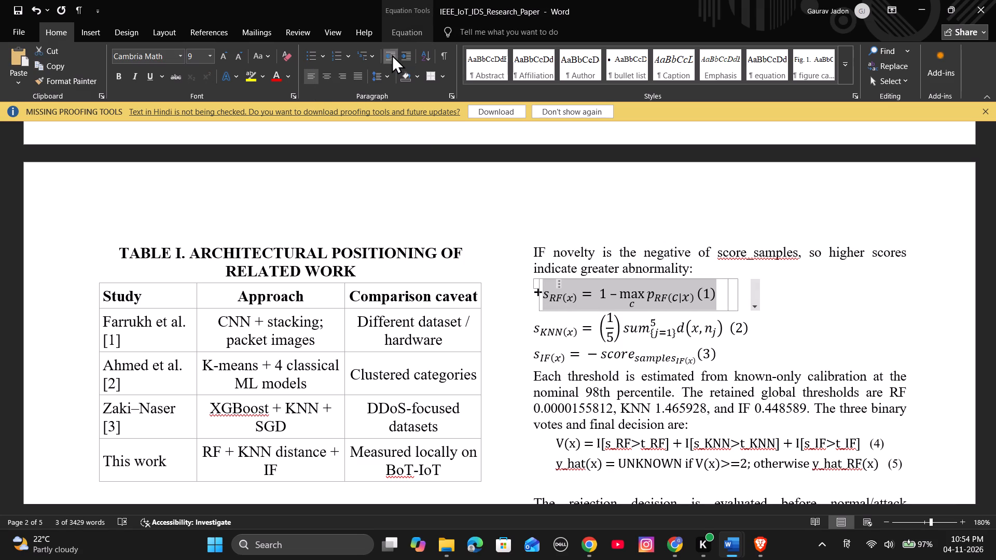
click(392, 54)
click(879, 321)
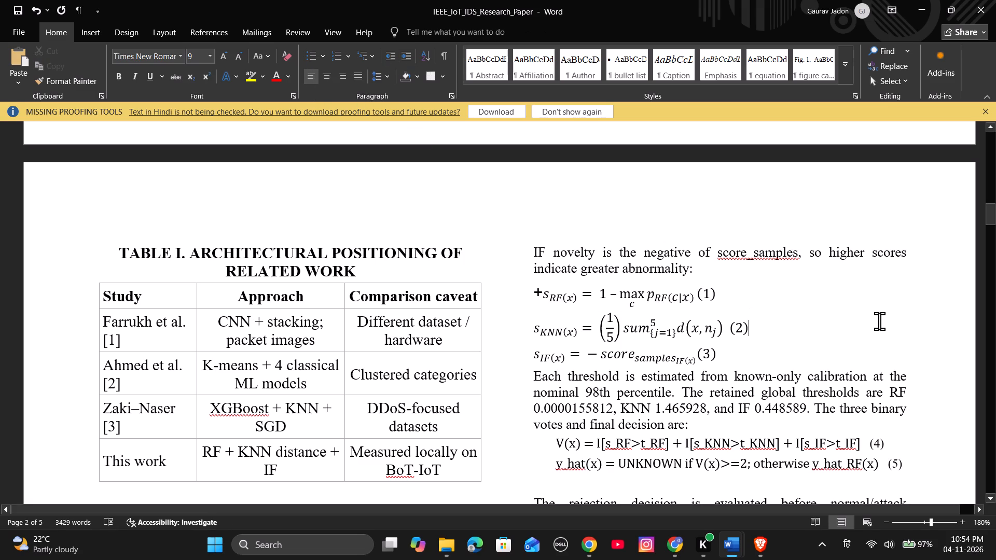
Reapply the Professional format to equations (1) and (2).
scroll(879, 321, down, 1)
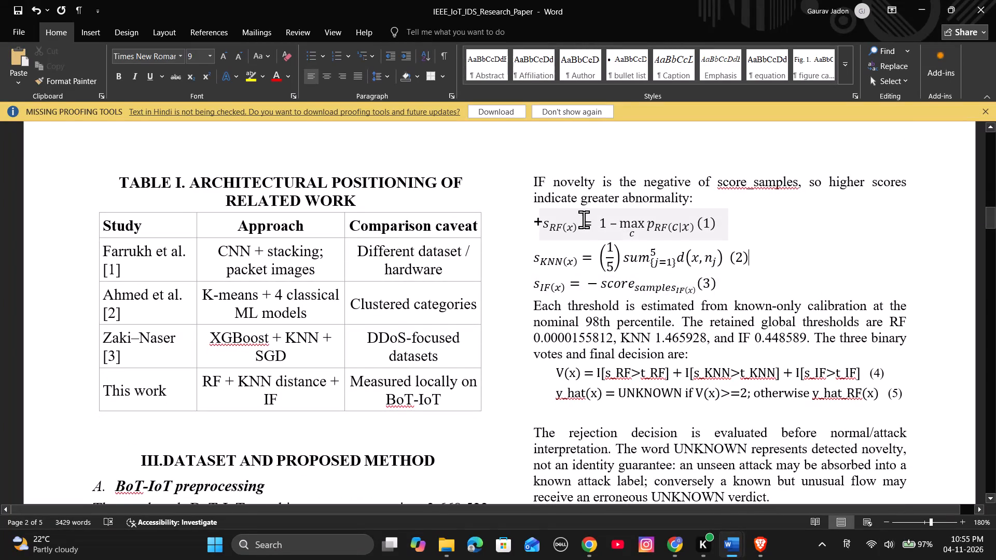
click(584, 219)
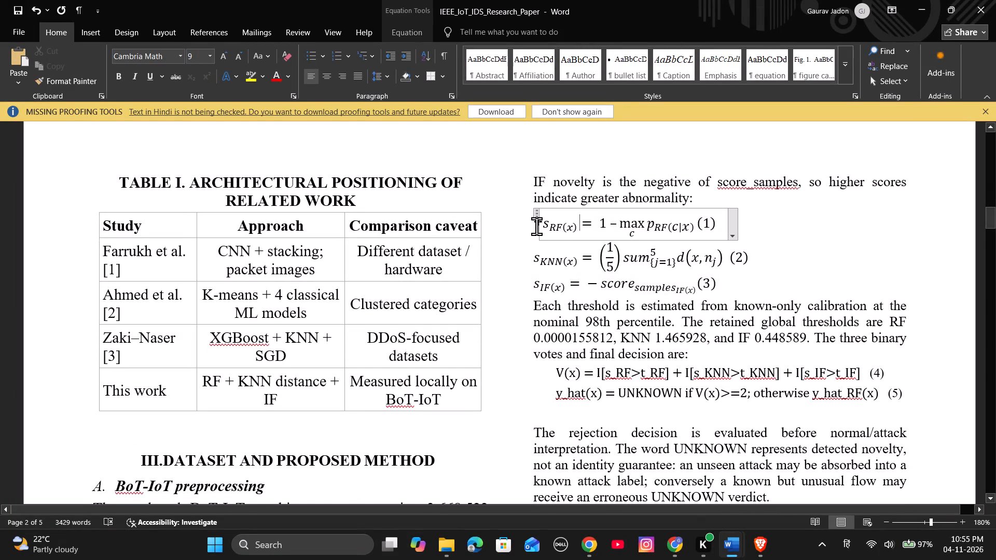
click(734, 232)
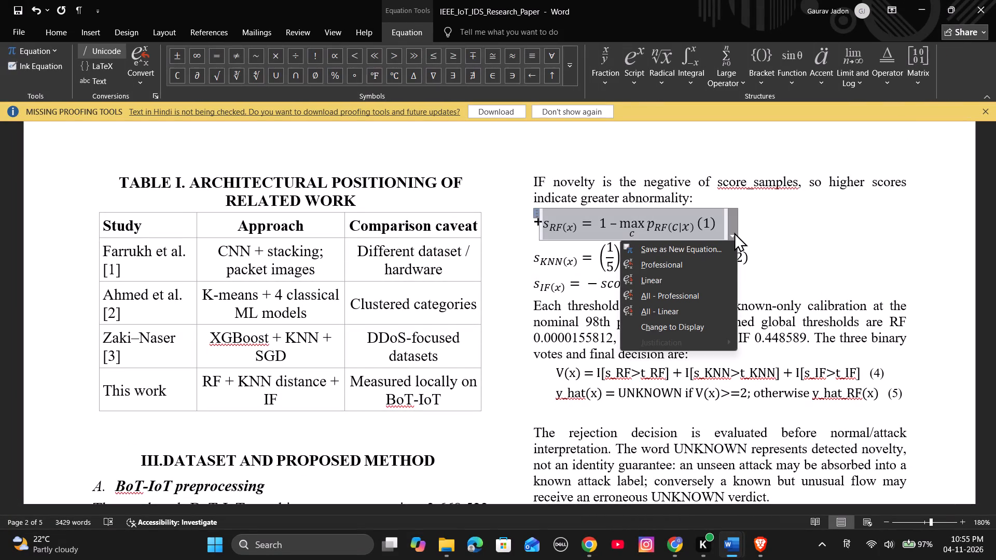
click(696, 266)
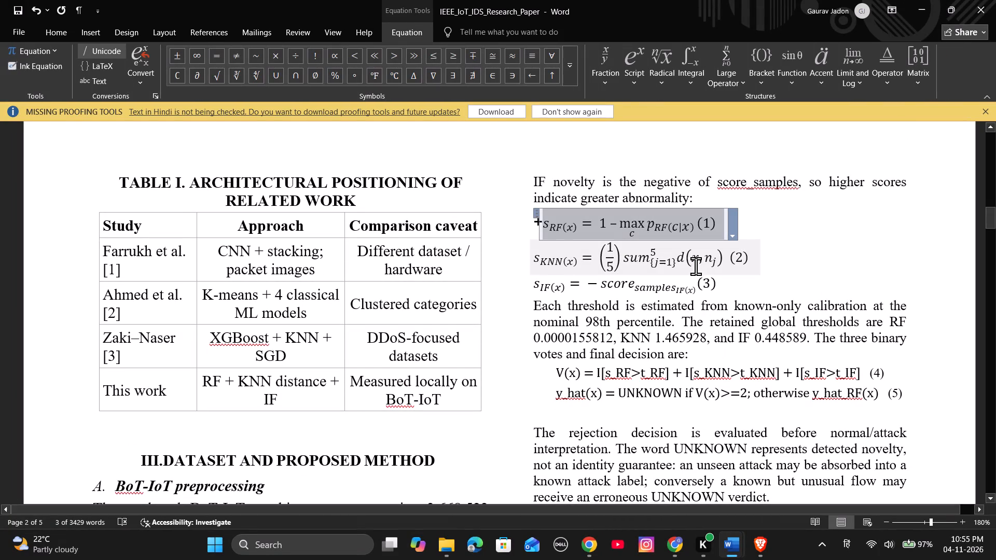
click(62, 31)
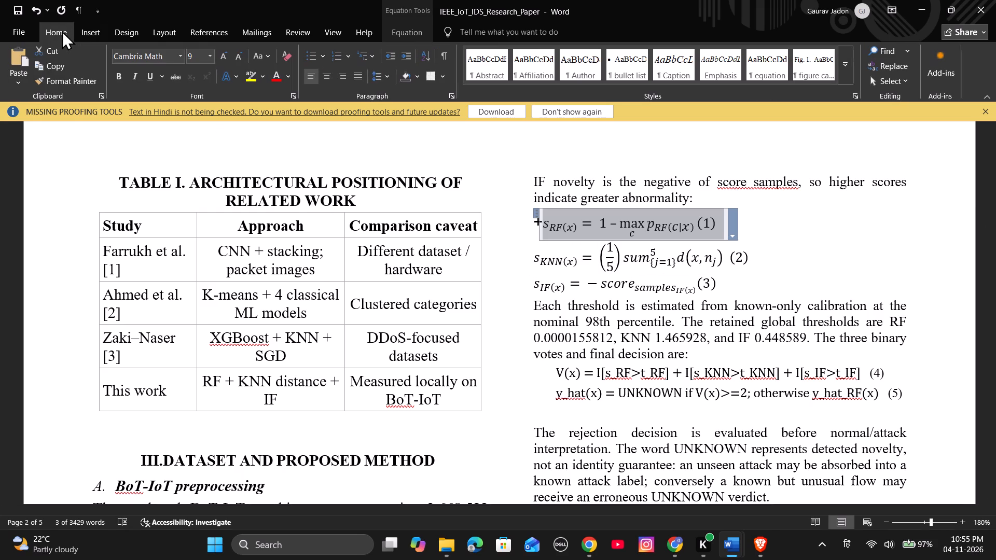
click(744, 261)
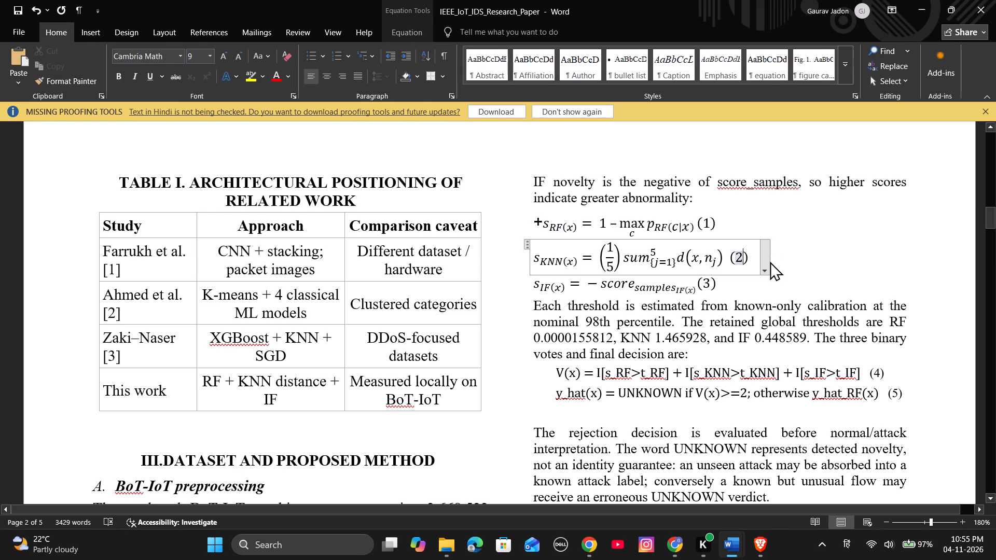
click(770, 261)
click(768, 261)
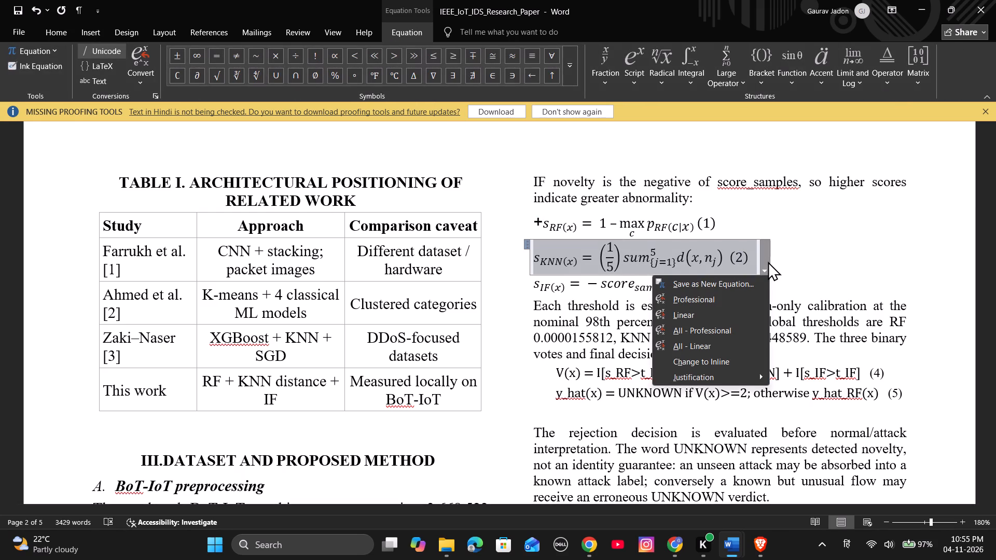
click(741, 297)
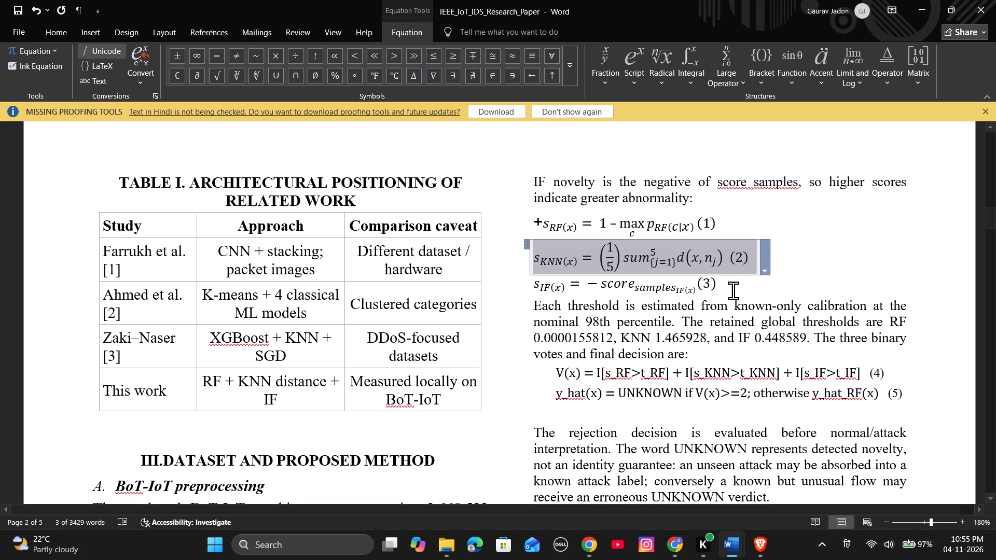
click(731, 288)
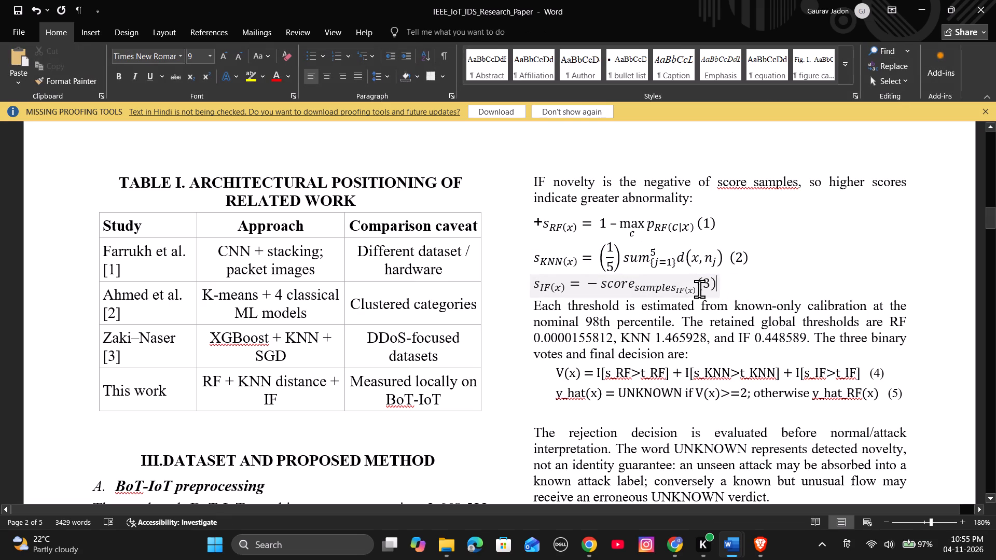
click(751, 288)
Cut equations (4) and (5), the V(x) and y_hat(x) lines, from below the binary votes paragraph.
drag(548, 376, 639, 384)
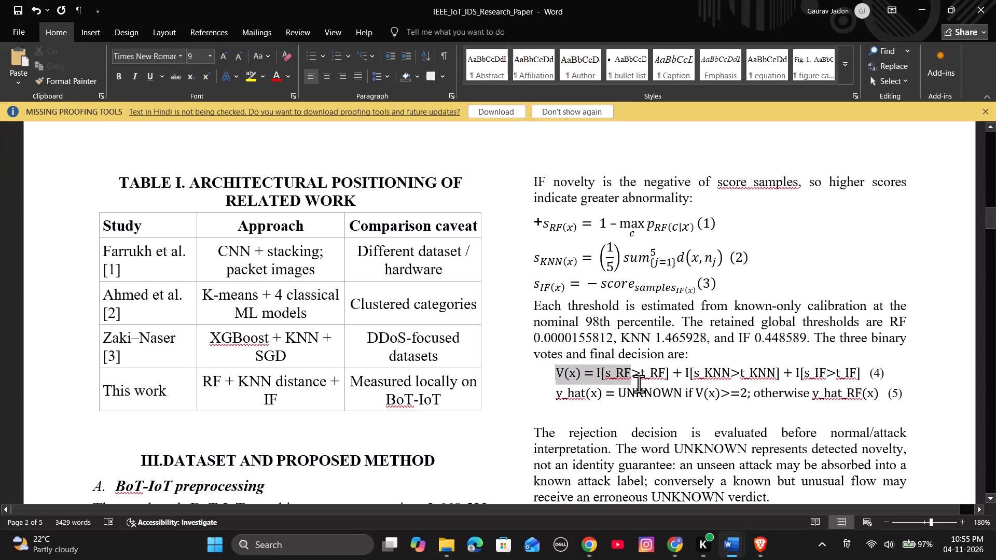
drag(639, 384, 904, 397)
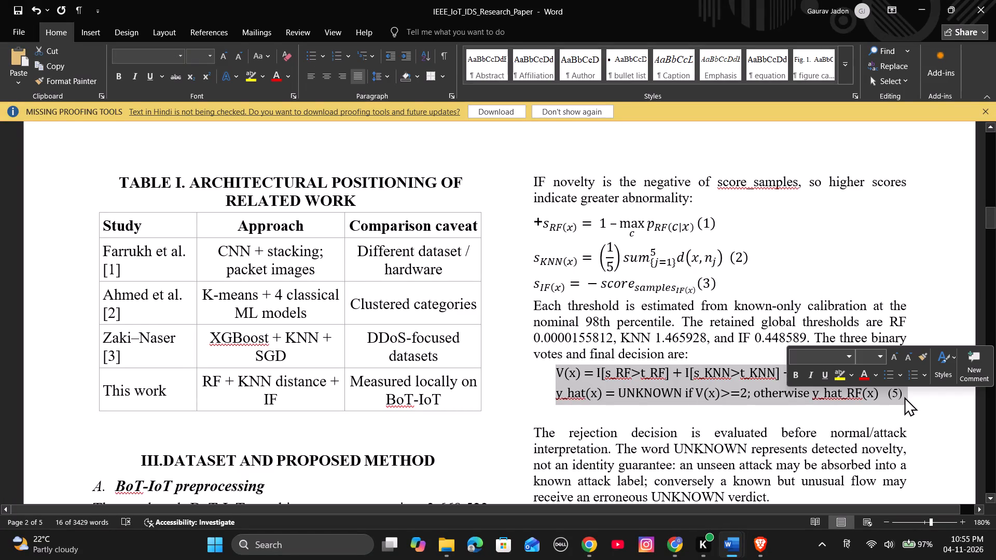
key(ctrl+c)
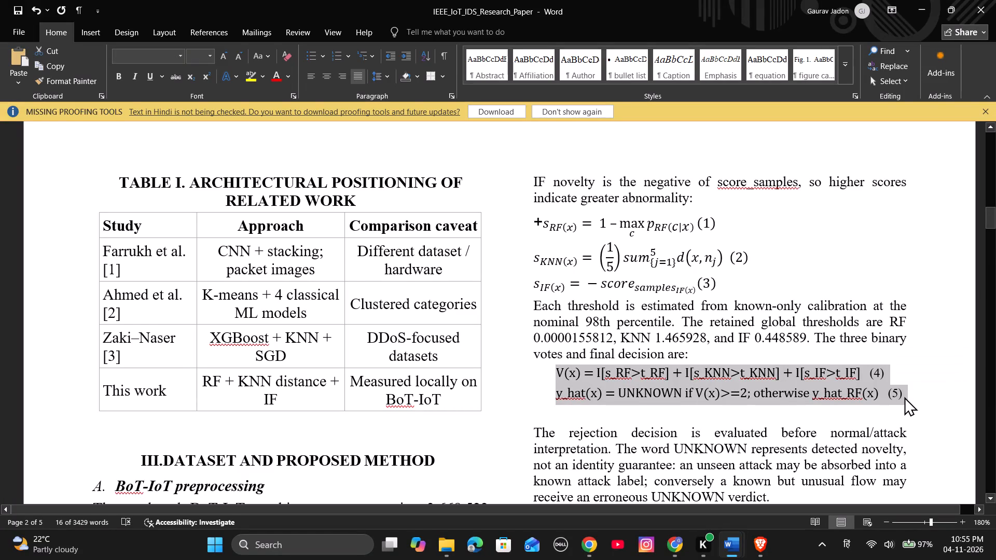
key(ctrl+x)
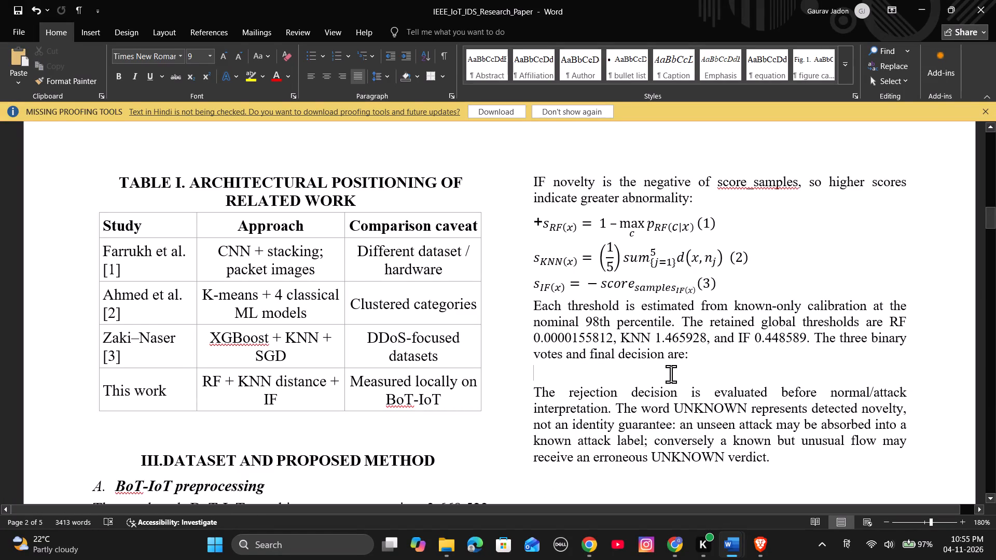
key(ctrl+equal)
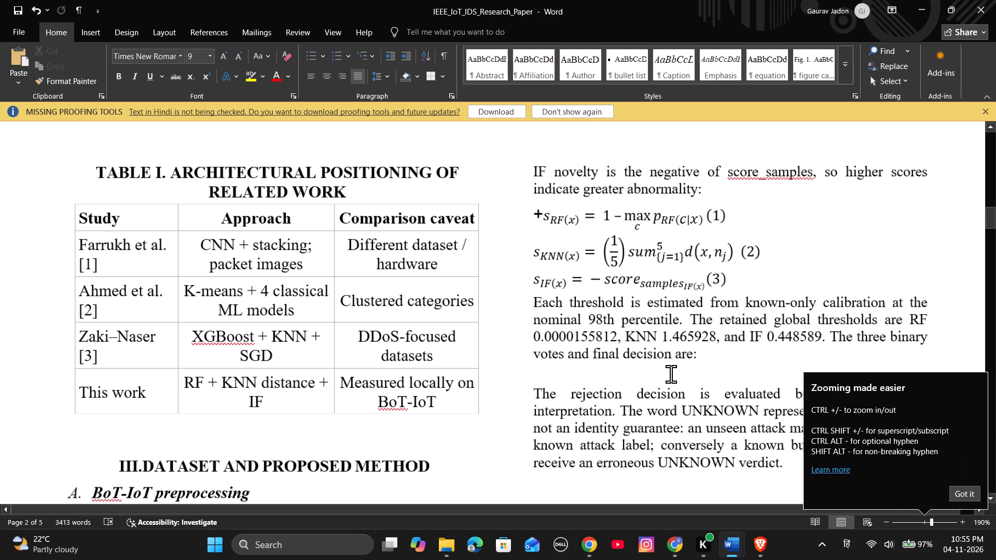
click(606, 384)
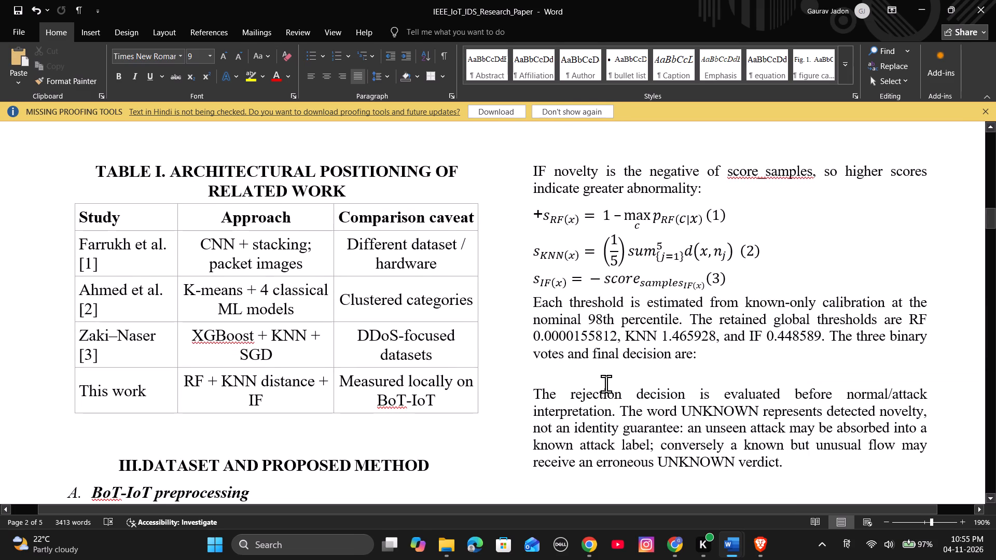
key(ctrl+equal)
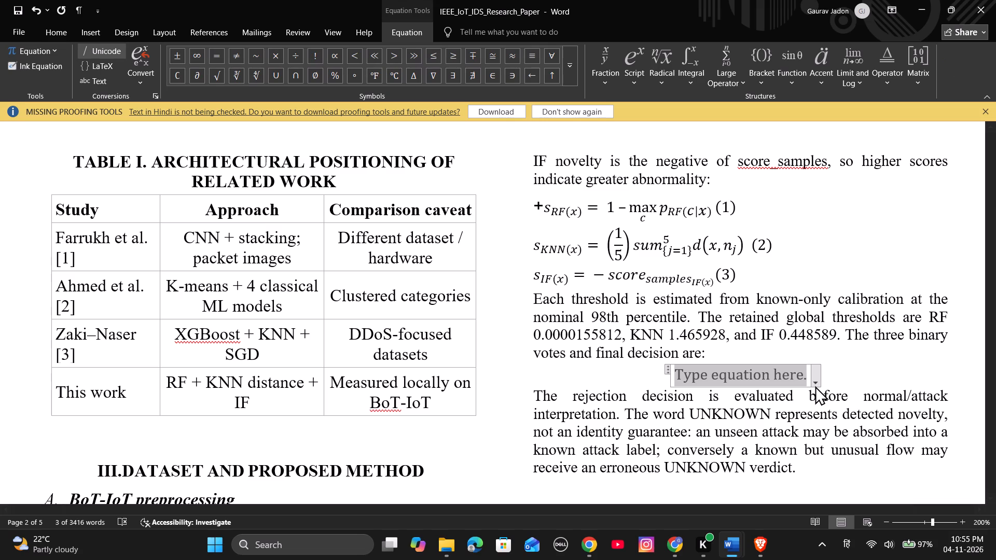
key(BackSpace)
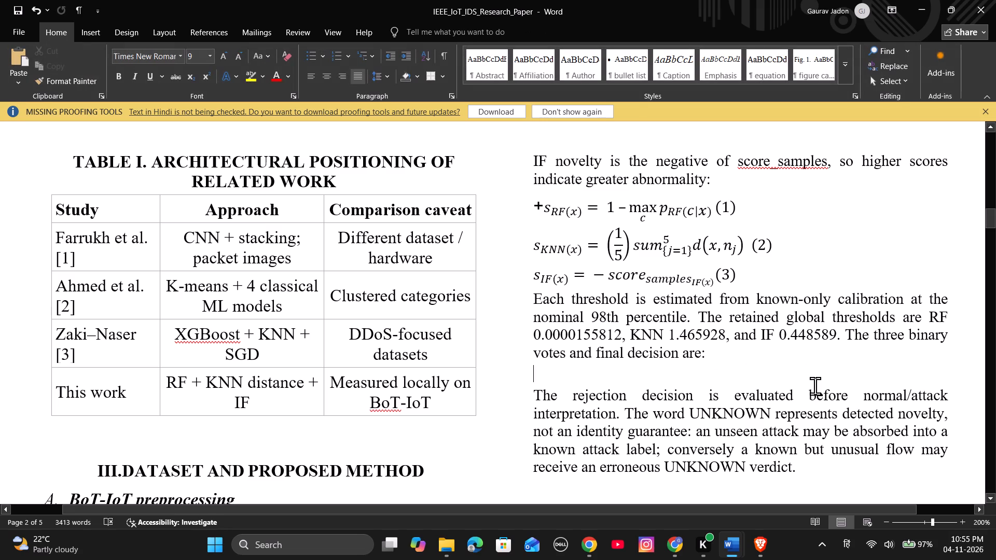
key(alt+equal)
key(ctrl+v)
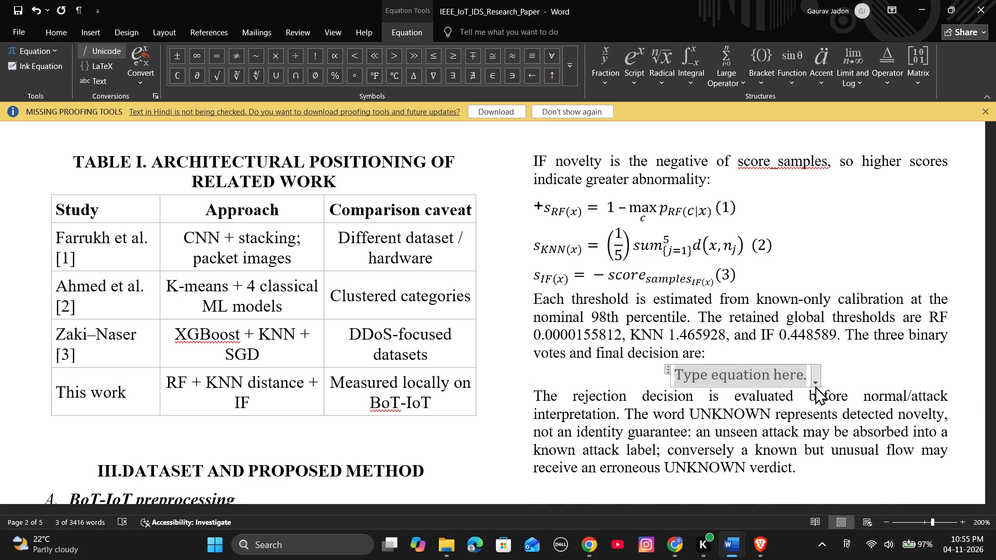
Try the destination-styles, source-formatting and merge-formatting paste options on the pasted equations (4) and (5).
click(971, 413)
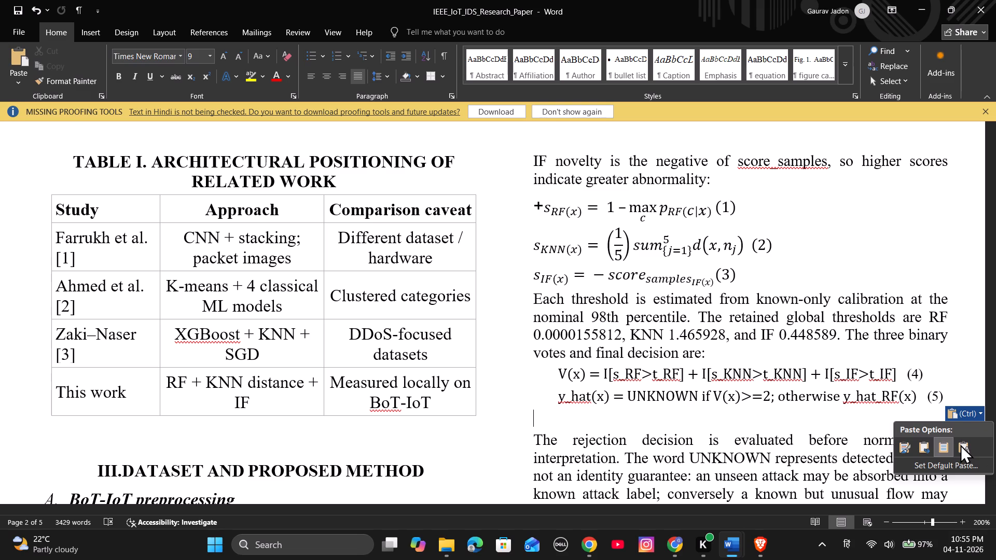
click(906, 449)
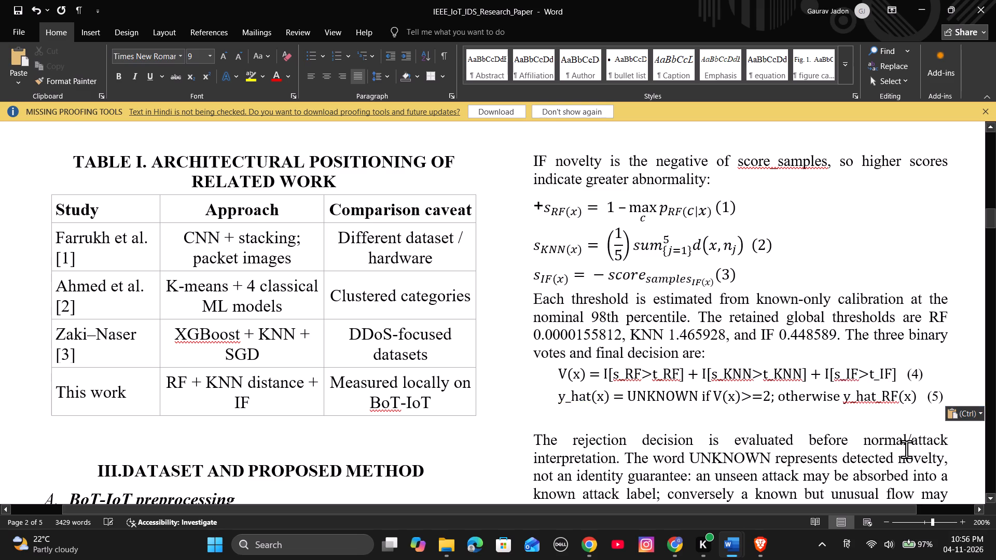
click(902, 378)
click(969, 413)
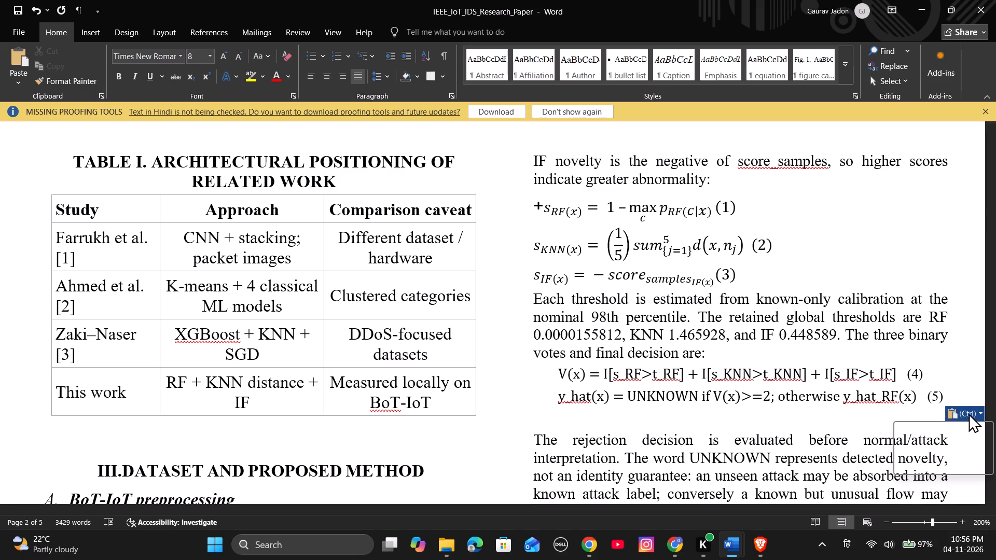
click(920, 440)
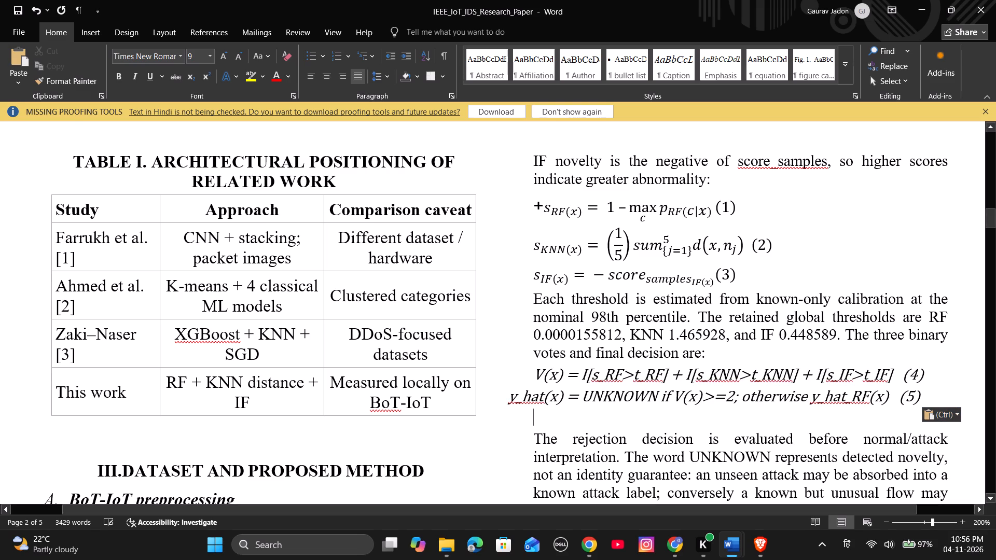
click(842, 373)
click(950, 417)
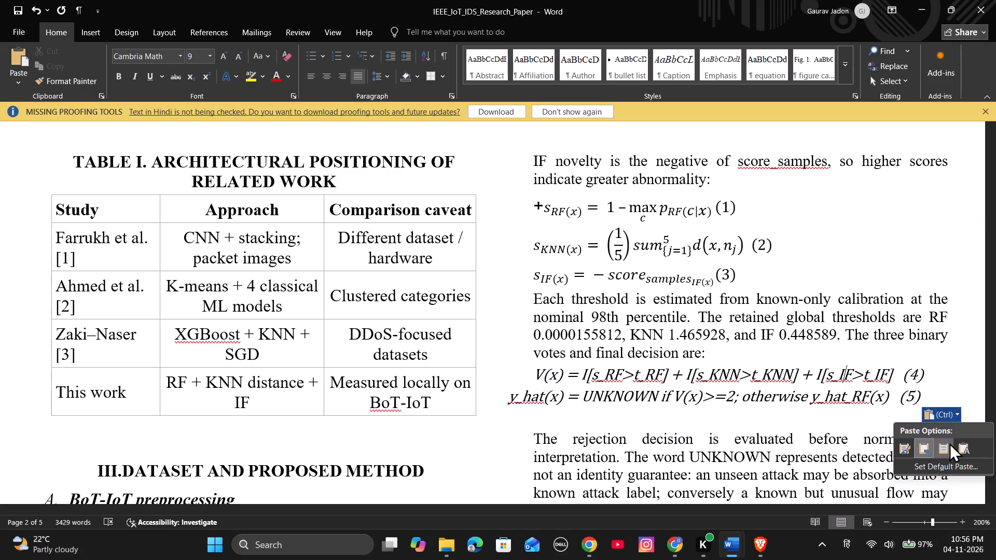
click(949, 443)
Apply the text-only paste option to the pasted equations (4) and (5).
click(971, 417)
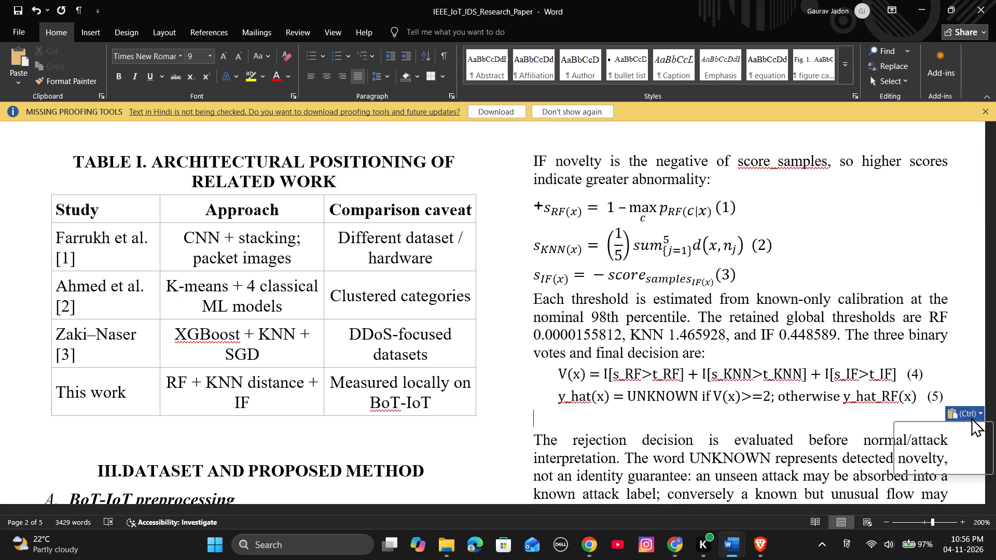
click(970, 445)
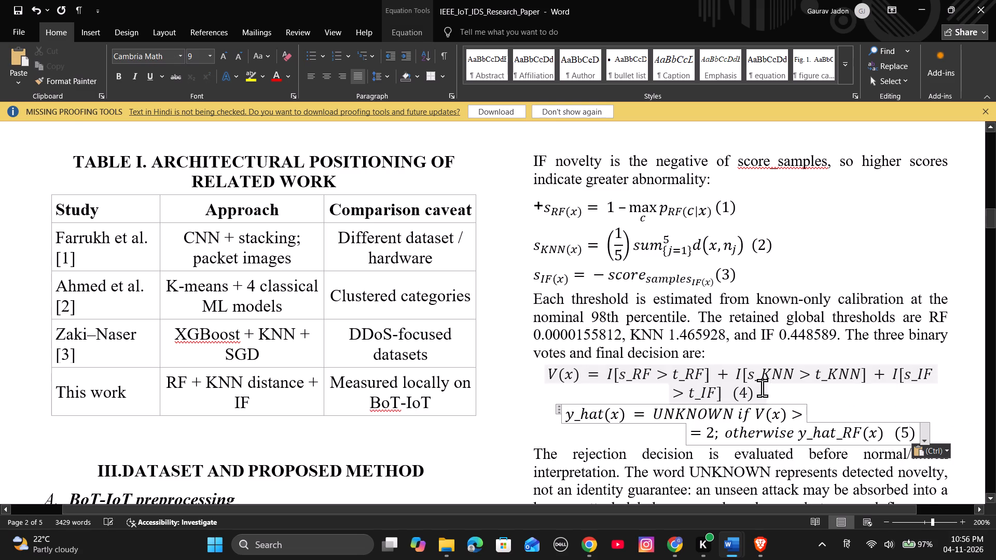
Convert equation (4), the V(x) expression, to the Professional format.
click(771, 391)
drag(771, 391, 580, 368)
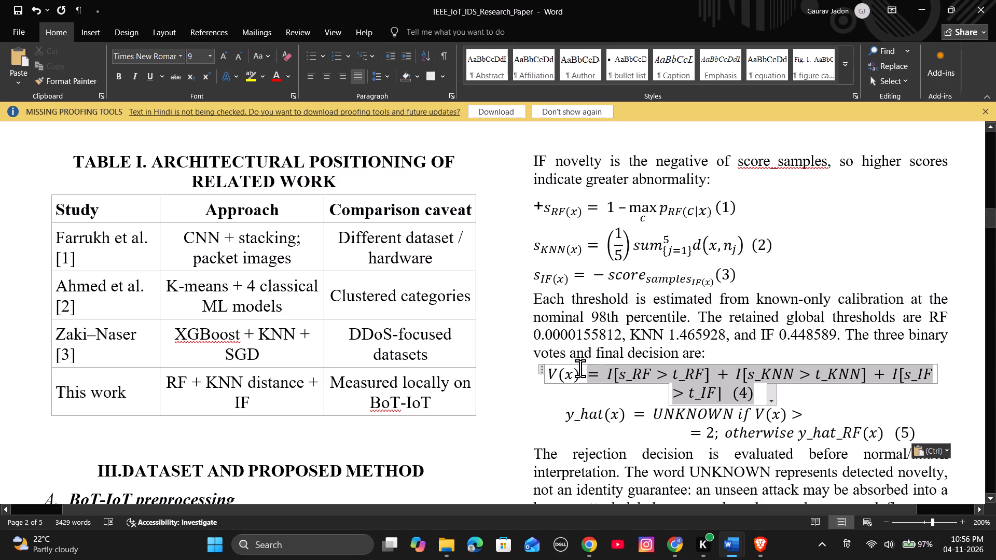
drag(580, 368, 577, 371)
click(542, 373)
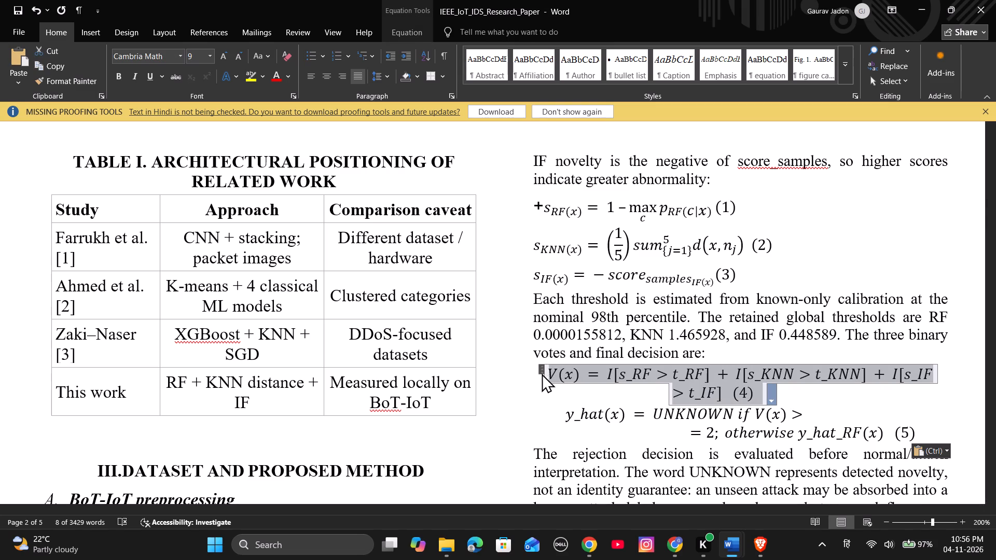
click(770, 398)
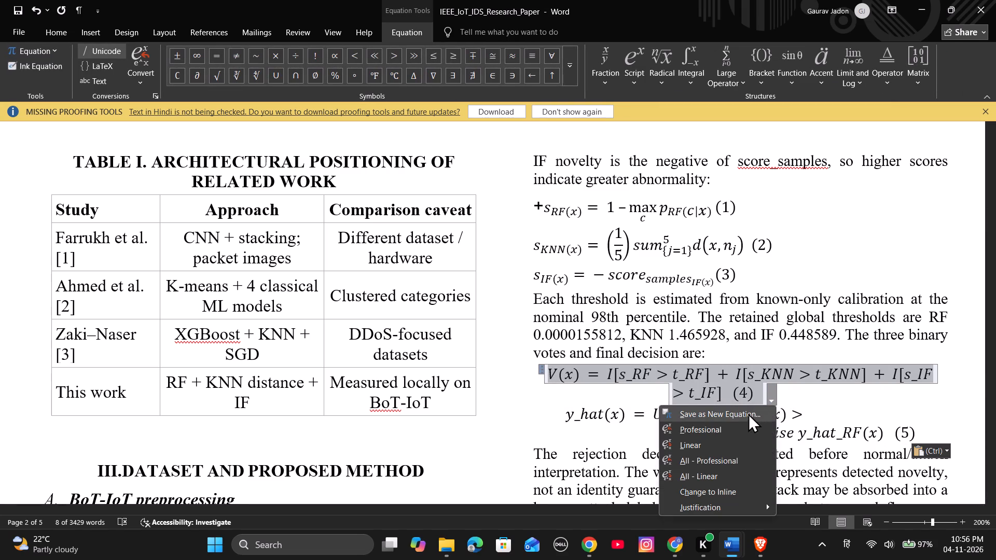
click(737, 429)
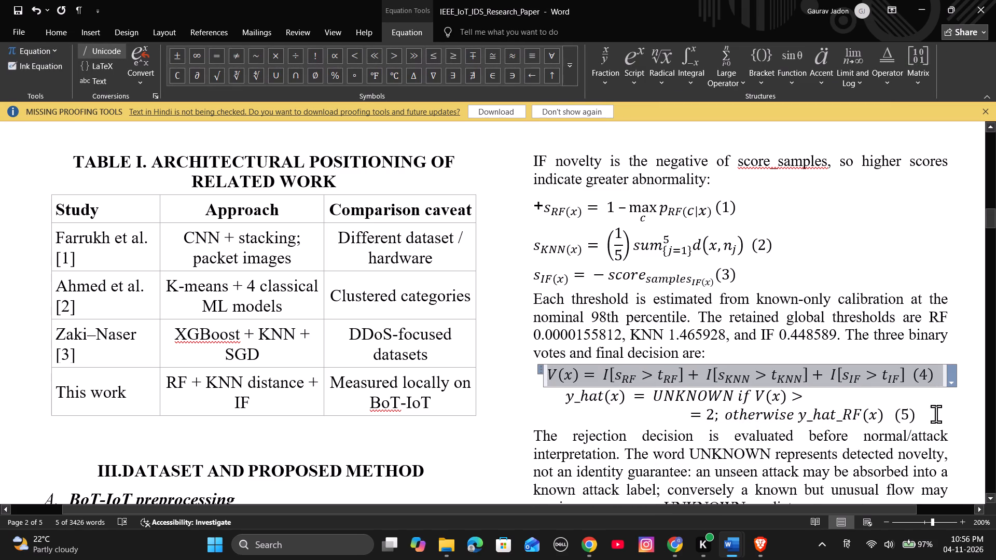
Convert equation (5), the y_hat(x) expression, to the Professional format.
double_click(936, 415)
drag(936, 415, 564, 395)
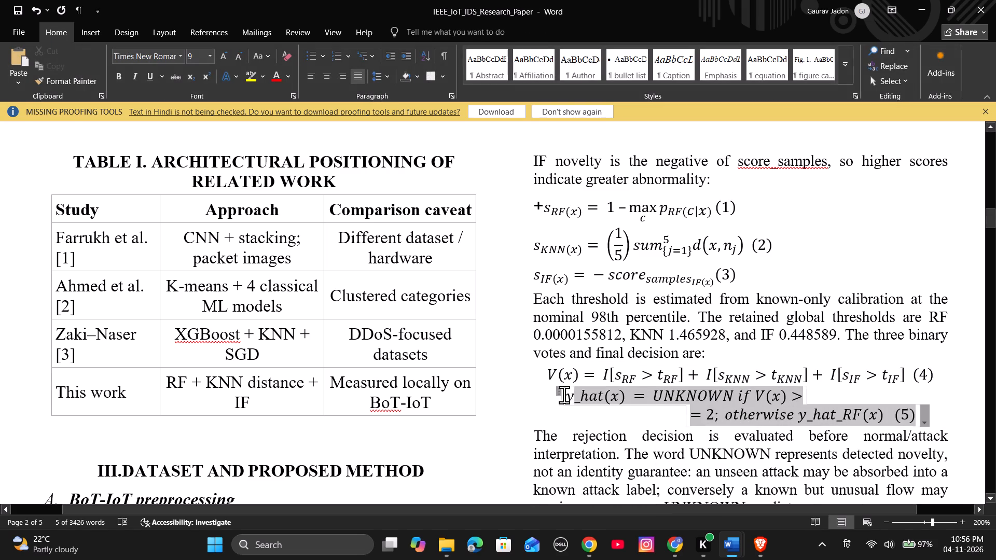
drag(564, 395, 556, 396)
click(916, 414)
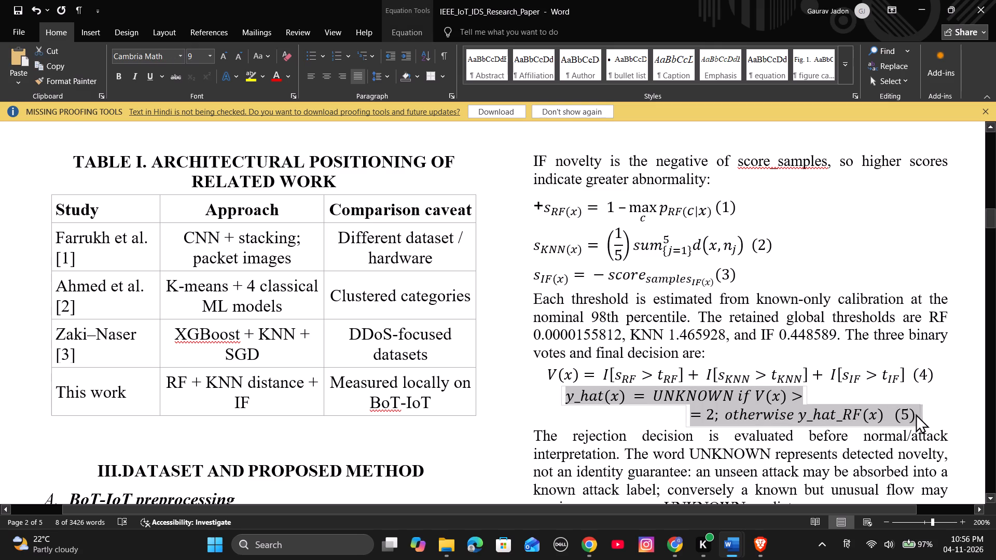
drag(916, 414, 924, 415)
click(924, 415)
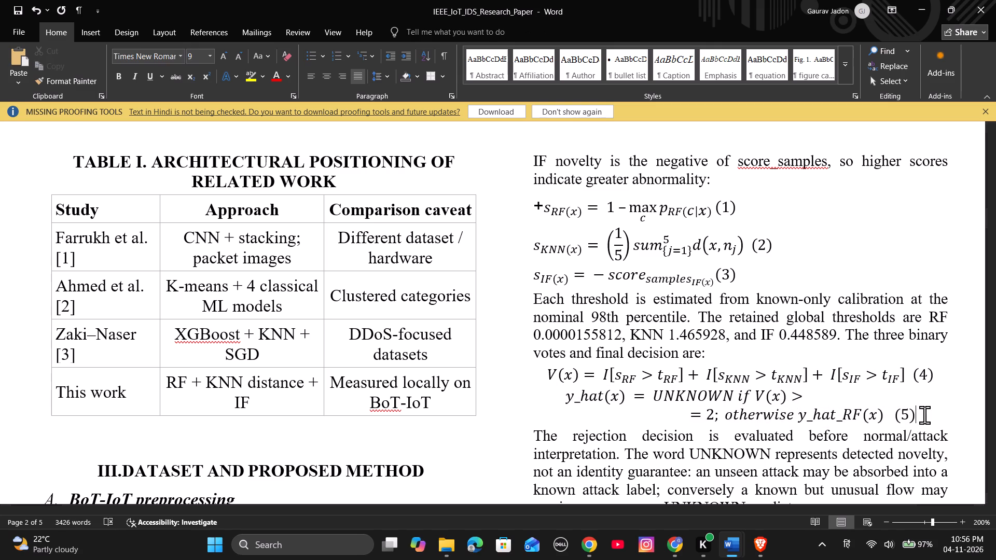
click(917, 415)
click(925, 417)
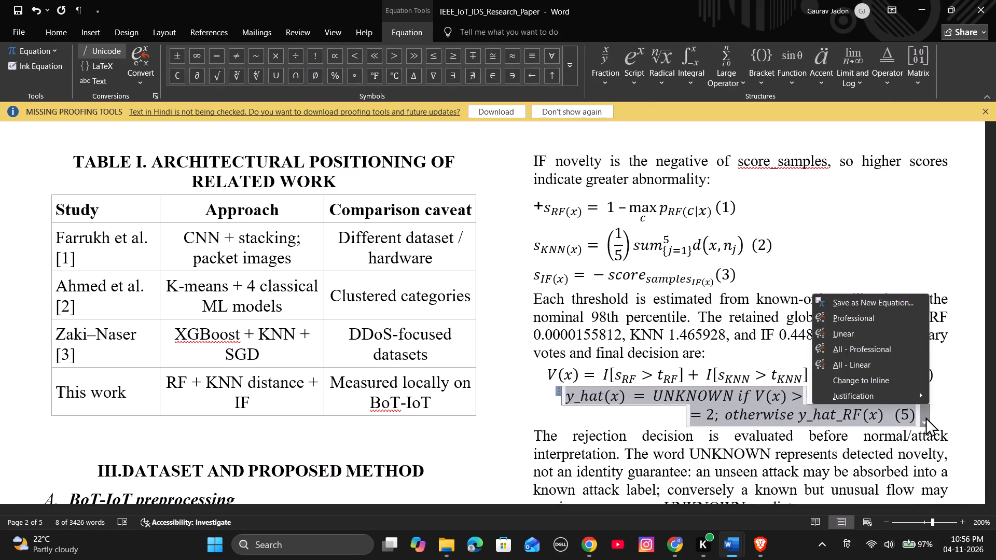
click(870, 322)
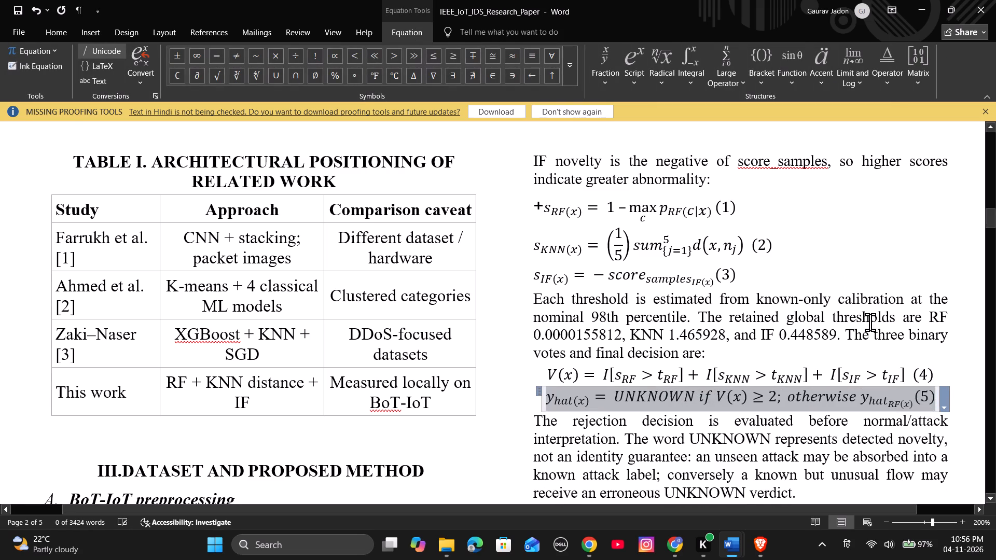
click(938, 359)
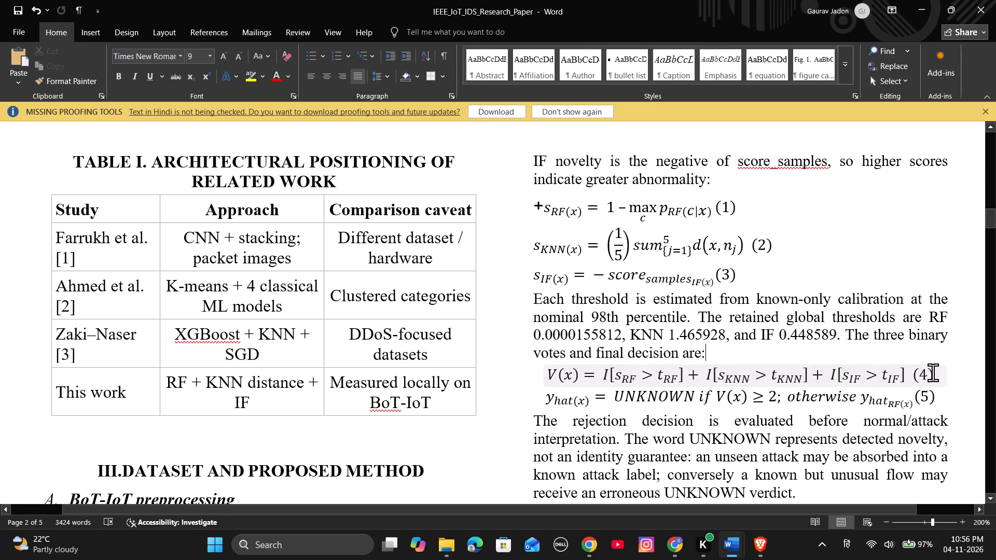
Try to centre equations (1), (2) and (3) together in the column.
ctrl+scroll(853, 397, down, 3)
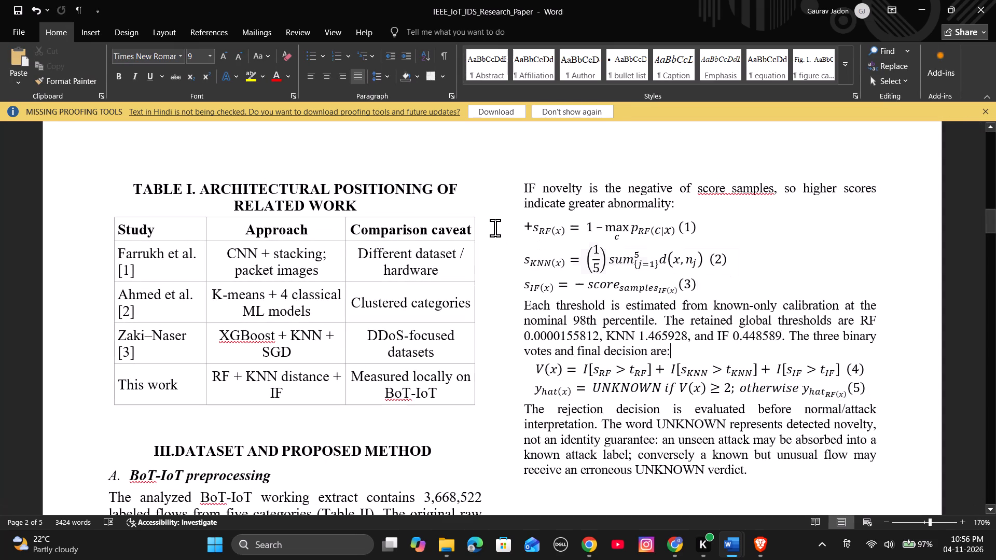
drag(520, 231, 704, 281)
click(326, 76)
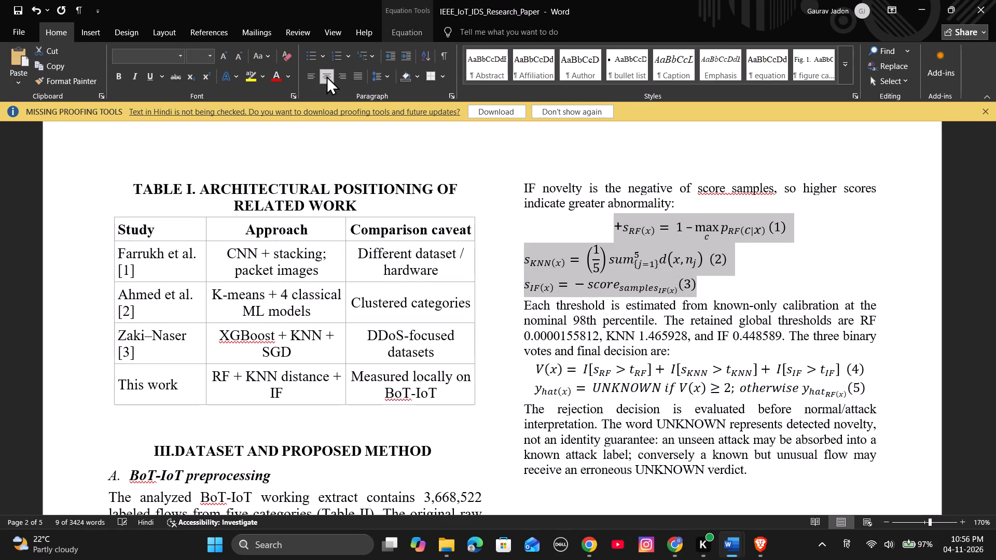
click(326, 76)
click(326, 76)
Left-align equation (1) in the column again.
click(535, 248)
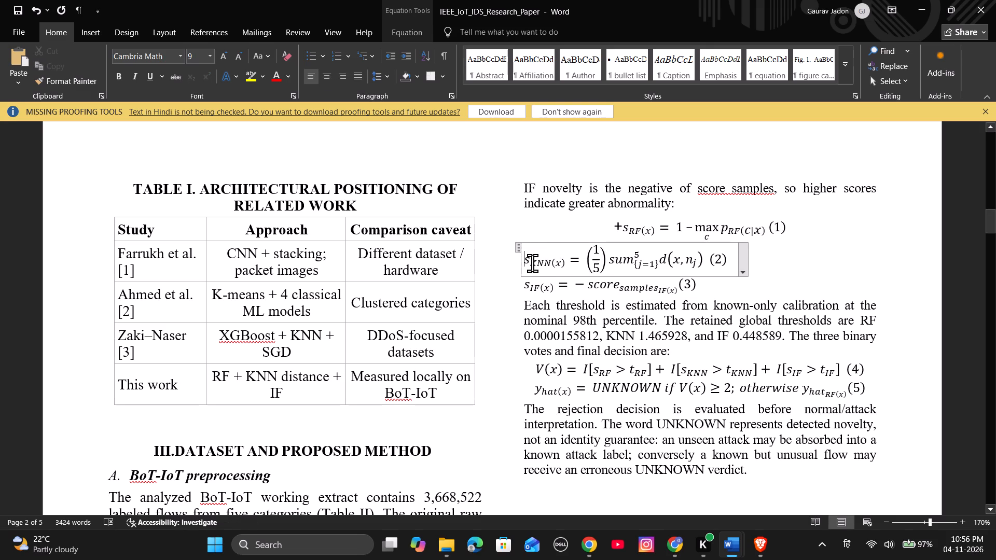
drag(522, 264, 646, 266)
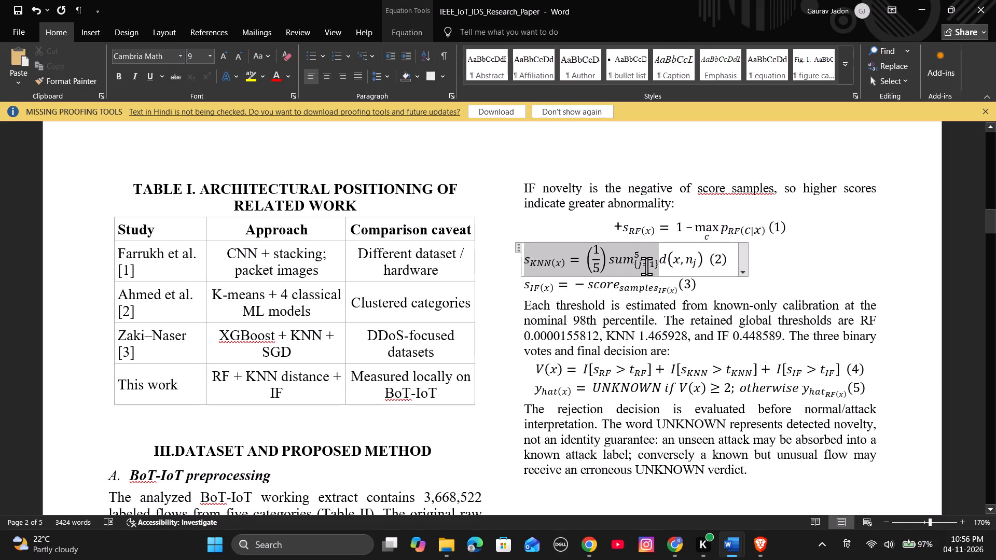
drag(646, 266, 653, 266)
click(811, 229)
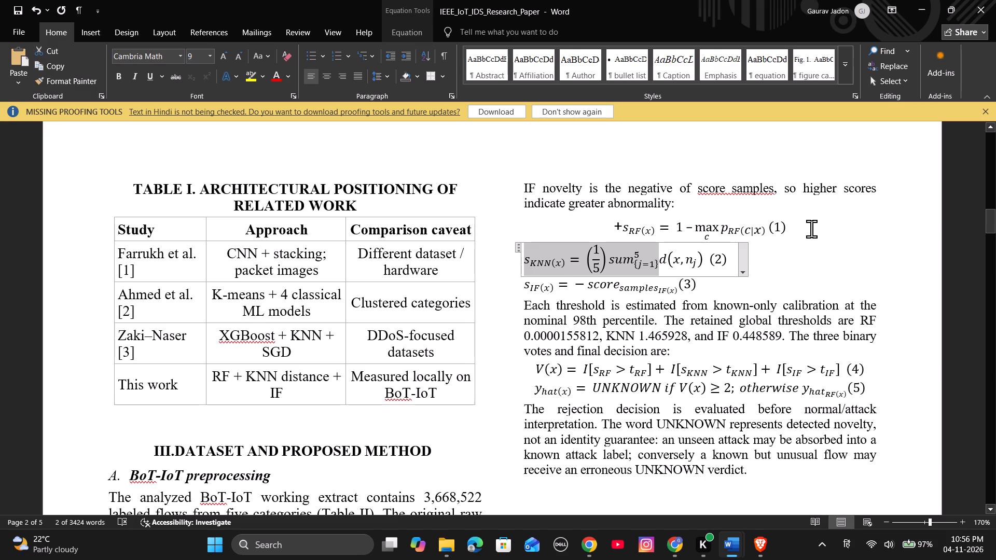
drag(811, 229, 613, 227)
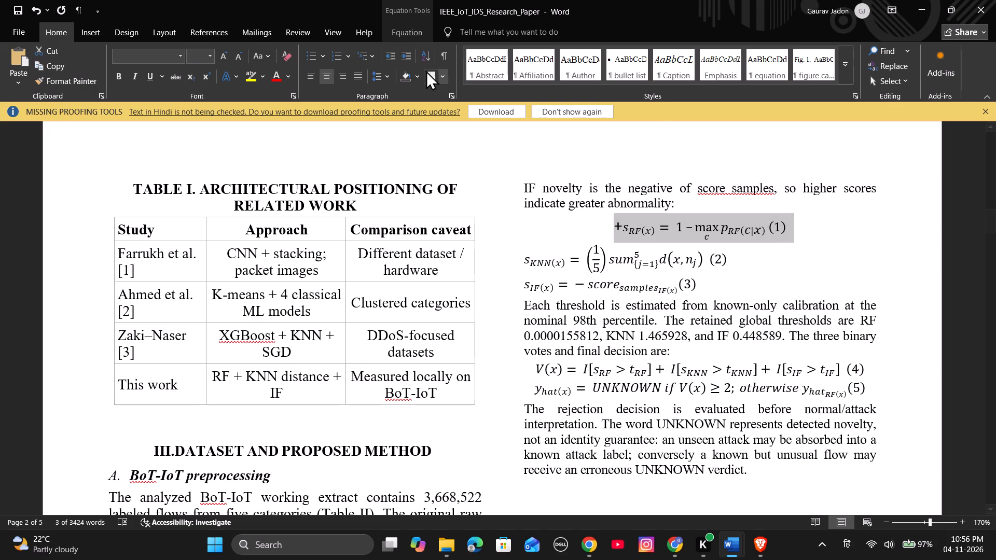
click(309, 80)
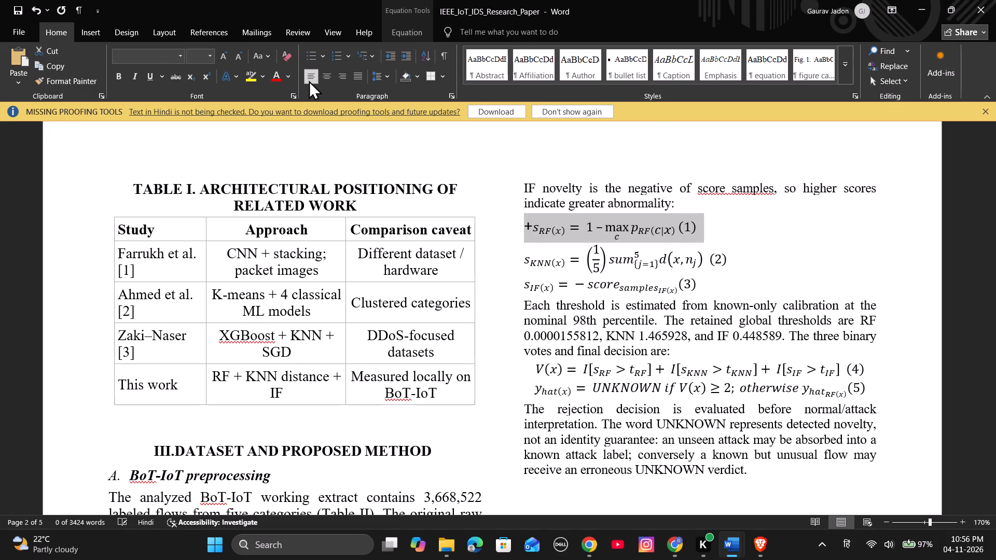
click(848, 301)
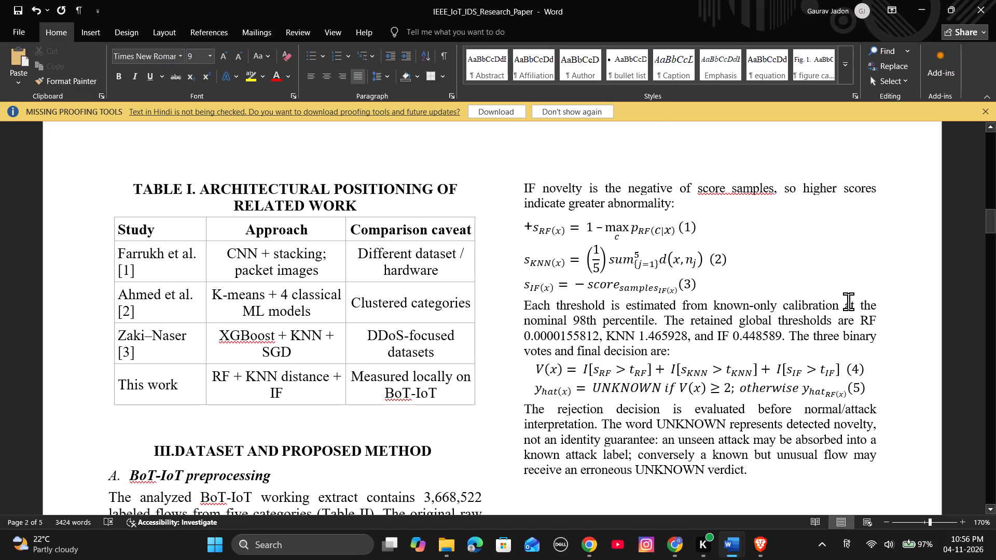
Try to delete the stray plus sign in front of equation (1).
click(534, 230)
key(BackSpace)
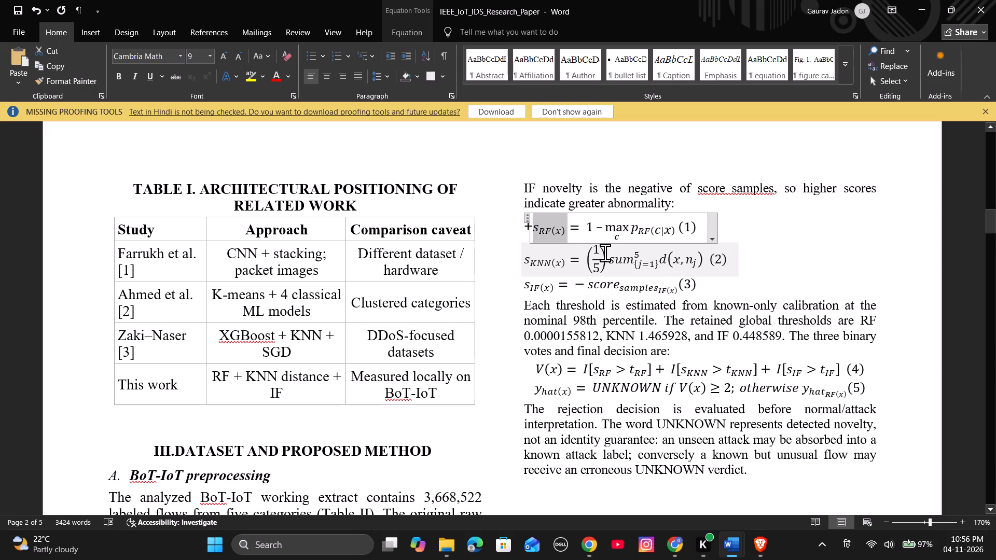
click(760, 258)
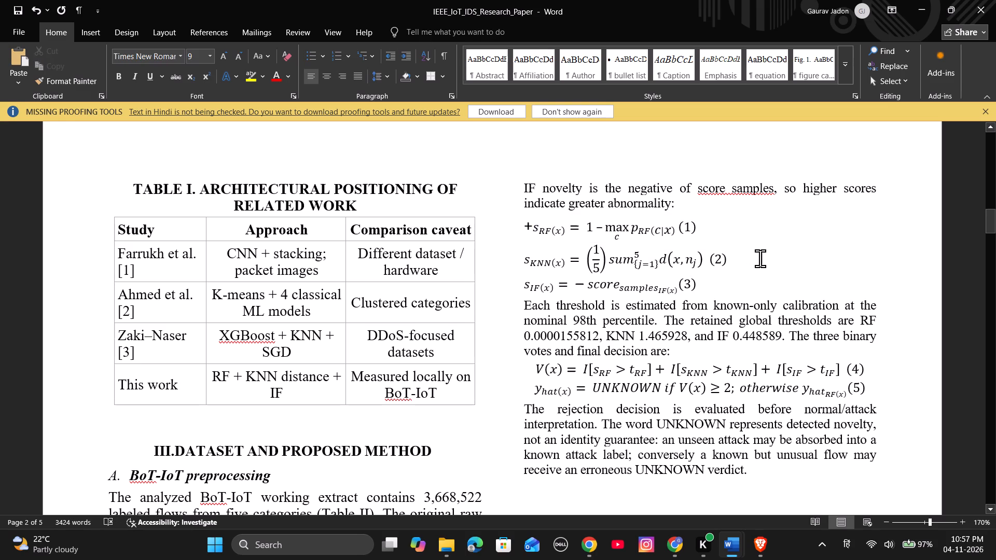
Add a space between "if" and V(x) in equation (5).
scroll(760, 258, down, 1)
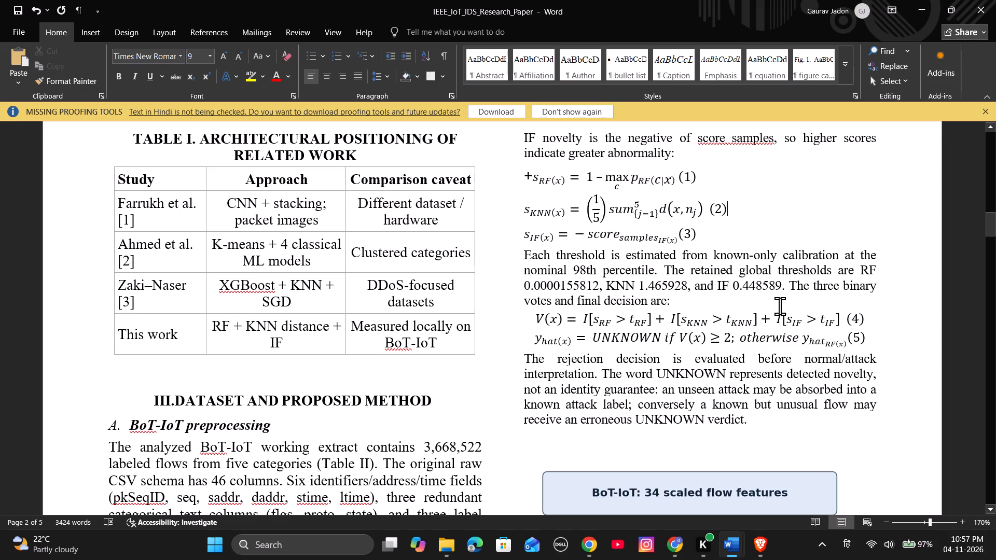
click(877, 337)
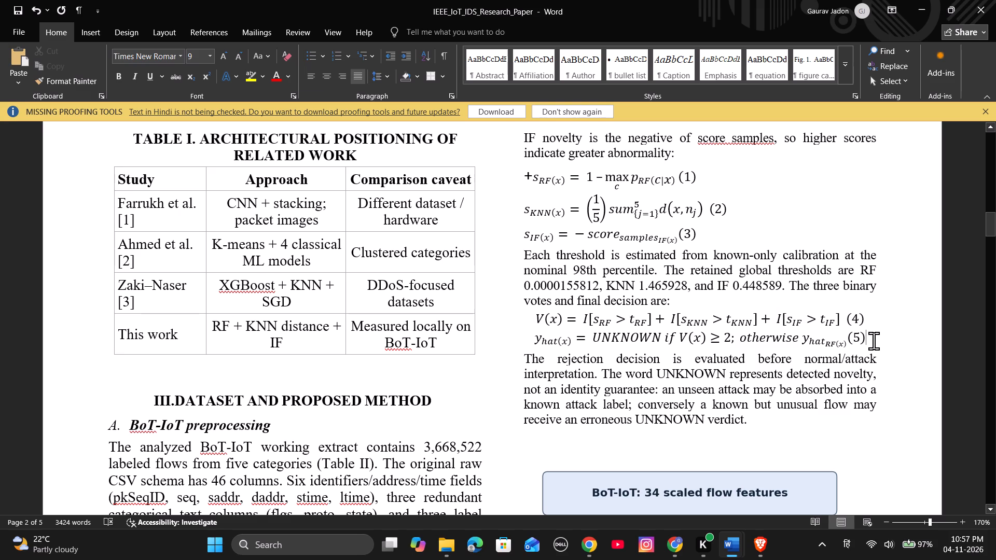
click(874, 341)
click(677, 339)
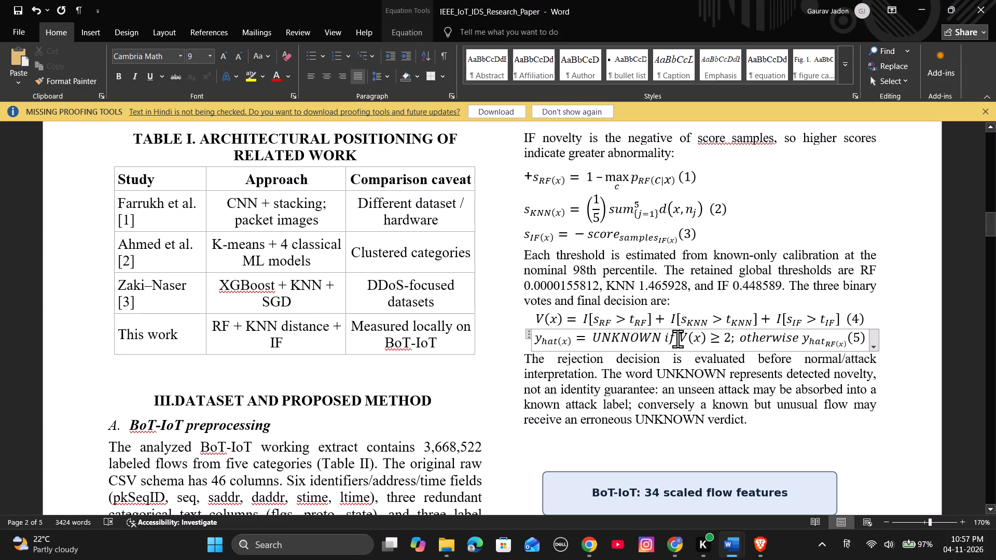
key(space)
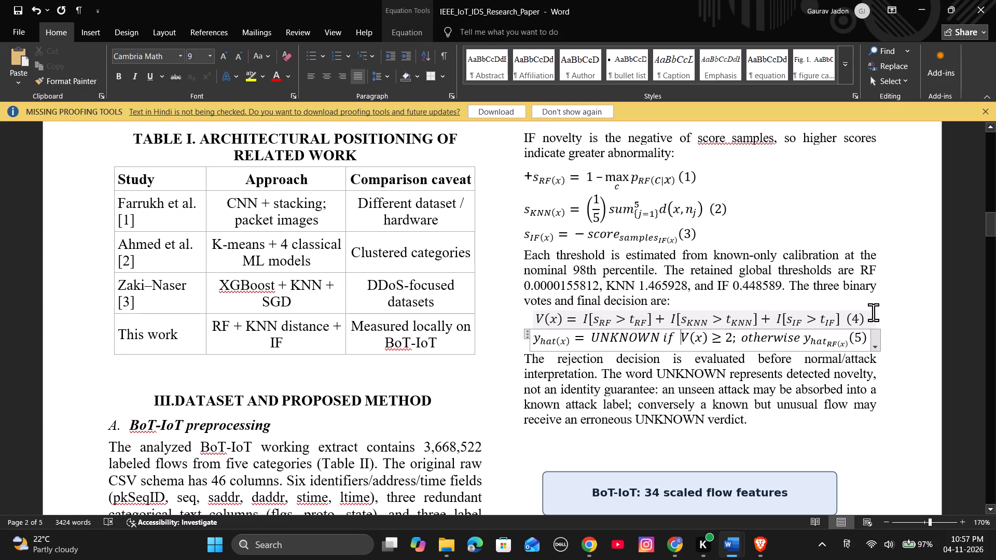
click(910, 311)
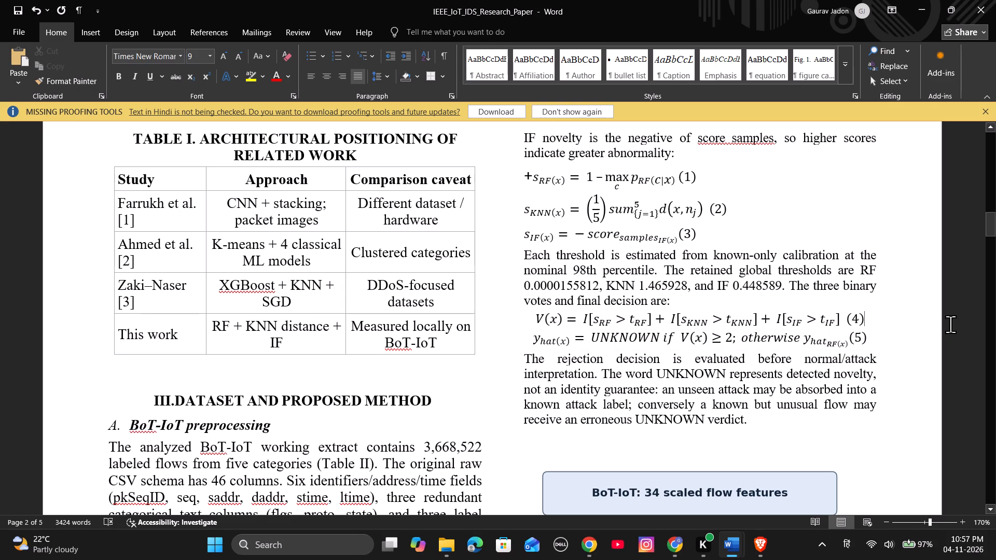
Add a space between the expression and the number (4) in equation (4).
click(845, 324)
key(space)
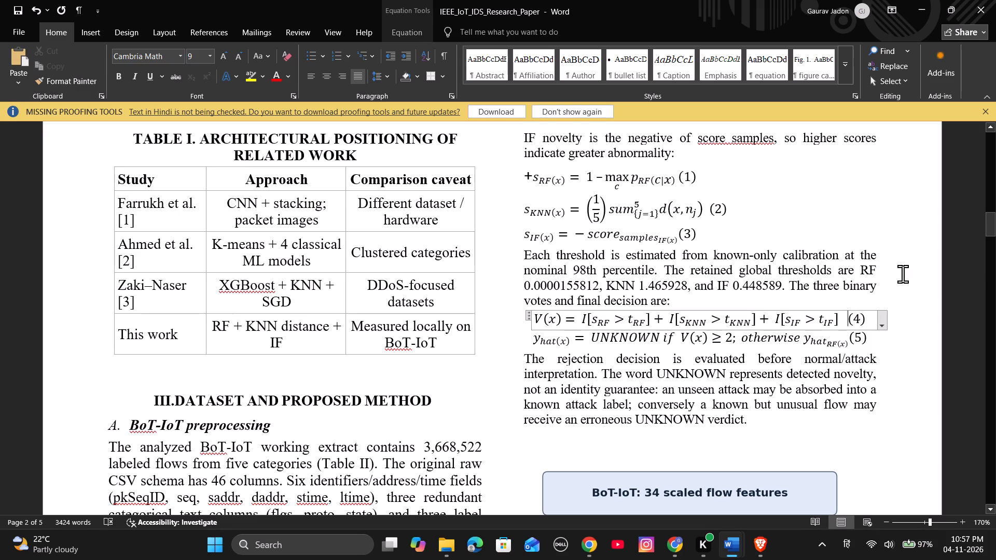
click(903, 274)
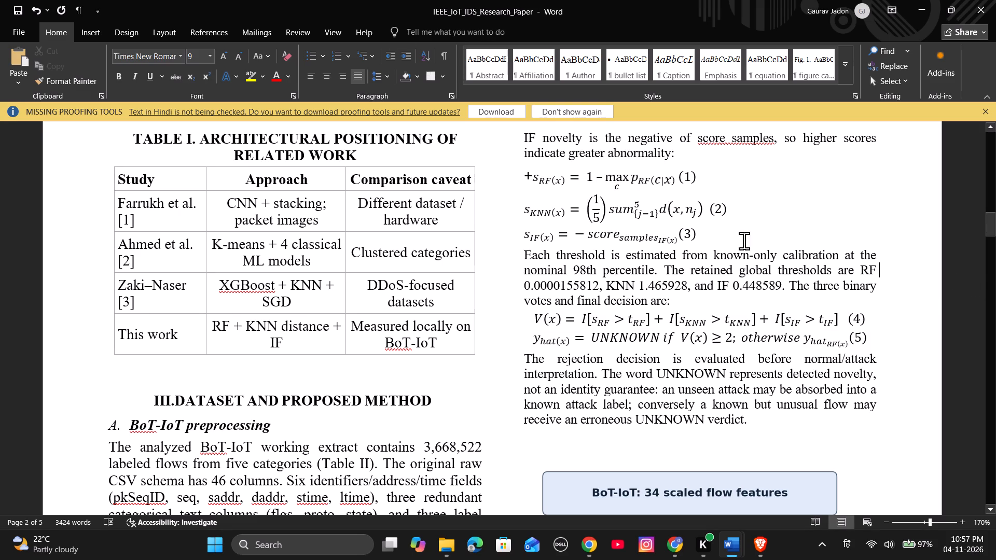
Insert several spaces before the number (3) to move it away from the s_IF(x) expression.
click(677, 234)
key(space)
key(space)
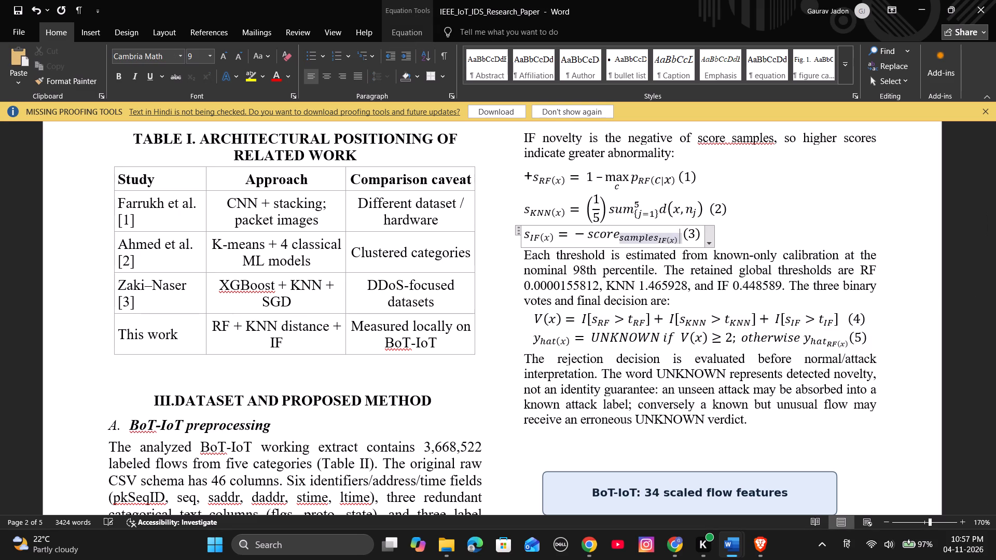
key(space)
key(space)
key(space)
key(space)
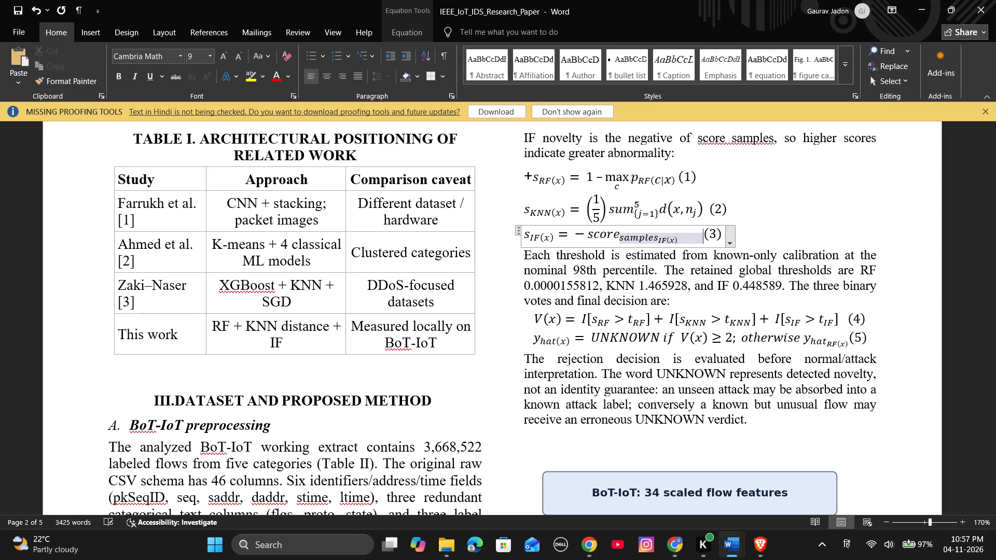
key(space)
key(space)
key(space)
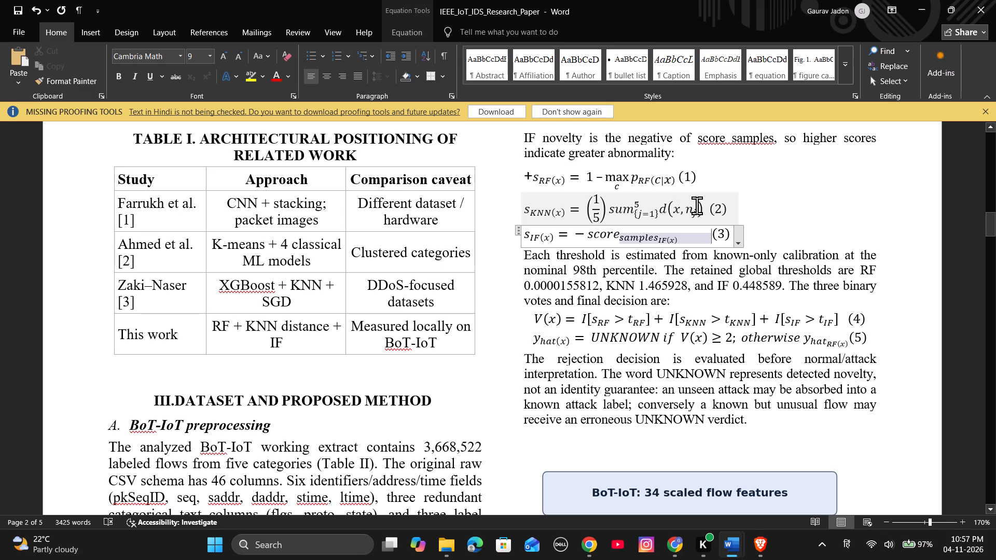
Insert a run of spaces before the number (2) to move it towards the column's right margin.
click(707, 209)
key(space)
key(space)
key(space)
key(space)
key(space)
key(space)
key(space)
key(space)
key(space)
key(space)
key(space)
key(space)
key(space)
key(space)
key(space)
key(space)
key(space)
key(space)
key(space)
key(space)
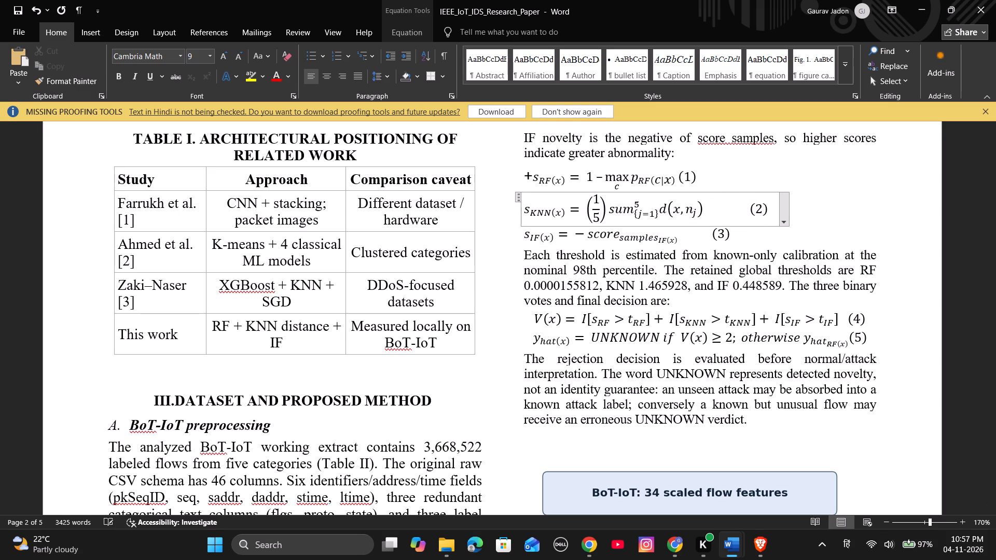
Insert more spaces before the number (3) so that it lines up beneath (2).
click(714, 235)
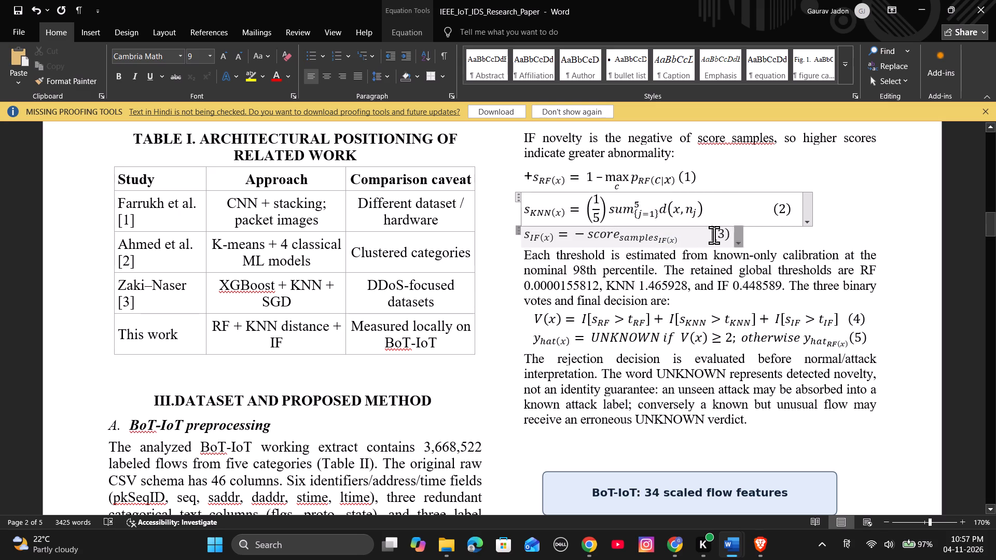
key(space)
key(space)
key(space)
key(space)
key(space)
key(space)
key(space)
key(space)
key(space)
key(space)
key(space)
key(space)
key(space)
key(space)
key(space)
key(space)
key(space)
key(space)
key(space)
key(space)
key(space)
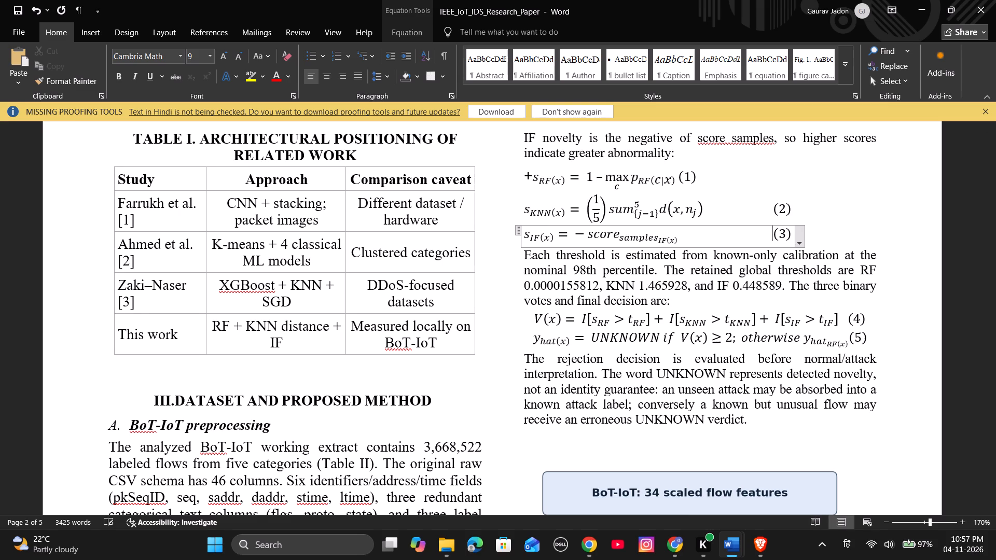
Insert a run of spaces before the number (1) so that it lines up with (2) and (3).
click(679, 178)
key(space)
key(space)
key(space)
key(space)
key(space)
key(space)
key(space)
key(space)
key(space)
key(space)
key(space)
key(space)
key(space)
key(space)
key(space)
key(space)
key(space)
key(space)
key(space)
key(space)
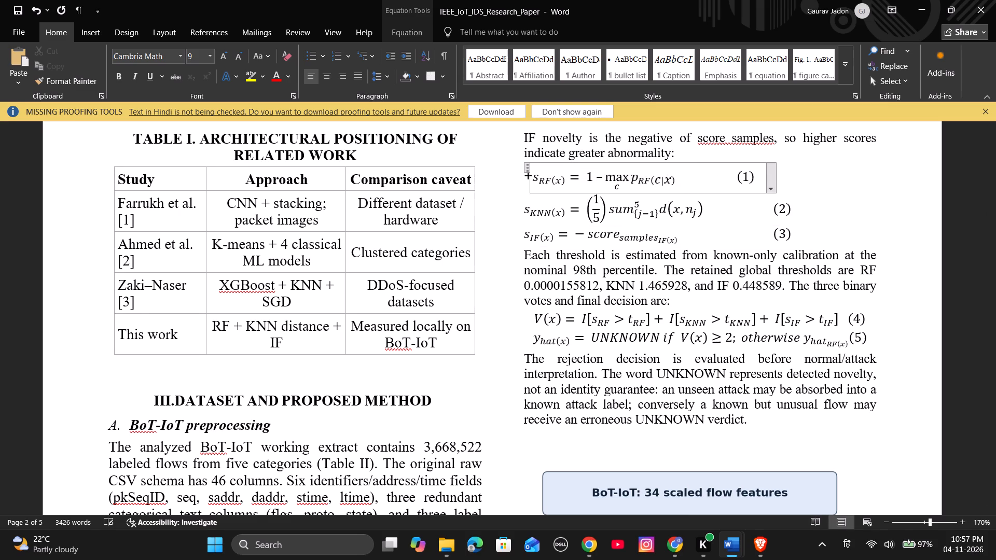
key(space)
key(space)
key(space)
key(space)
key(space)
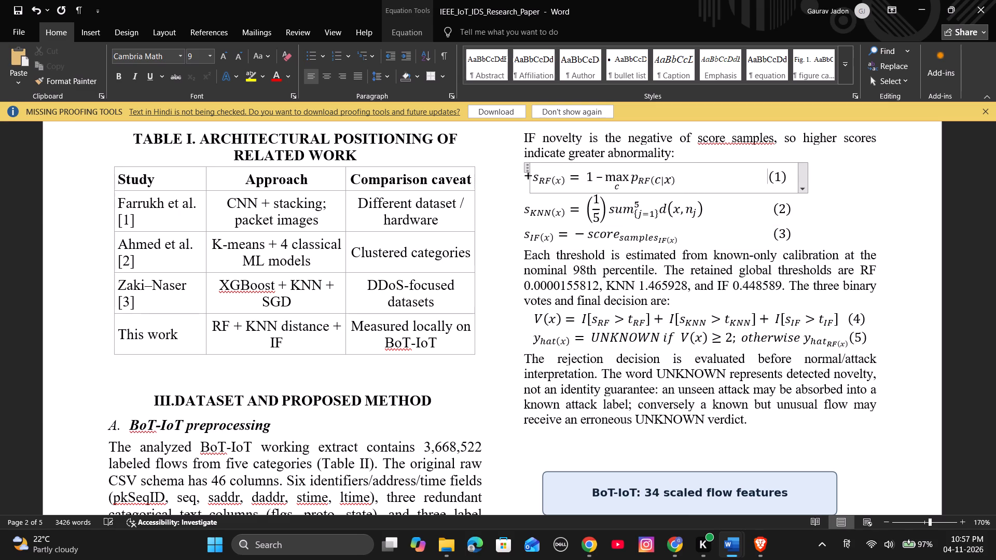
key(space)
click(857, 215)
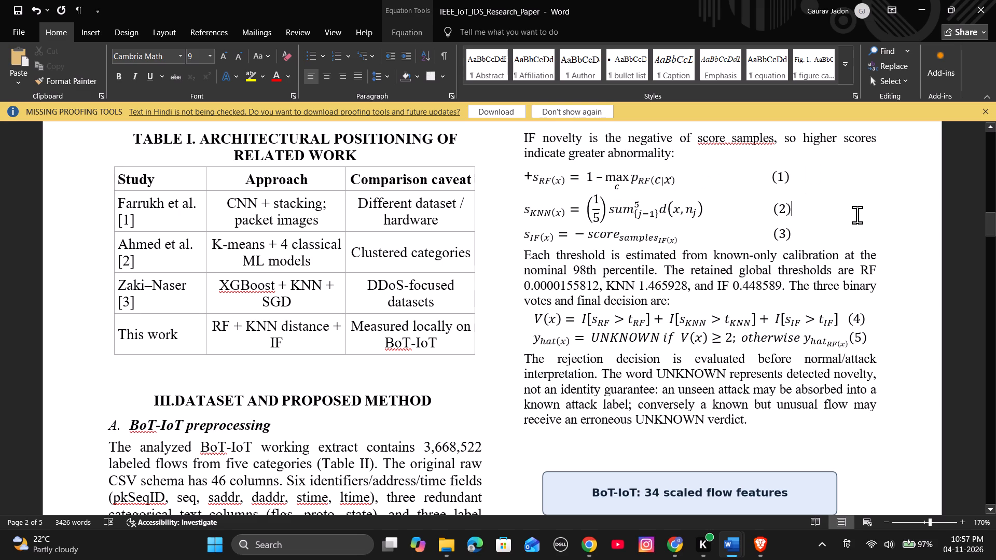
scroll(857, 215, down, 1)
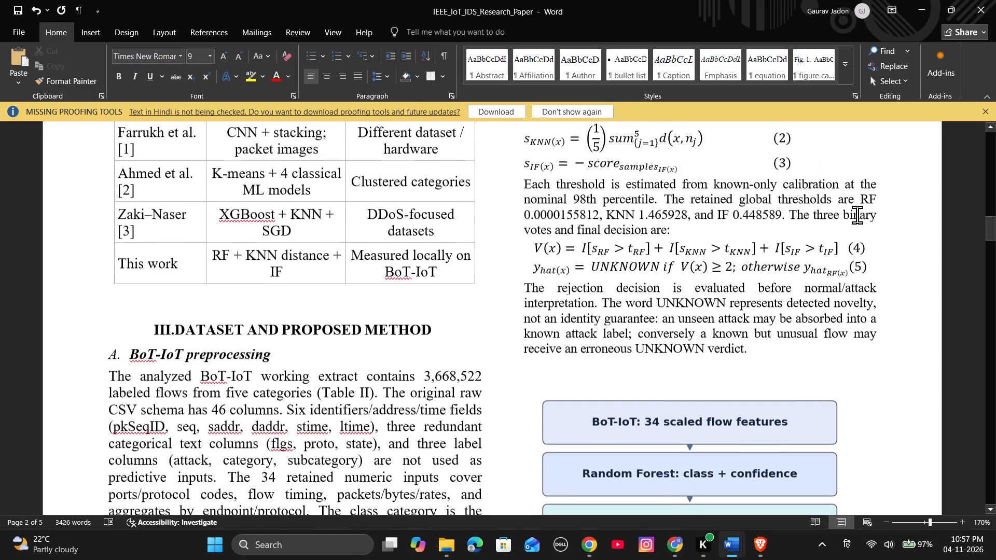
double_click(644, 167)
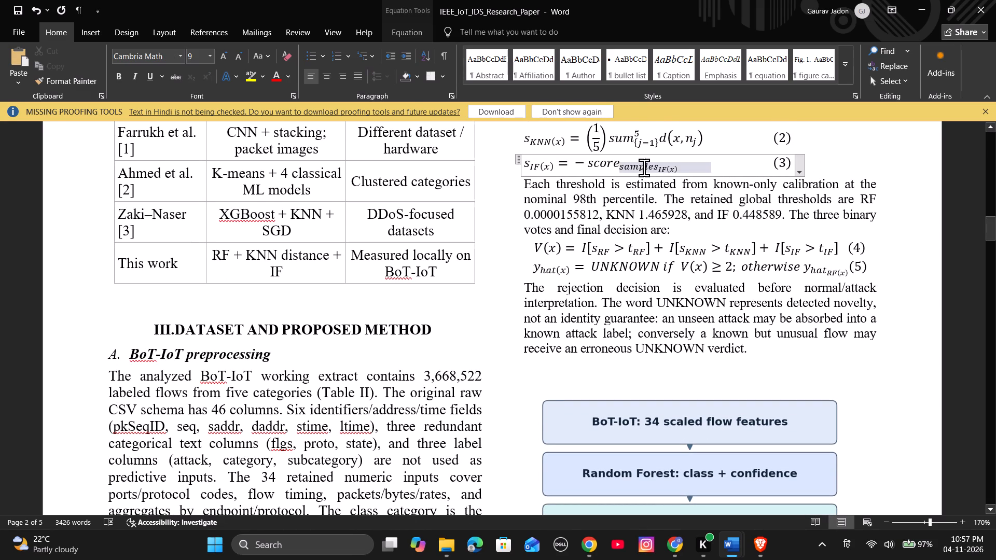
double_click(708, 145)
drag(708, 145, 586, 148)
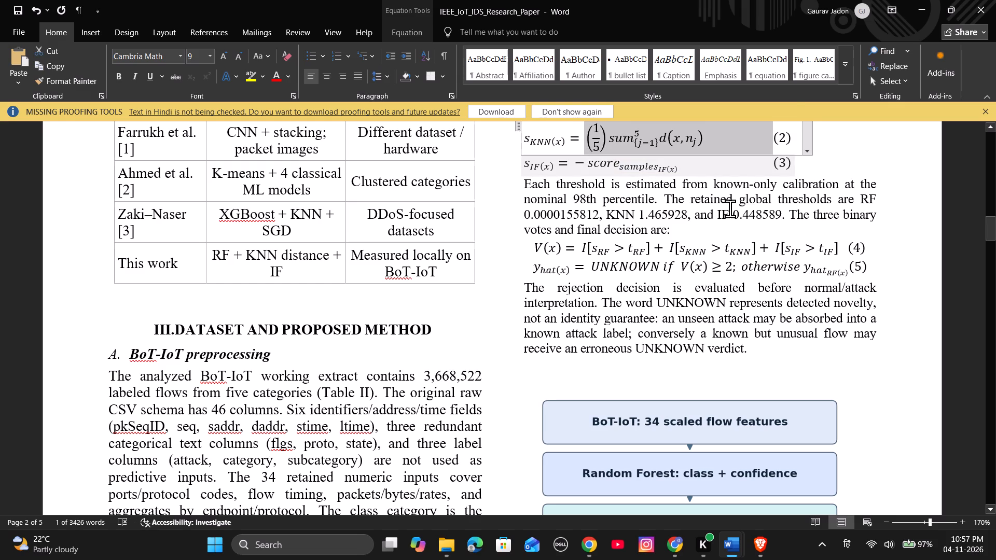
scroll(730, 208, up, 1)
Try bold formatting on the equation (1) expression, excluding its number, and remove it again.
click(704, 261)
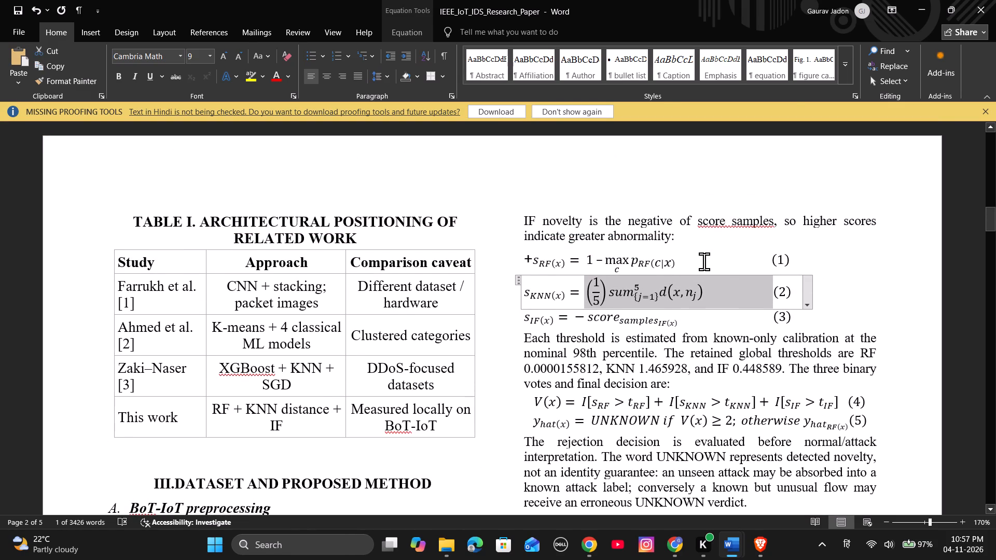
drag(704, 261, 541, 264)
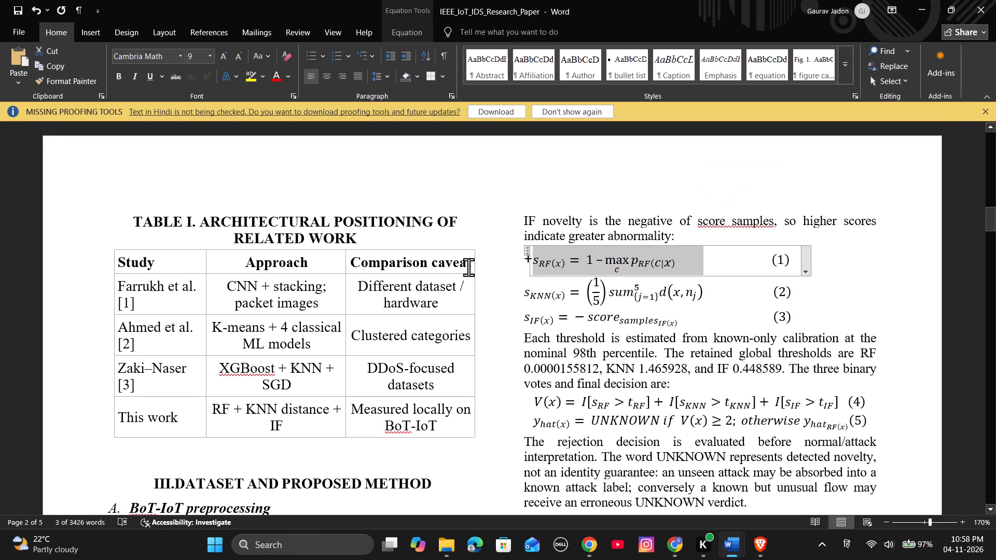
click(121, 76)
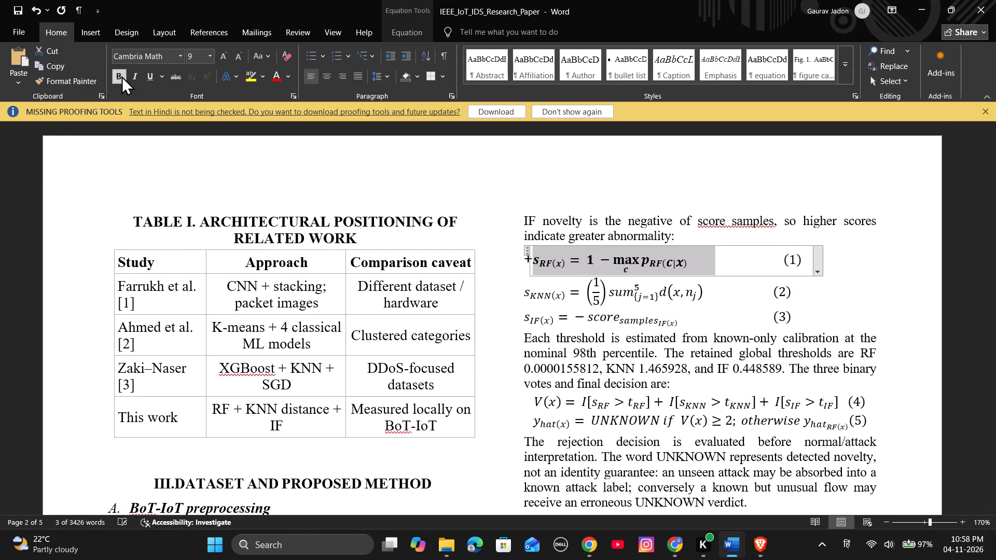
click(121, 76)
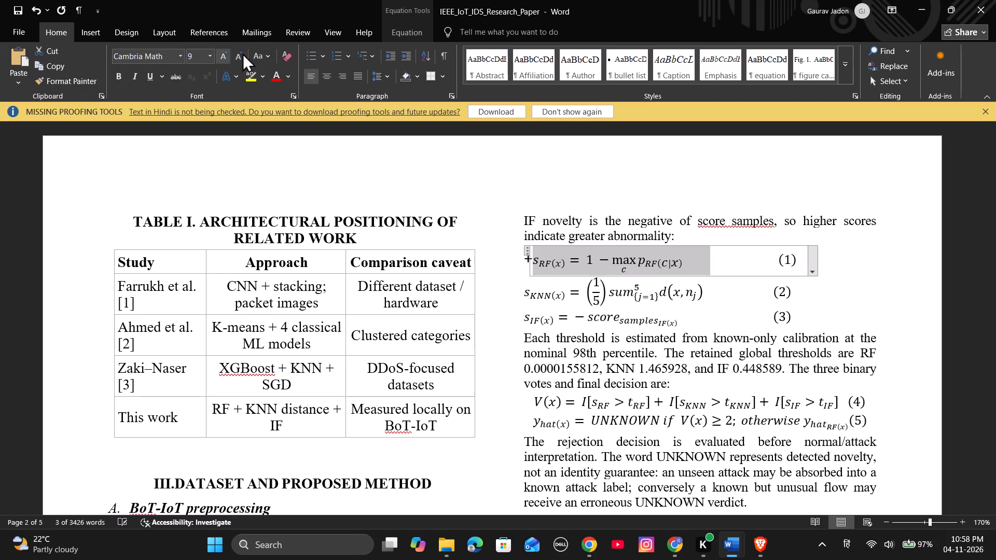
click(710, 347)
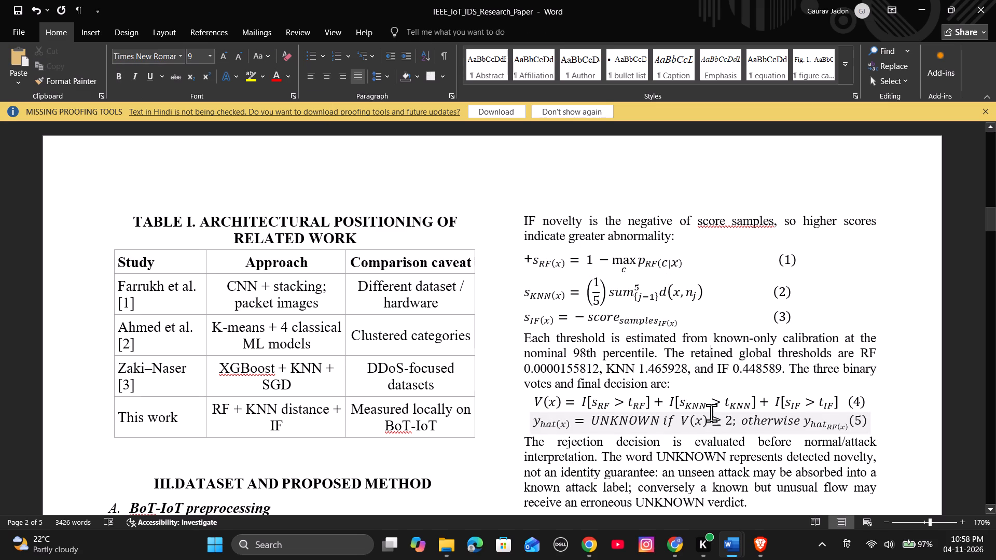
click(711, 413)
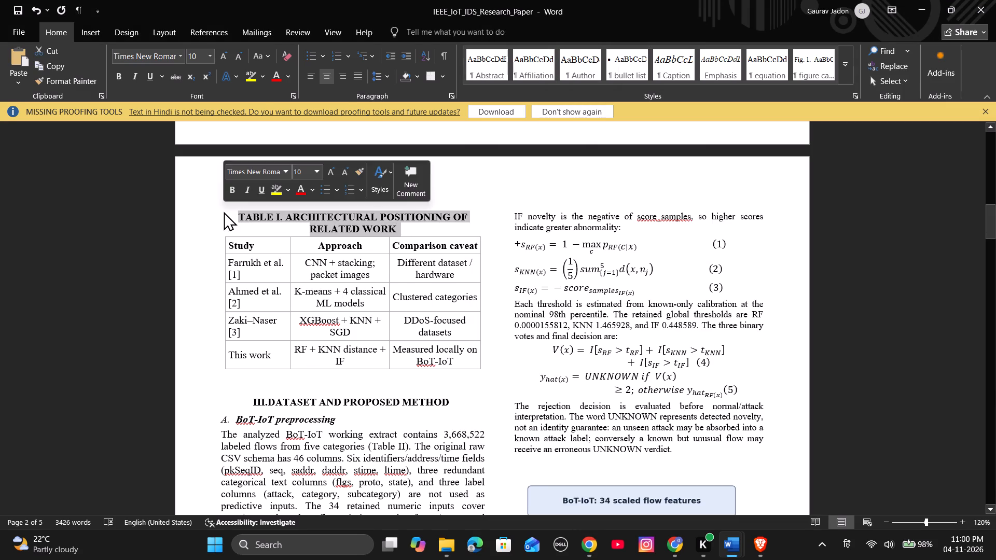
click(198, 55)
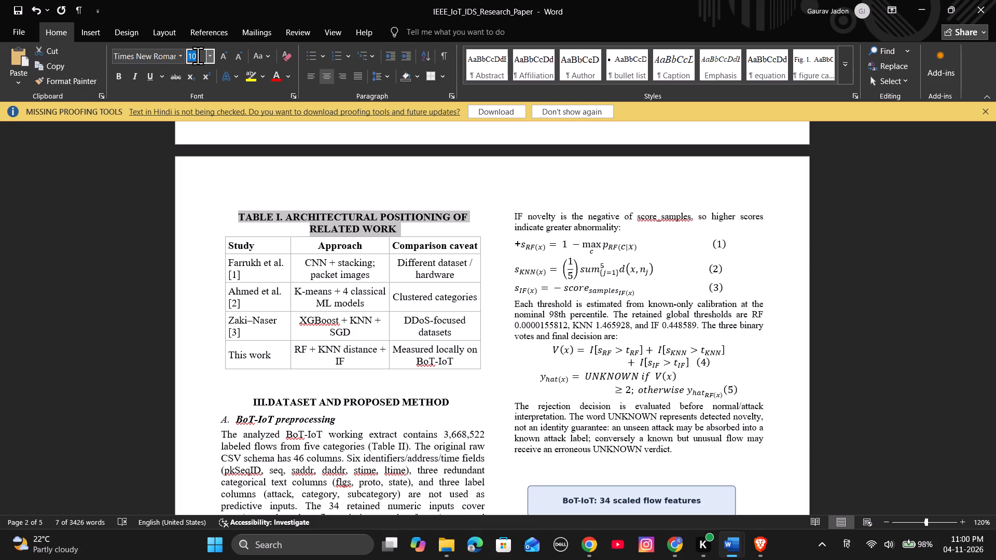
key(BackSpace)
key(8)
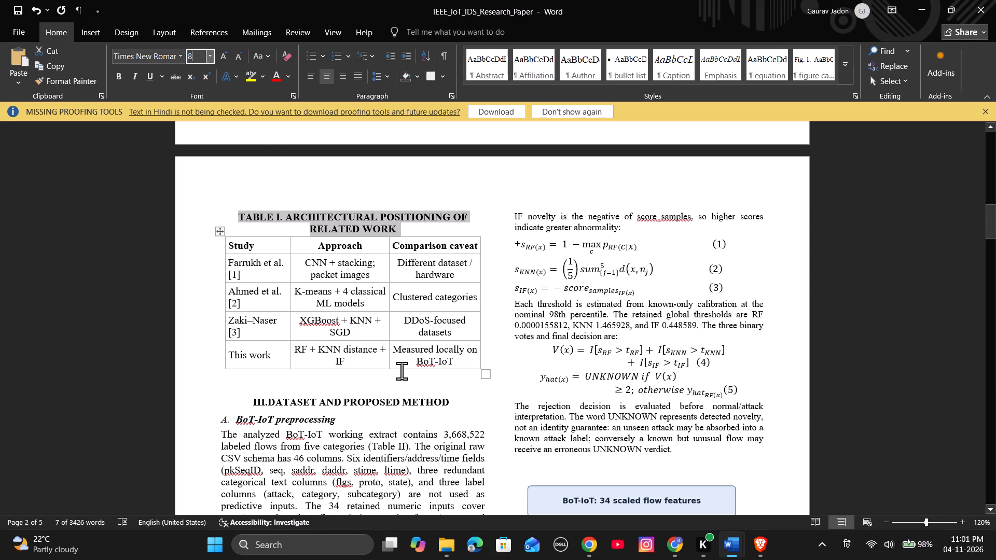
key(Return)
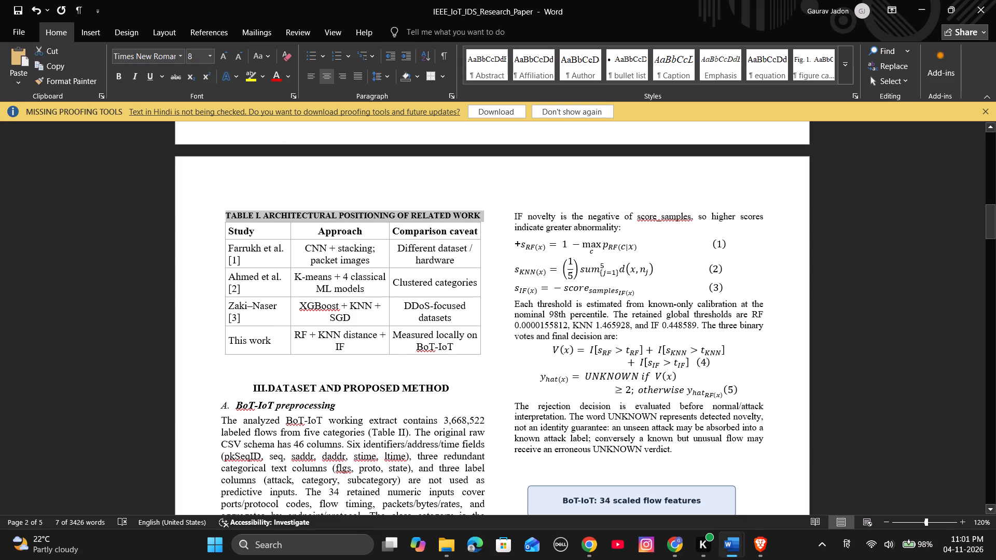
Set the font size of all the text inside Table I, including the column headings, to 8.
click(202, 322)
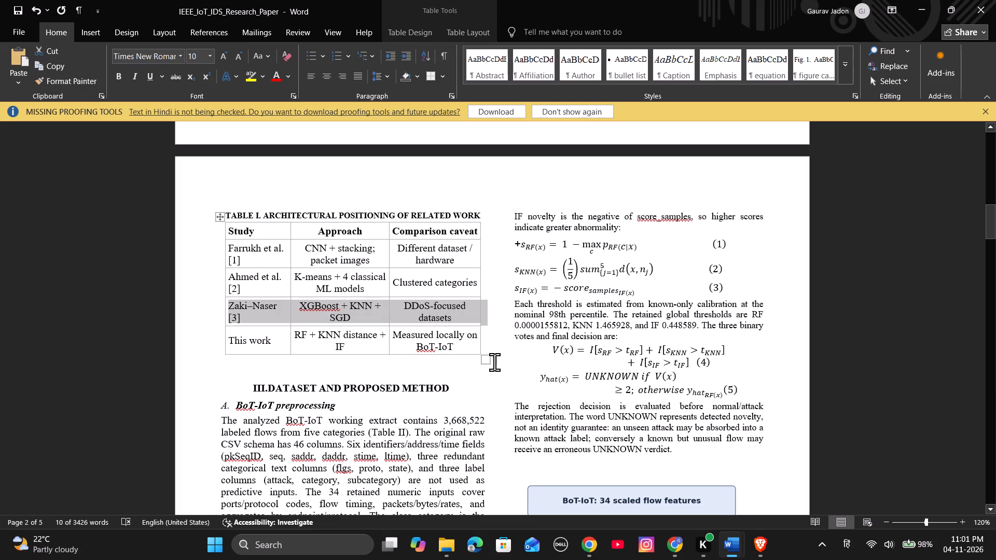
drag(496, 357, 484, 346)
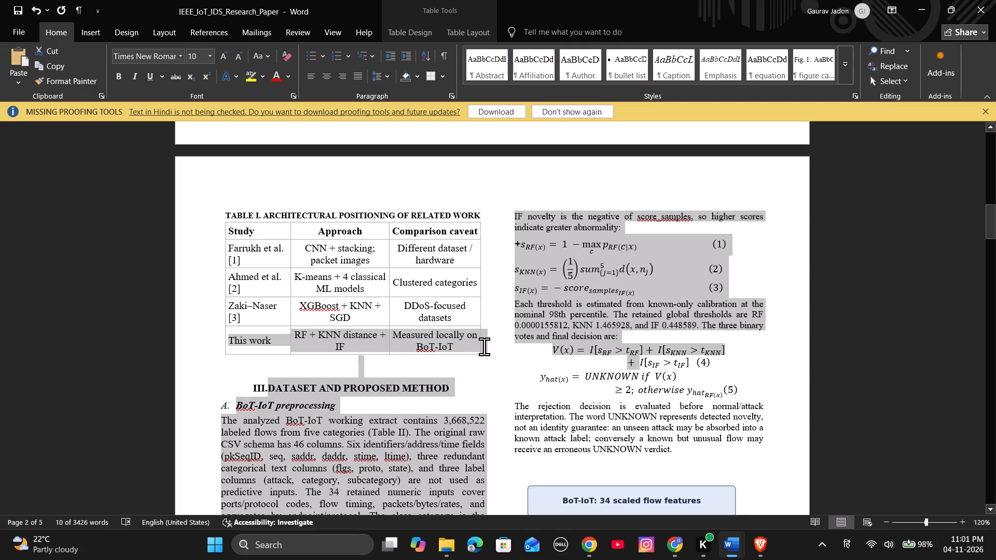
drag(484, 346, 484, 347)
click(484, 347)
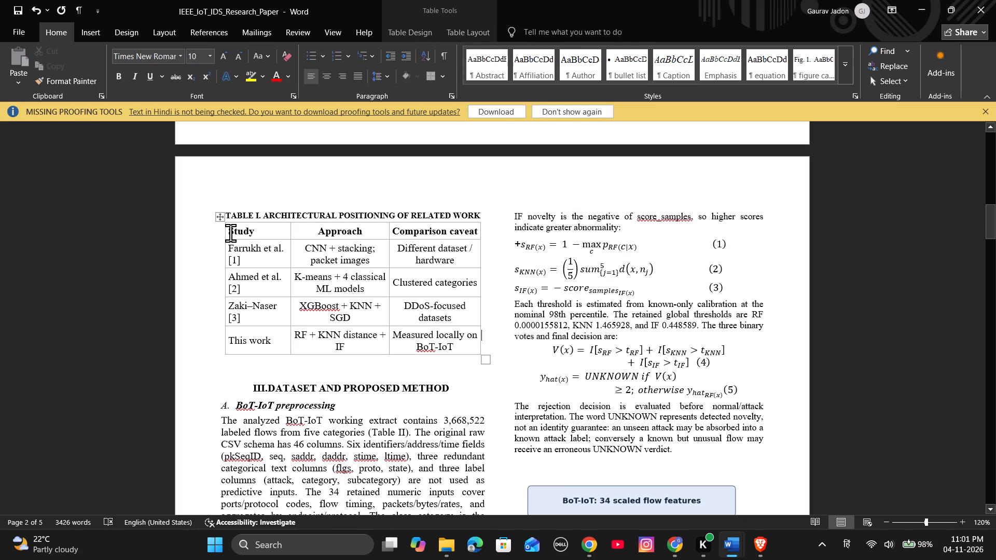
drag(230, 233, 449, 338)
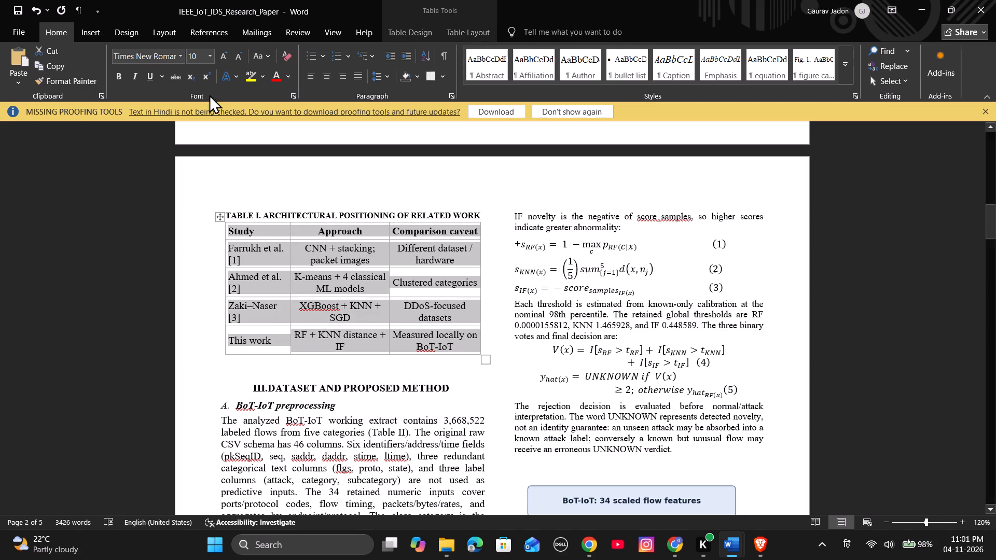
click(200, 55)
key(BackSpace)
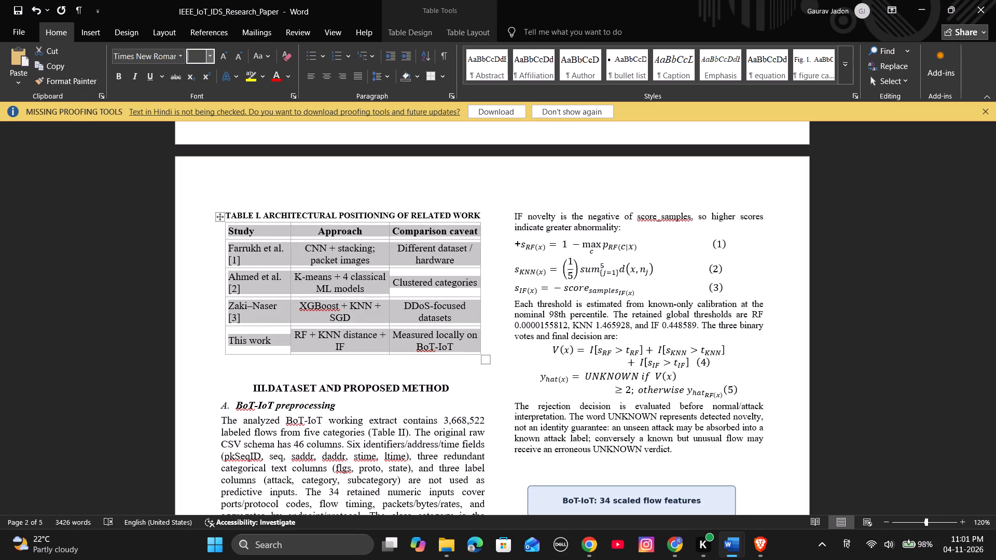
key(8)
key(Return)
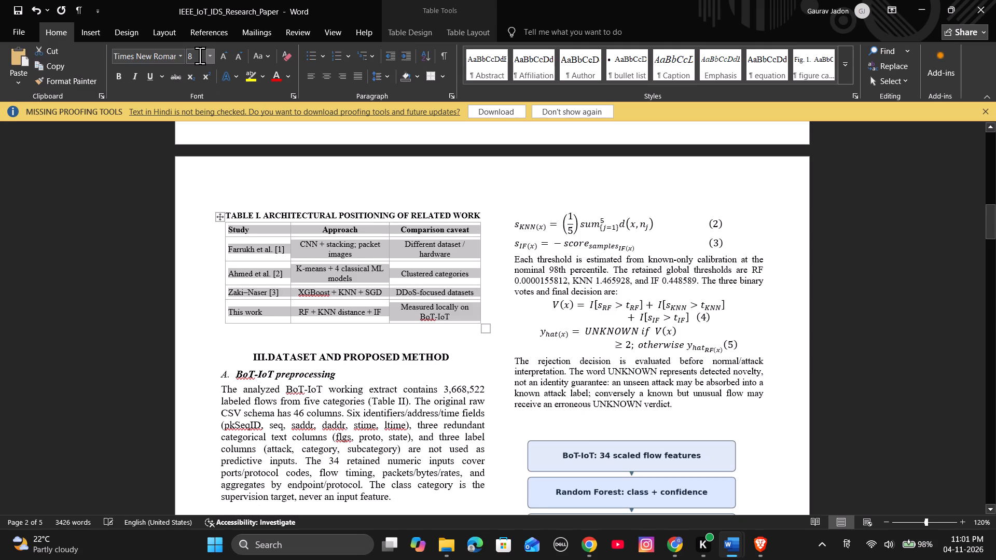
click(367, 335)
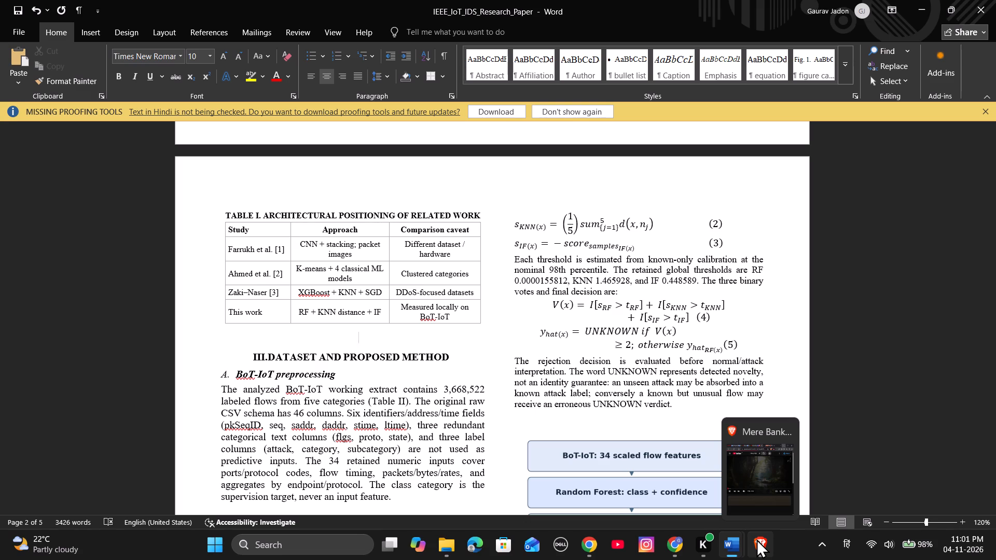
Switch to ChatGPT in Chrome and read the guidance on whether table text should be bold or italic.
click(579, 547)
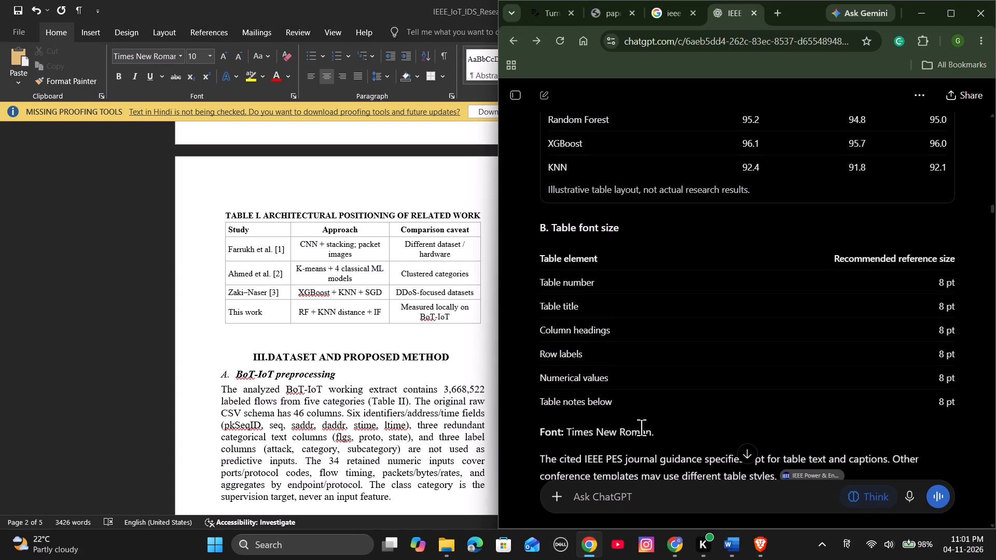
scroll(641, 427, down, 5)
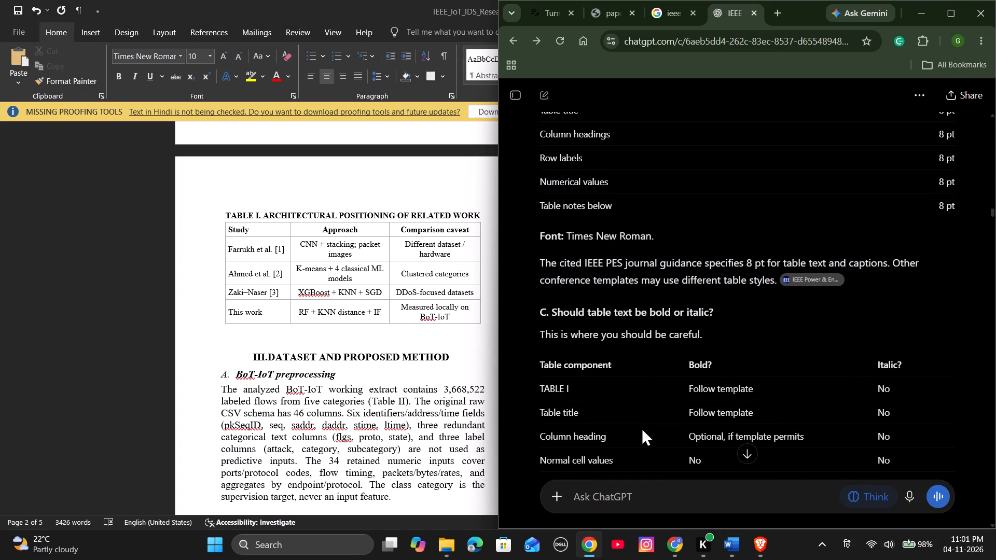
scroll(641, 427, down, 1)
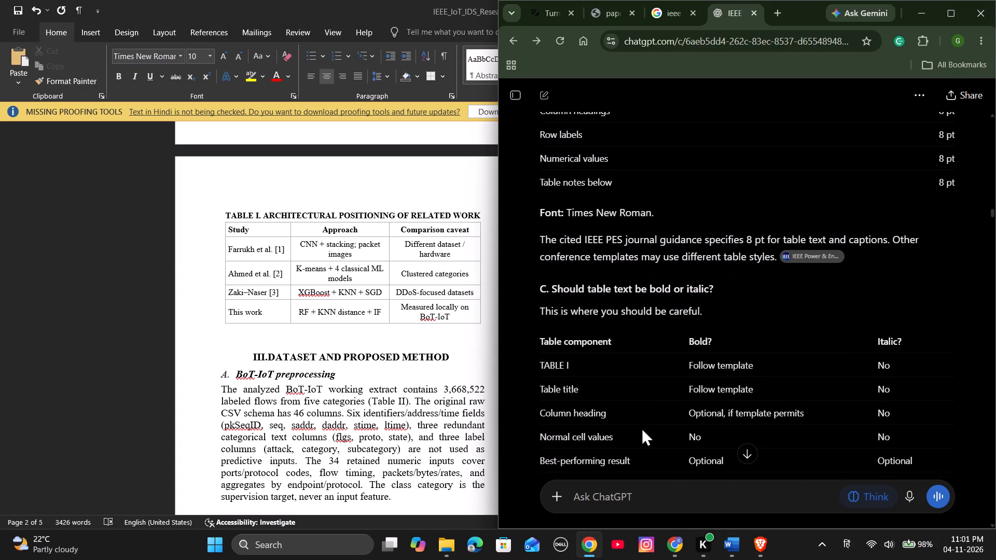
scroll(641, 427, down, 2)
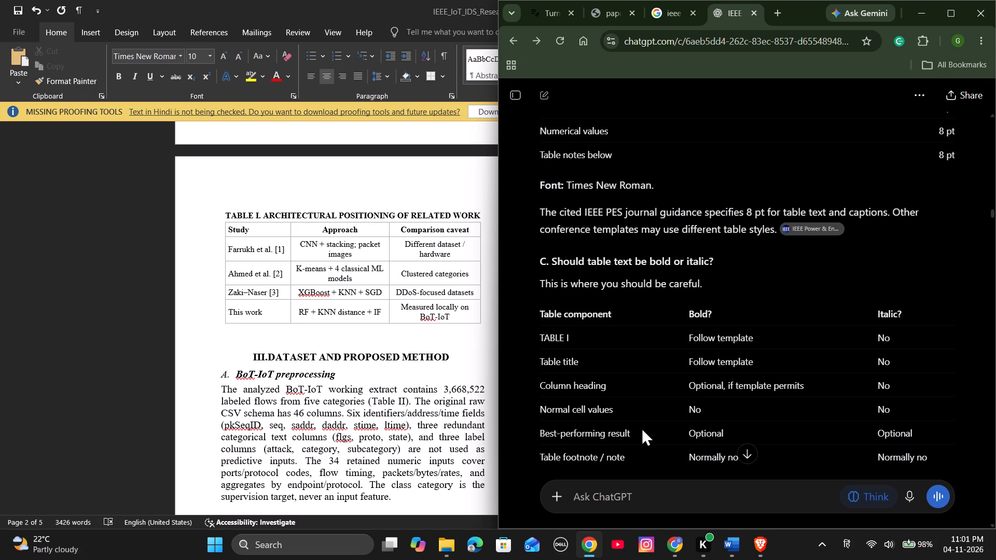
scroll(641, 427, down, 4)
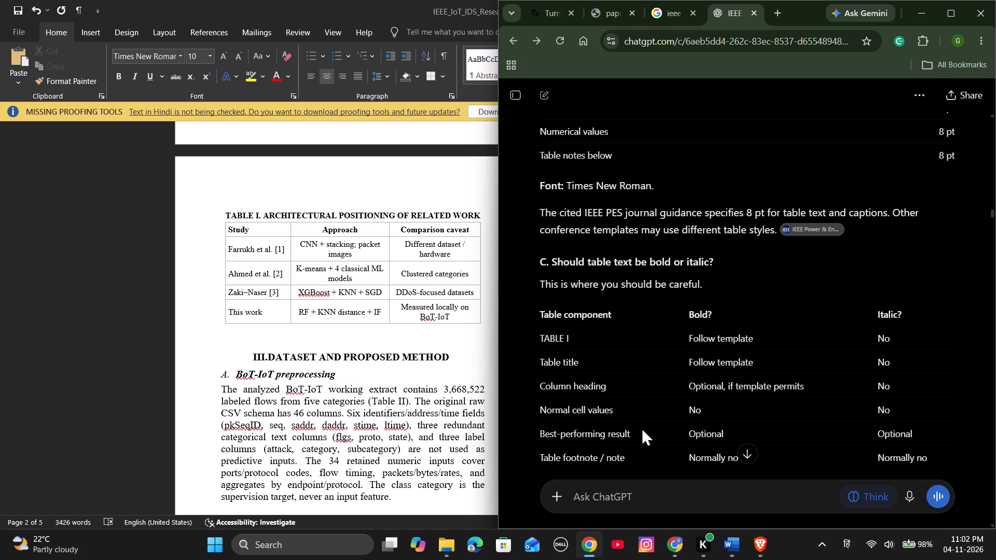
Return to Word and remove the bold formatting from the Table I caption.
click(481, 204)
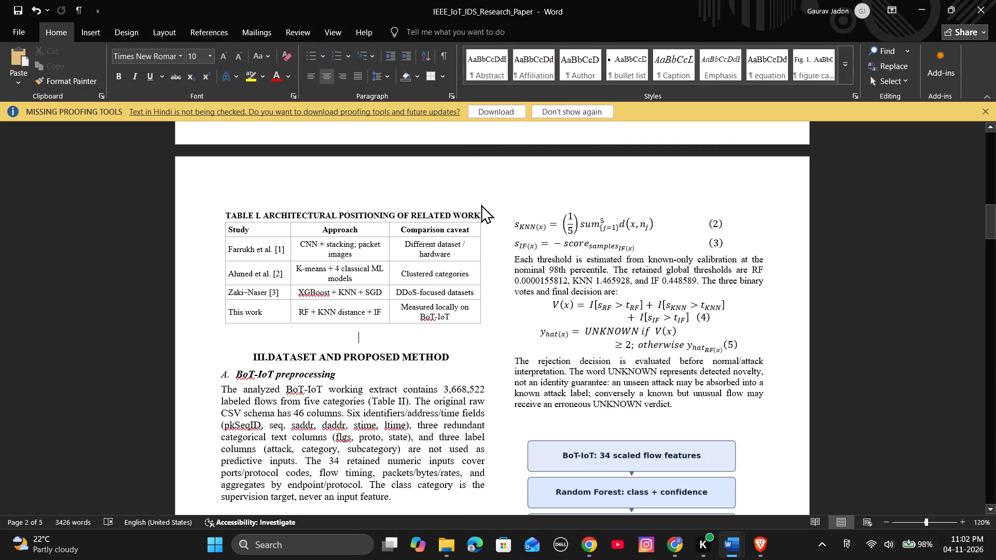
drag(481, 214, 228, 211)
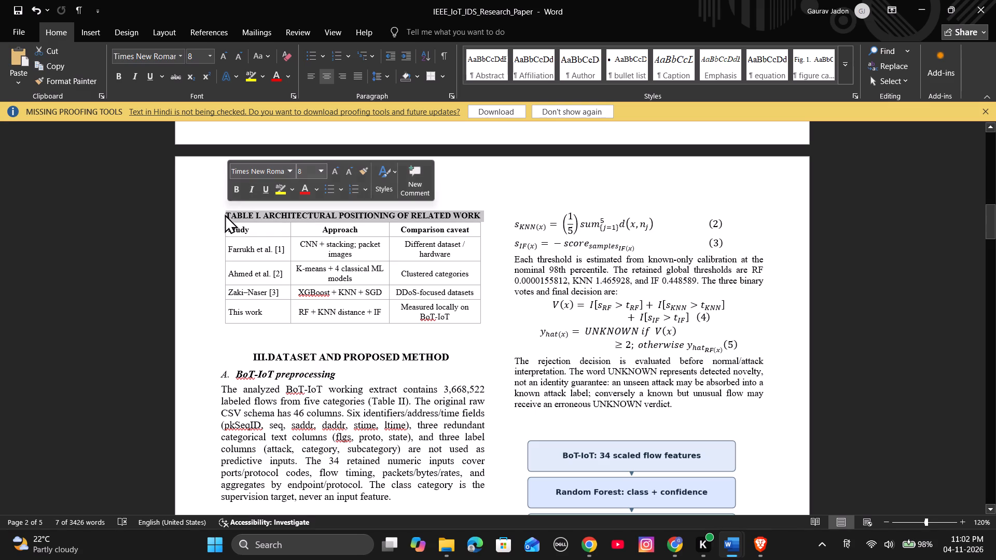
click(235, 195)
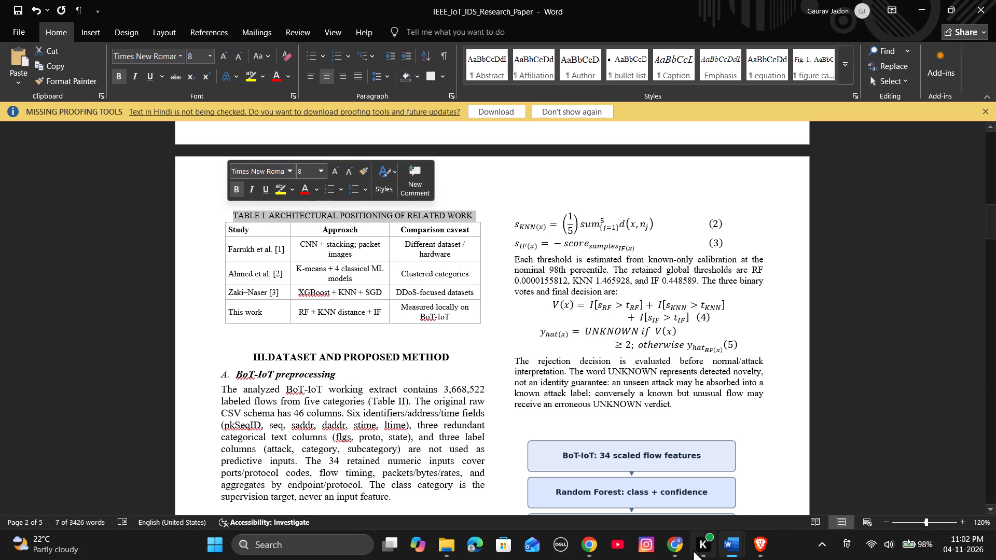
Switch back to ChatGPT in Chrome to consult the table bold and italic guidance.
click(592, 553)
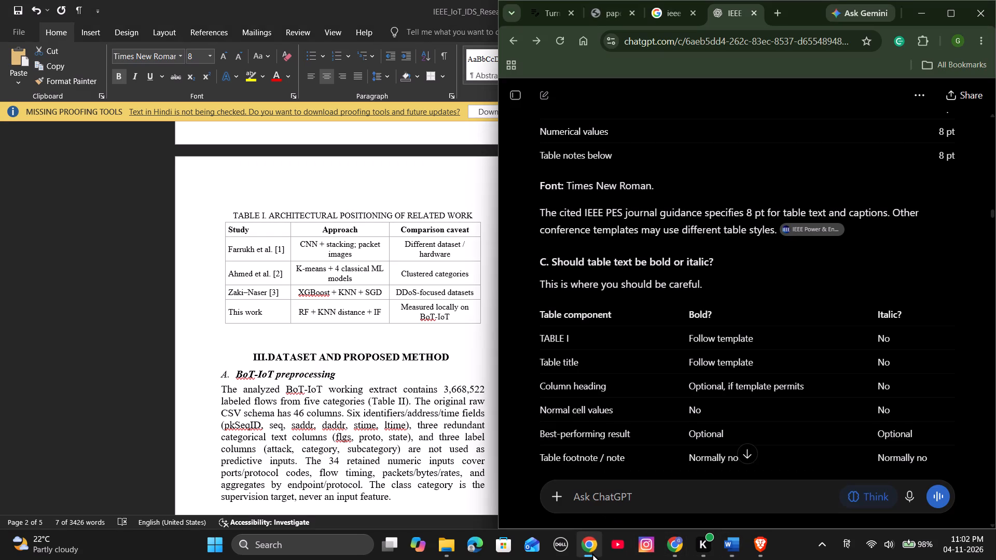
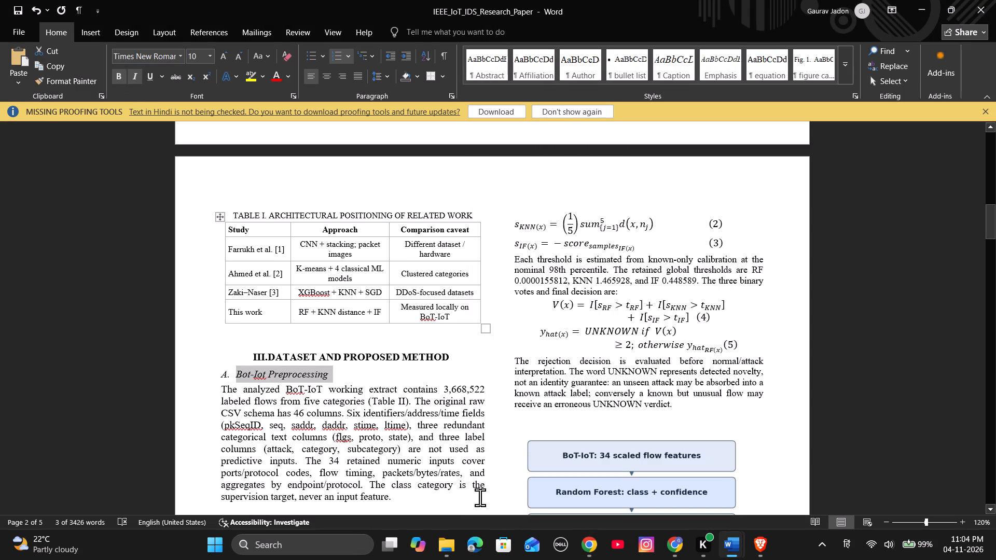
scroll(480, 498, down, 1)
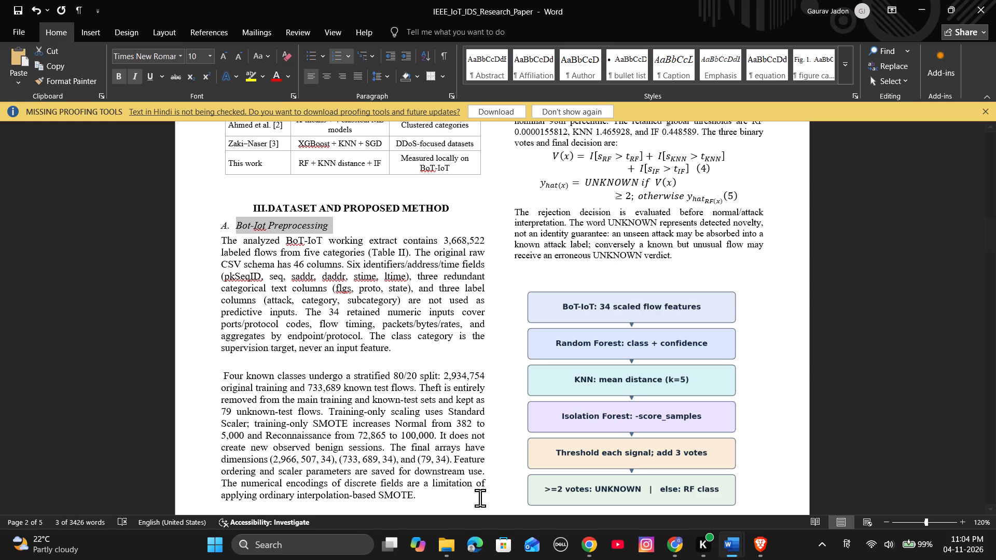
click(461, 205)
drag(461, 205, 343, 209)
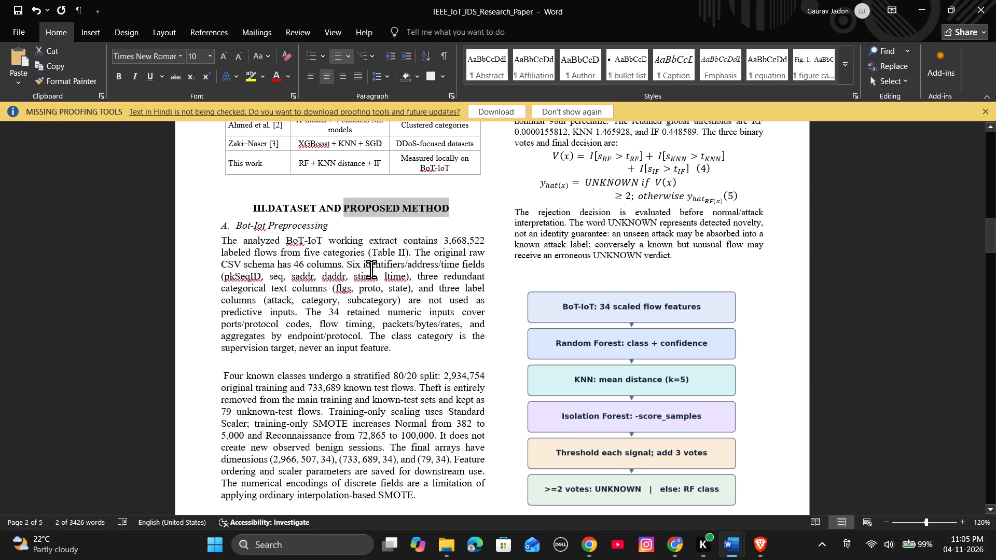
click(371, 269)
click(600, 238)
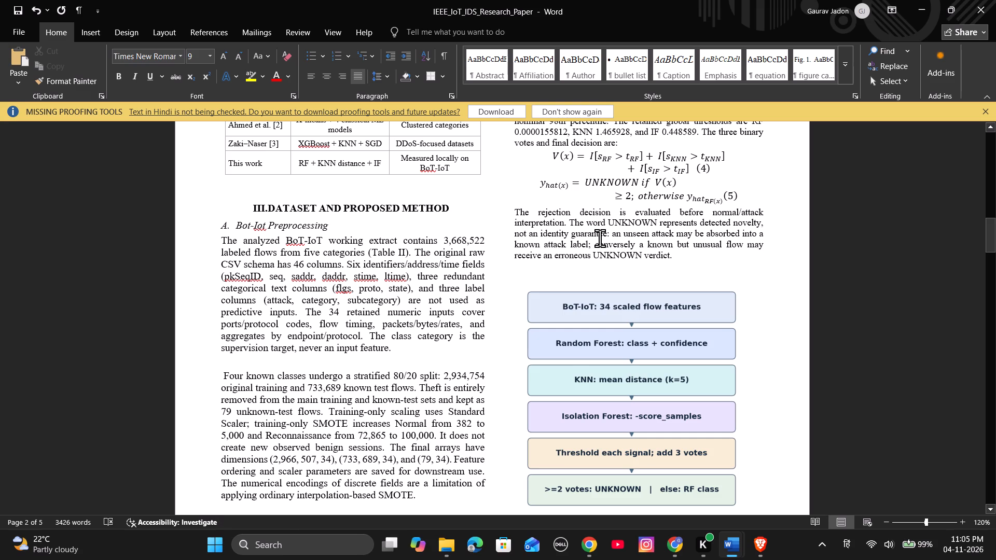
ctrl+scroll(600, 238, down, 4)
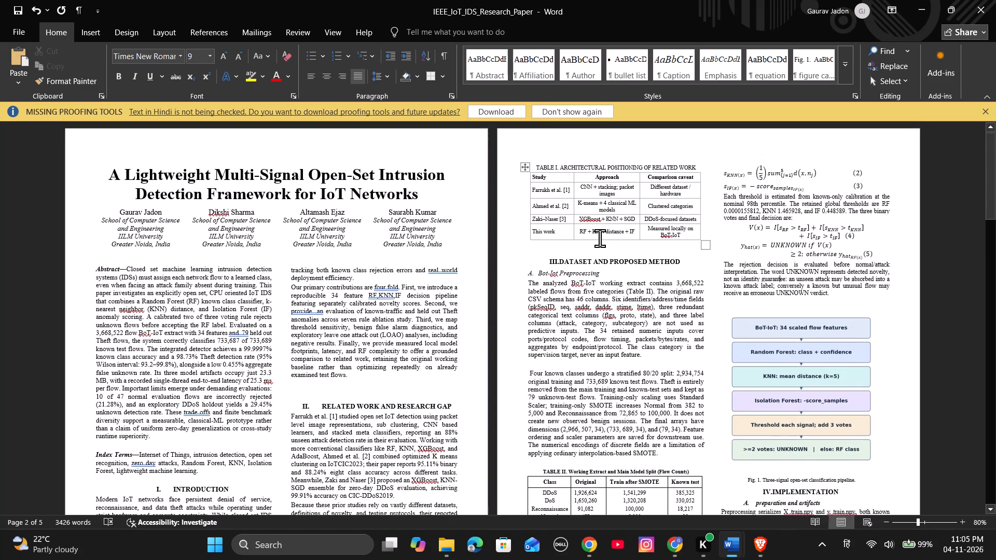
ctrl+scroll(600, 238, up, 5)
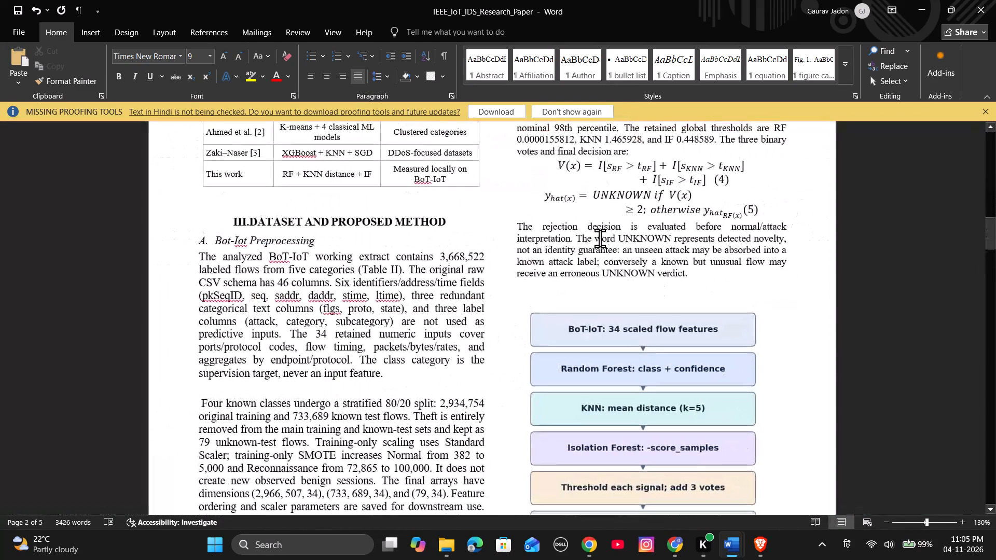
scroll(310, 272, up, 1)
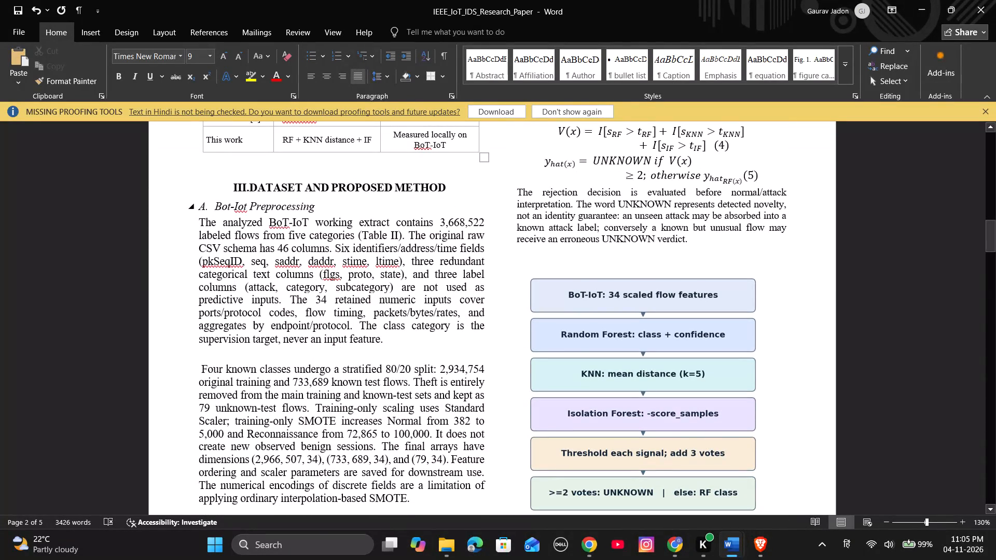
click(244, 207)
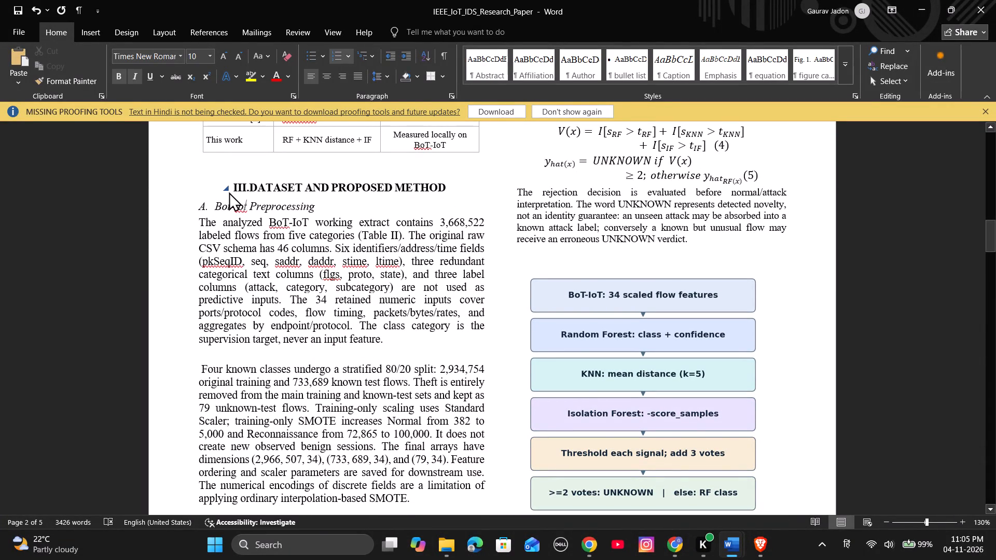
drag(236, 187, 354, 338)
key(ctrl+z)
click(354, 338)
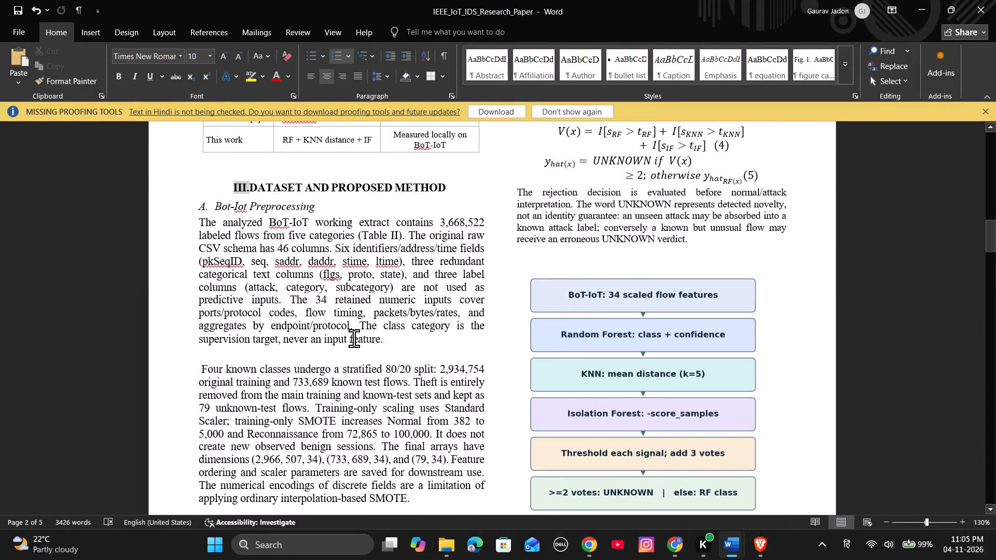
Set the font size to 10 for everything from the Section III heading through the known-class RF paragraph in Section IV.
drag(233, 188, 447, 481)
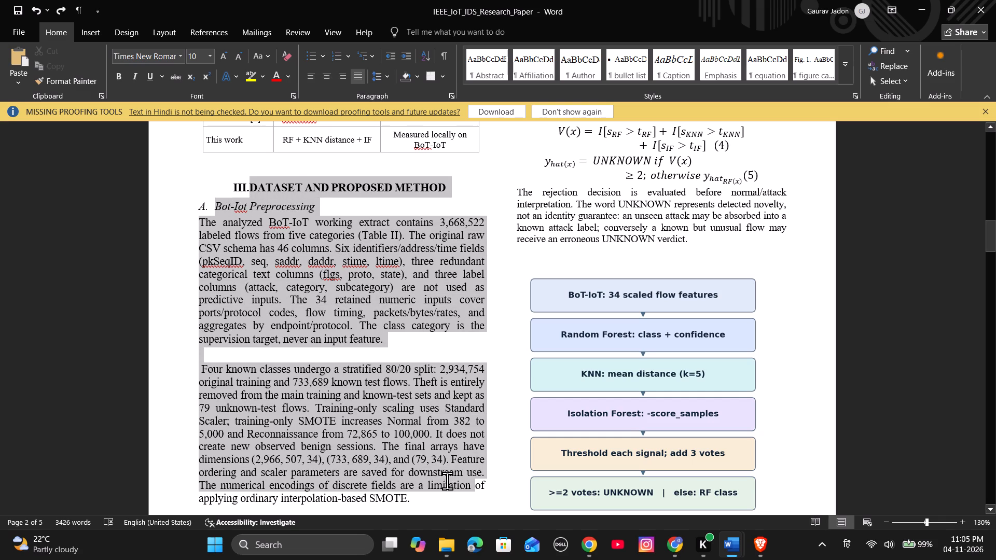
drag(447, 481, 453, 514)
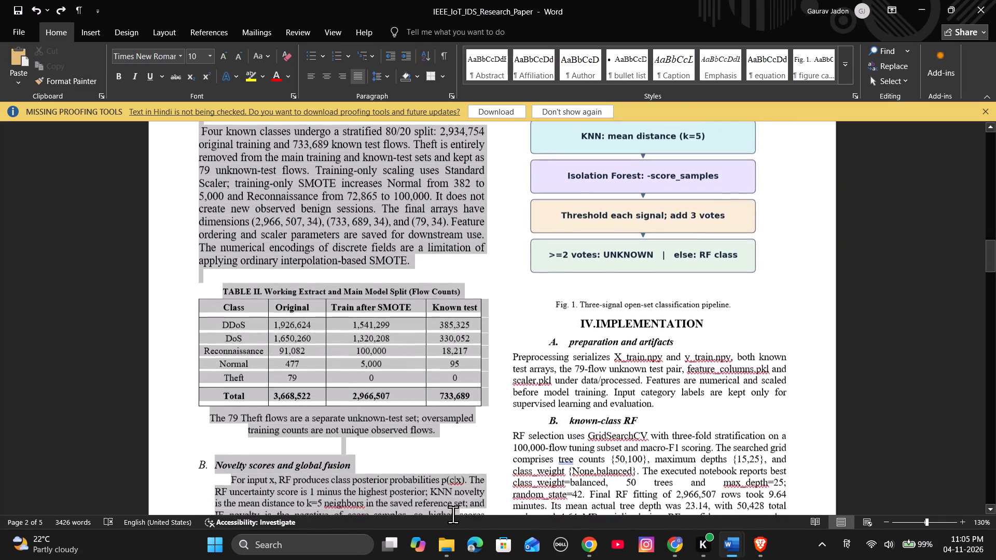
drag(453, 514, 711, 430)
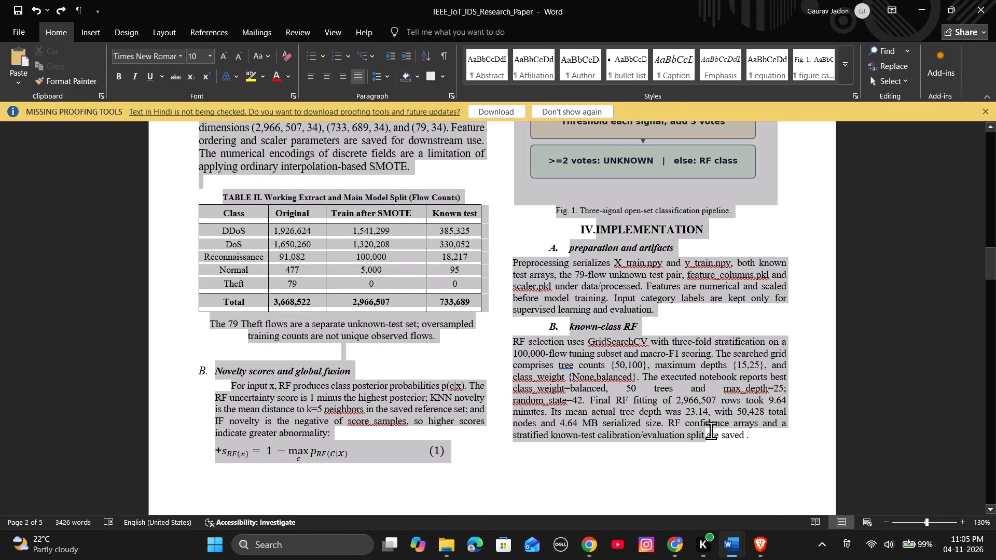
drag(711, 430, 750, 440)
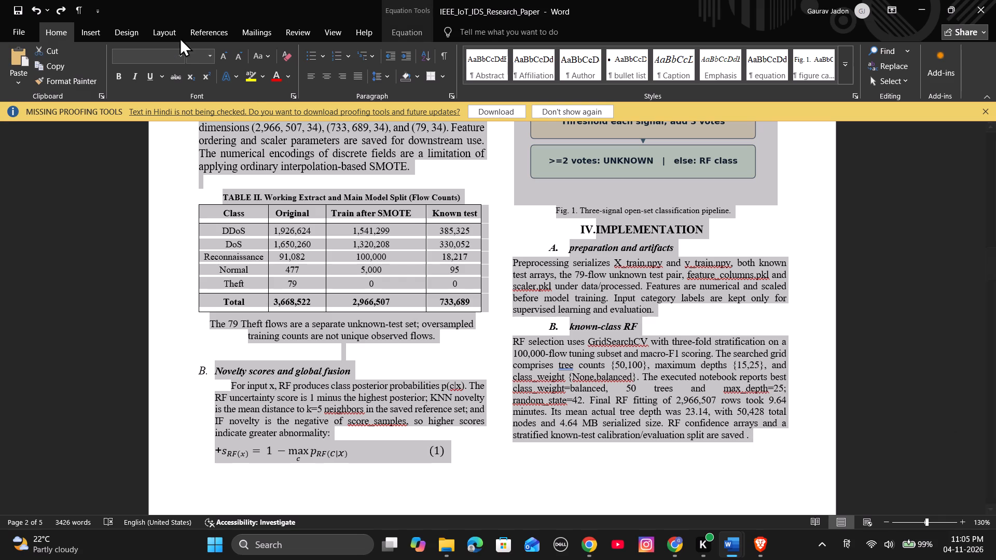
click(193, 51)
text(10)
key(Return)
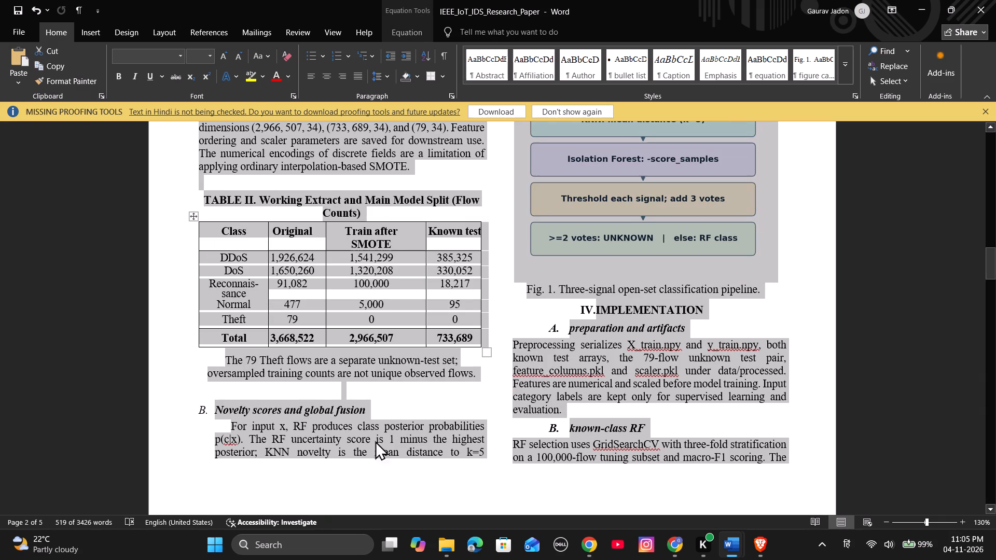
click(333, 461)
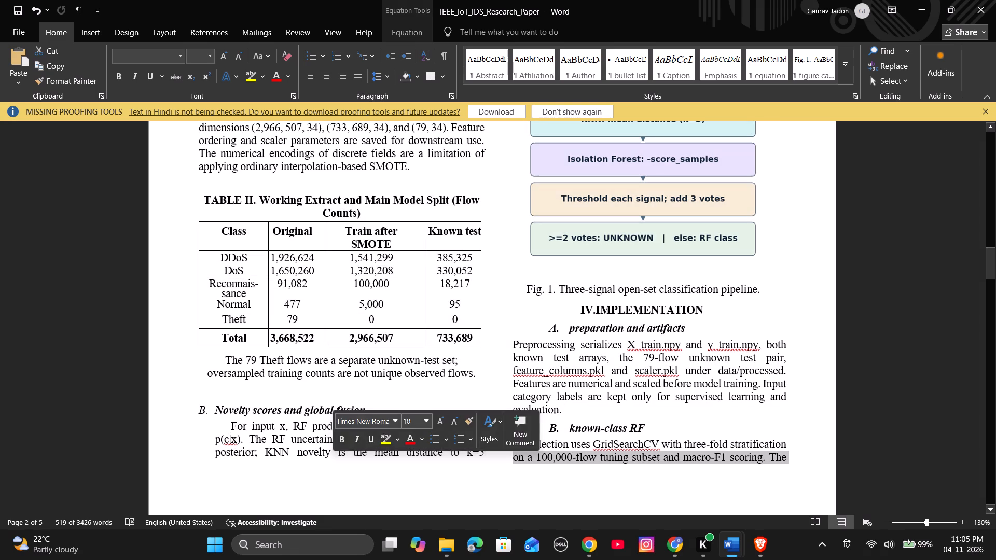
Set the font size to 8 for the Table II caption, the whole table and the note beneath it.
scroll(376, 323, up, 1)
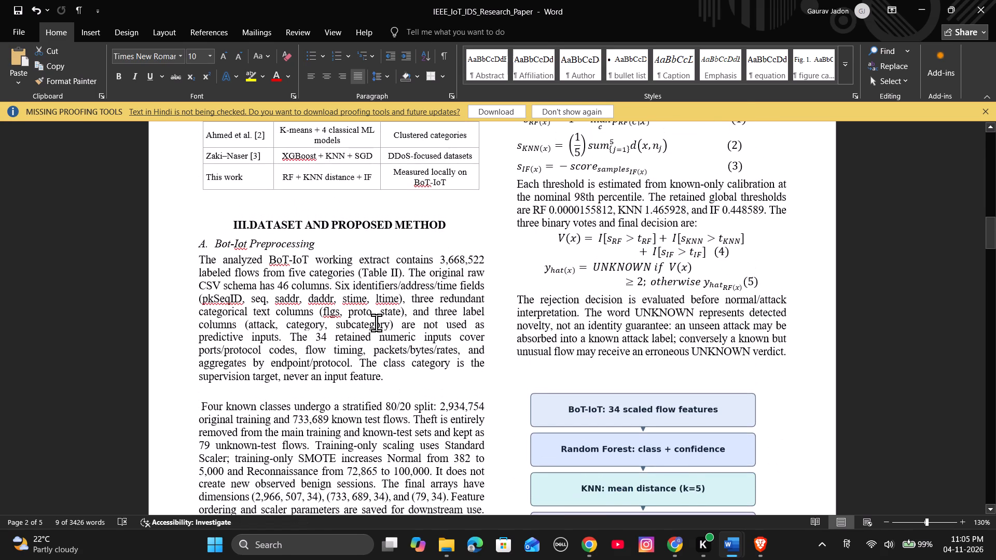
scroll(376, 323, up, 1)
scroll(330, 225, down, 1)
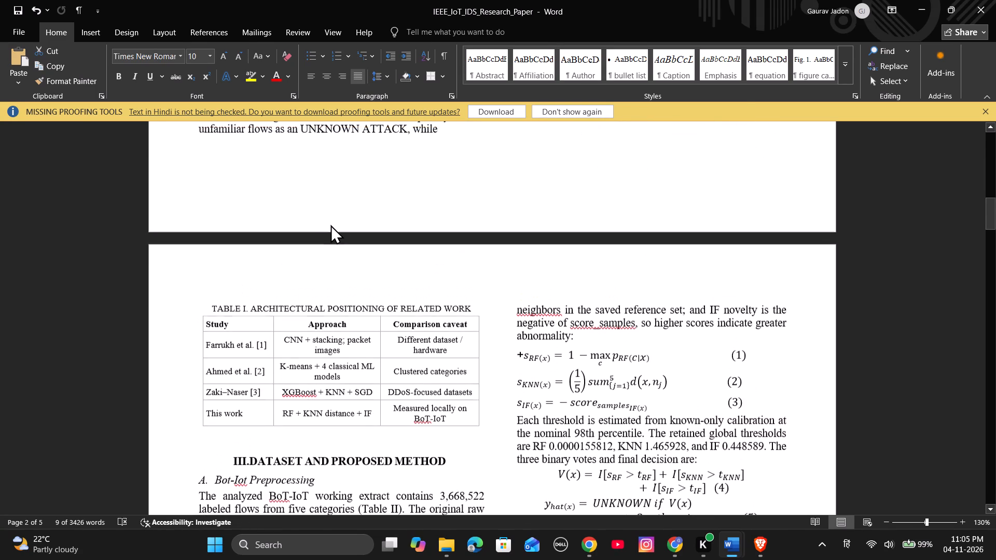
scroll(330, 225, down, 1)
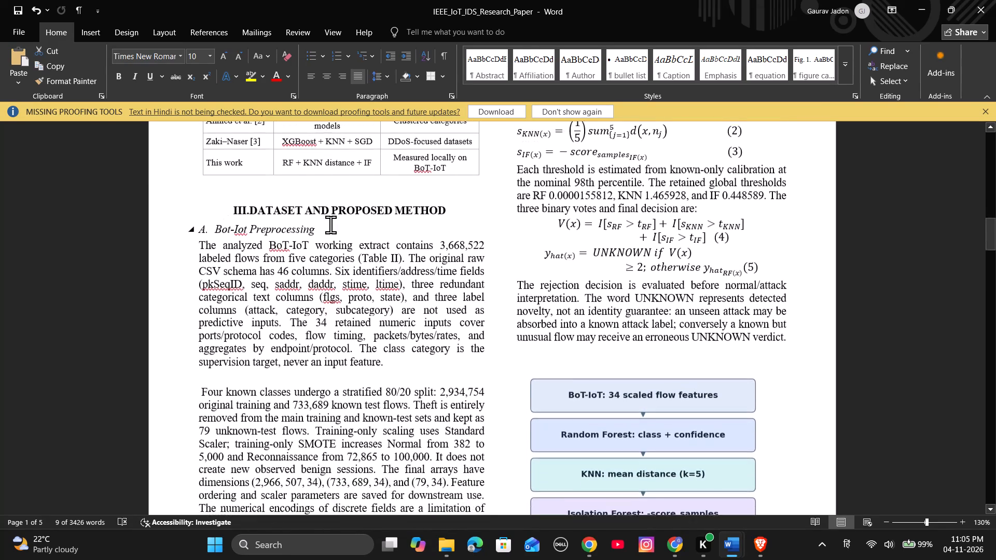
scroll(330, 225, down, 1)
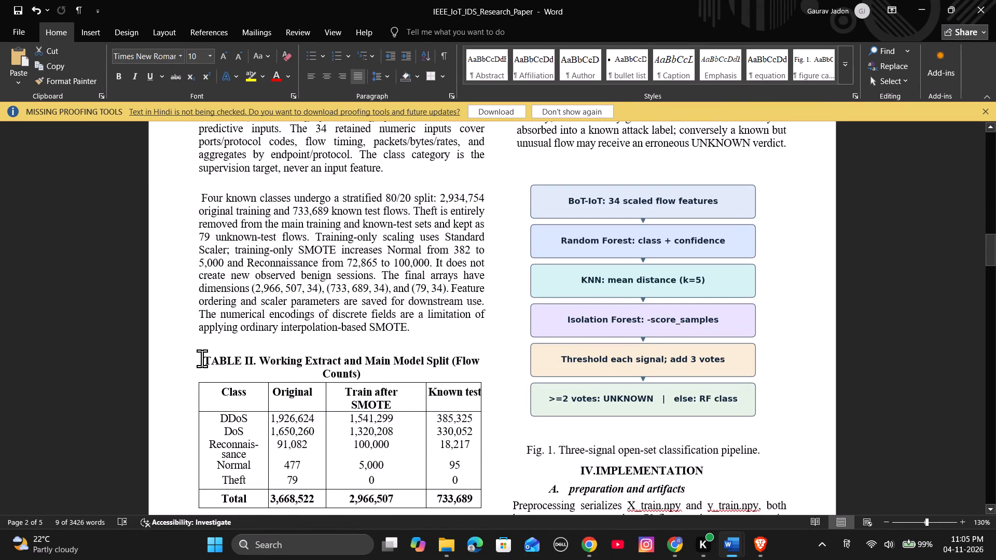
scroll(202, 358, down, 1)
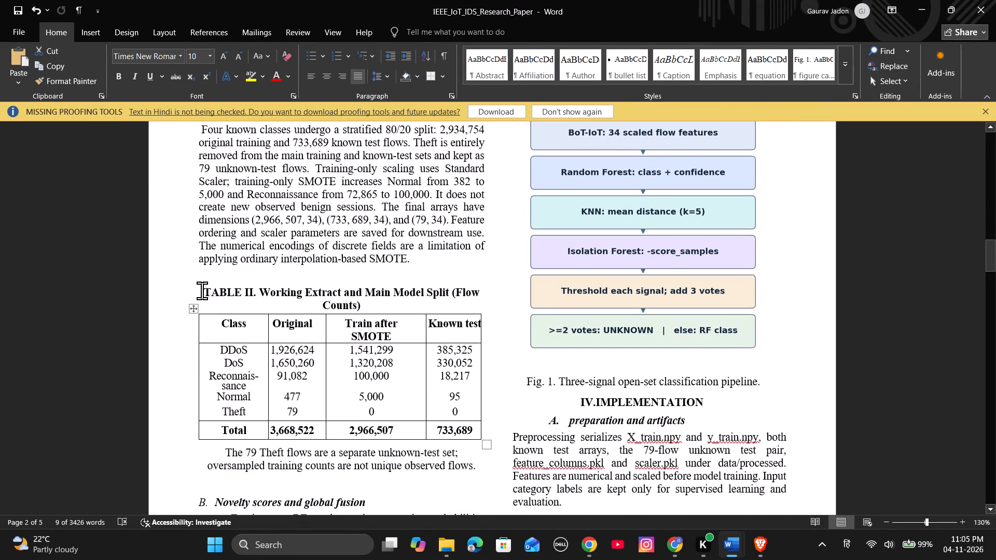
drag(202, 290, 447, 427)
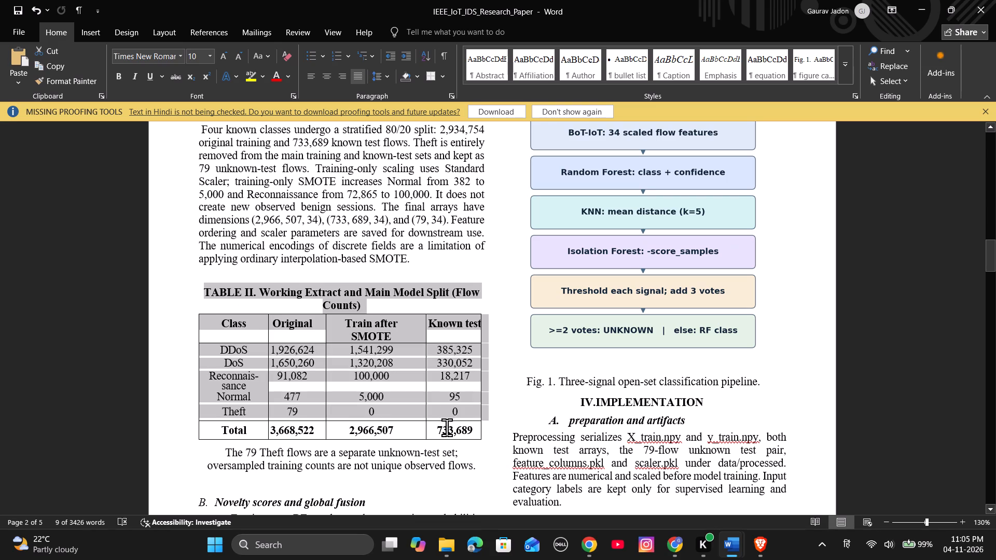
drag(447, 427, 469, 453)
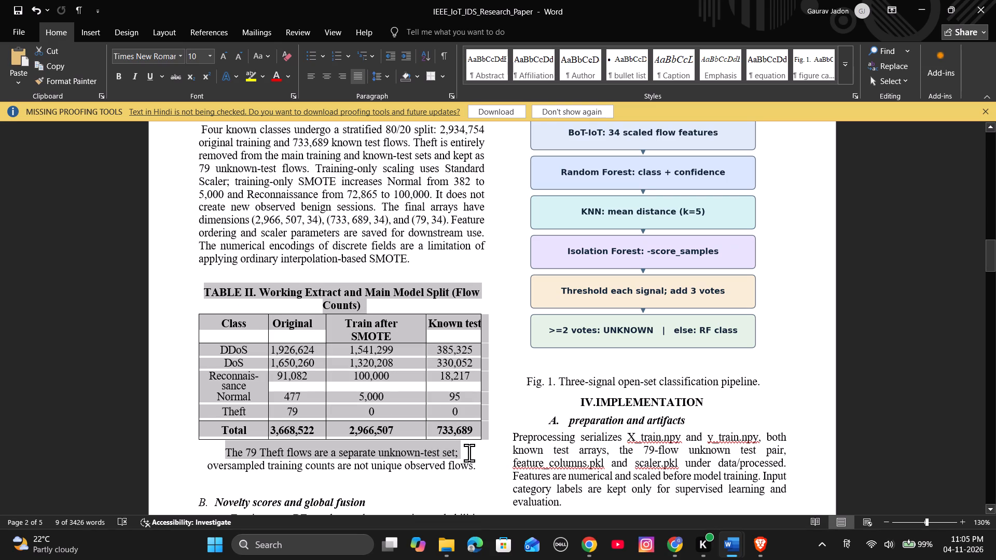
drag(469, 453, 476, 462)
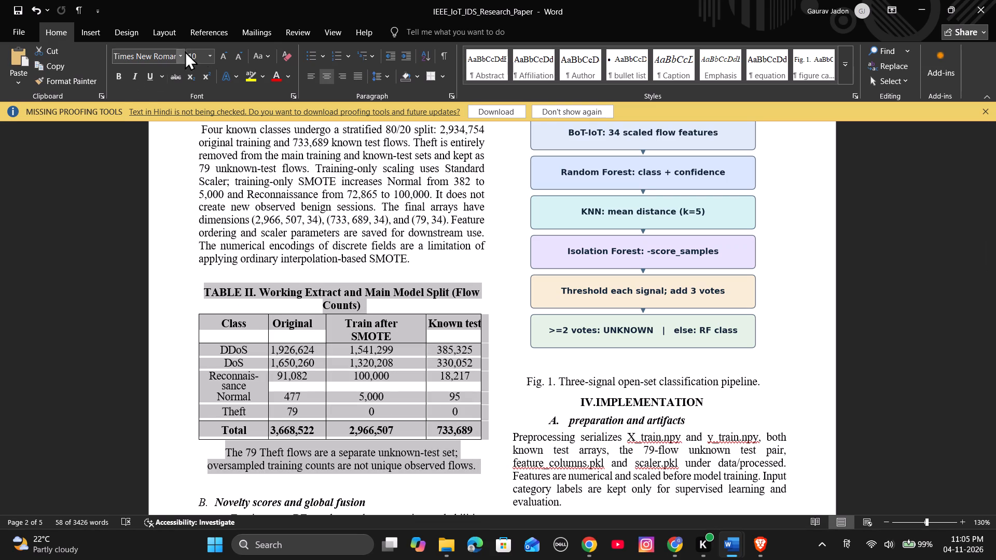
click(197, 57)
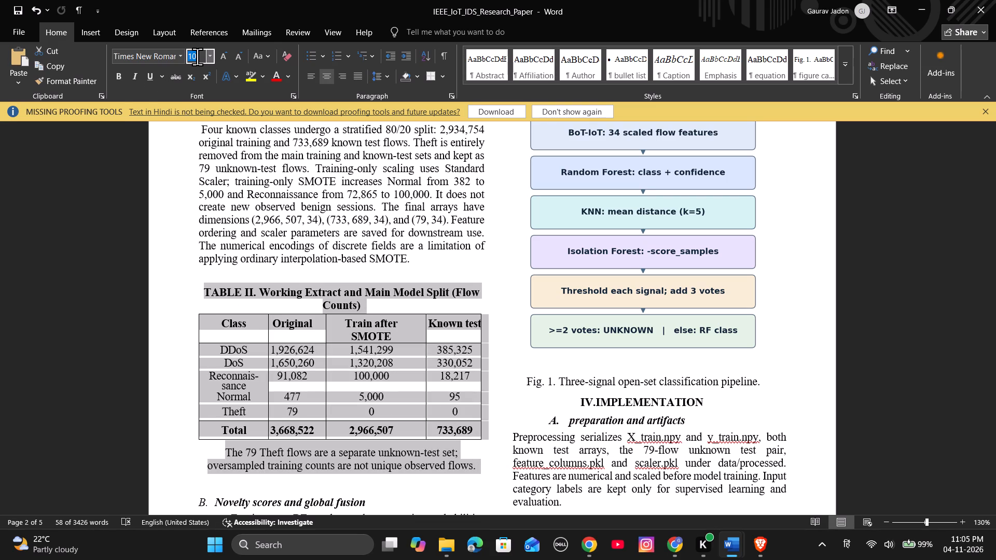
key(BackSpace)
key(8)
key(Return)
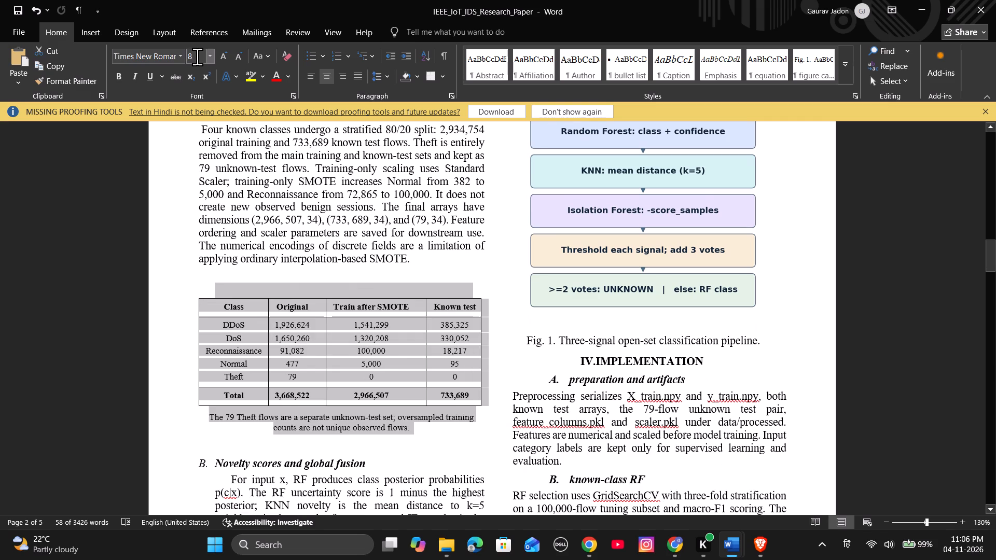
click(417, 337)
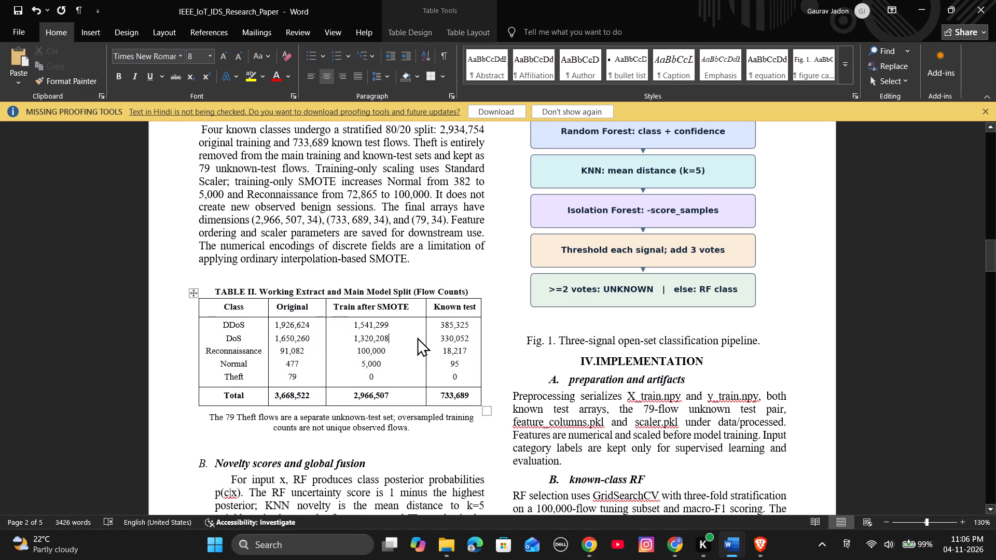
Remove bold from the Table II caption, "Working Extract and Main Model Split (Flow Counts)".
scroll(417, 337, up, 1)
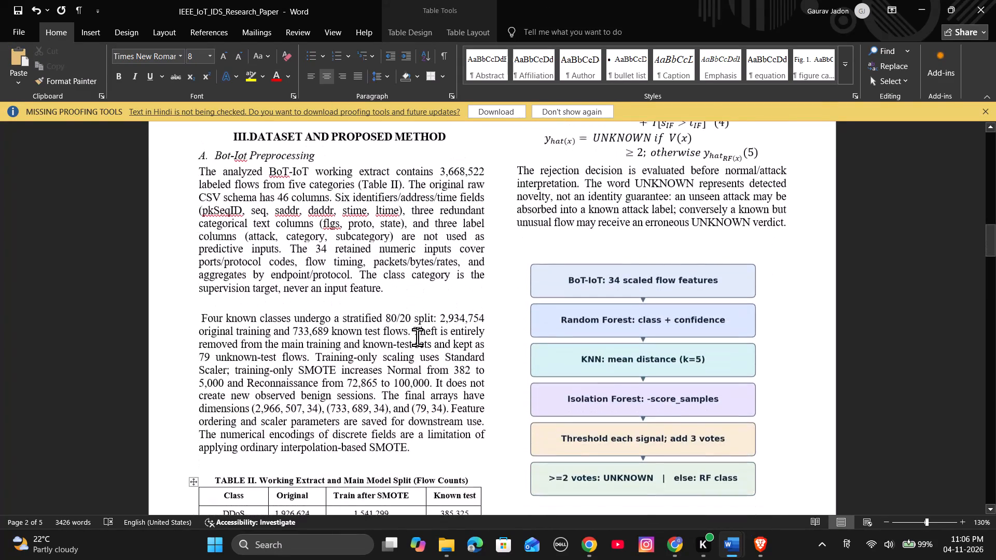
click(472, 417)
drag(472, 417, 226, 412)
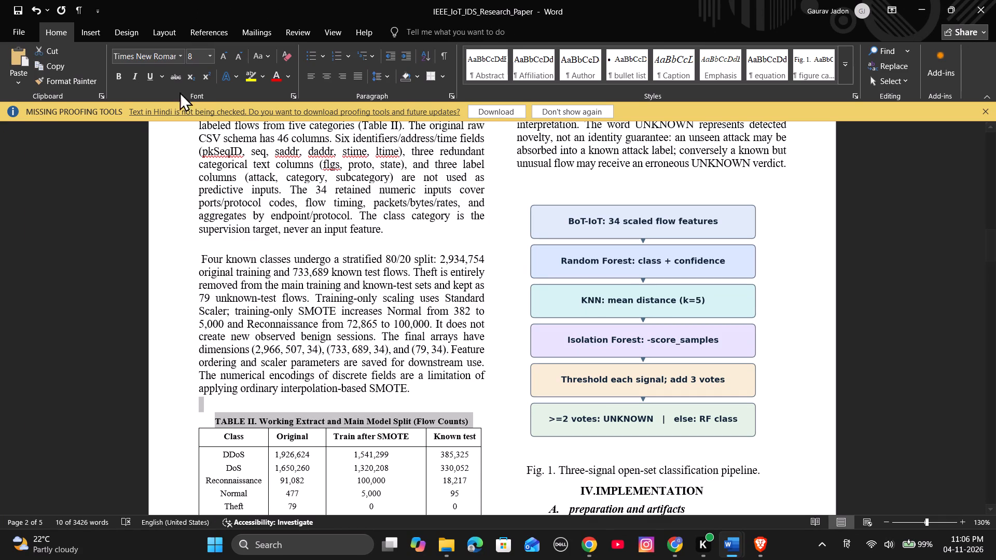
click(122, 77)
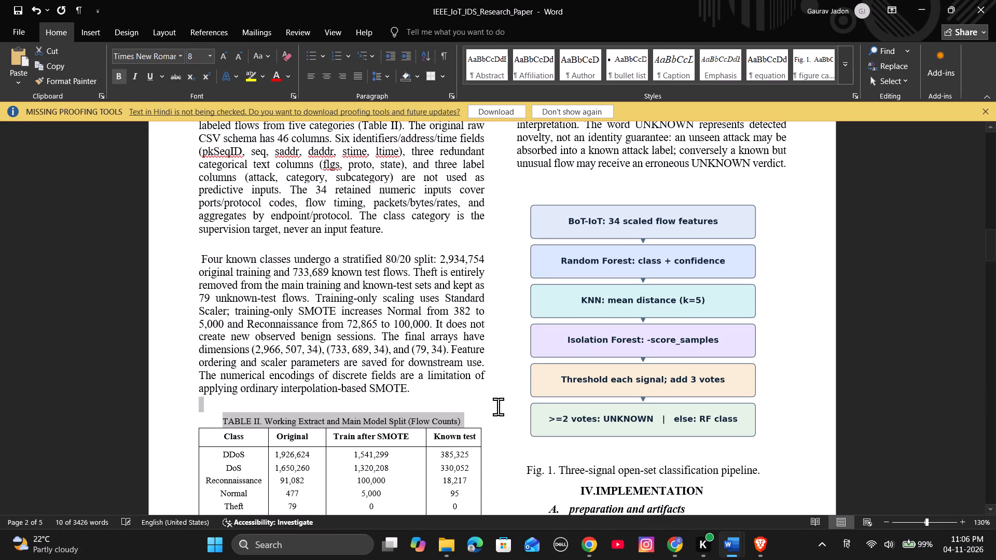
click(498, 409)
Insert a blank line between the Section III heading and its subsection A heading.
scroll(498, 409, down, 1)
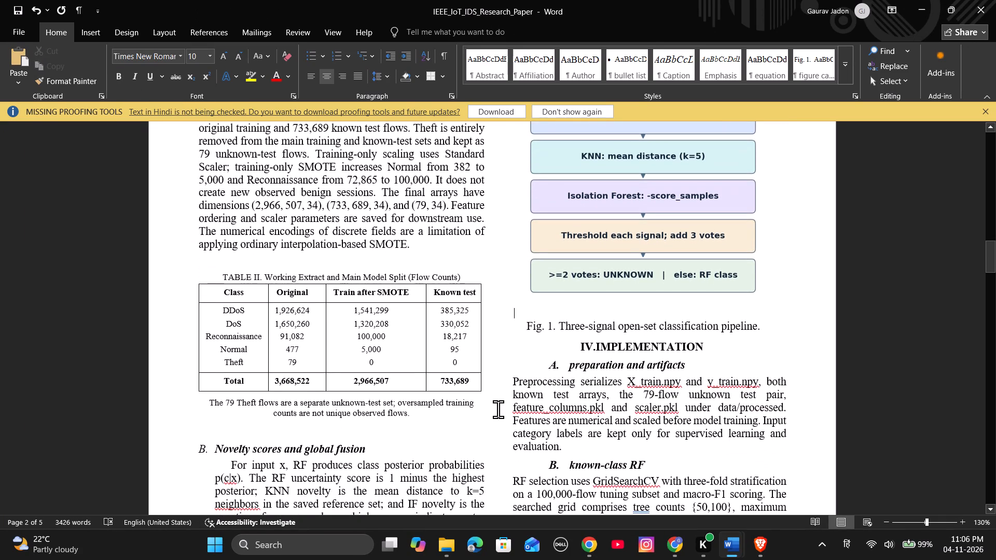
scroll(498, 409, up, 1)
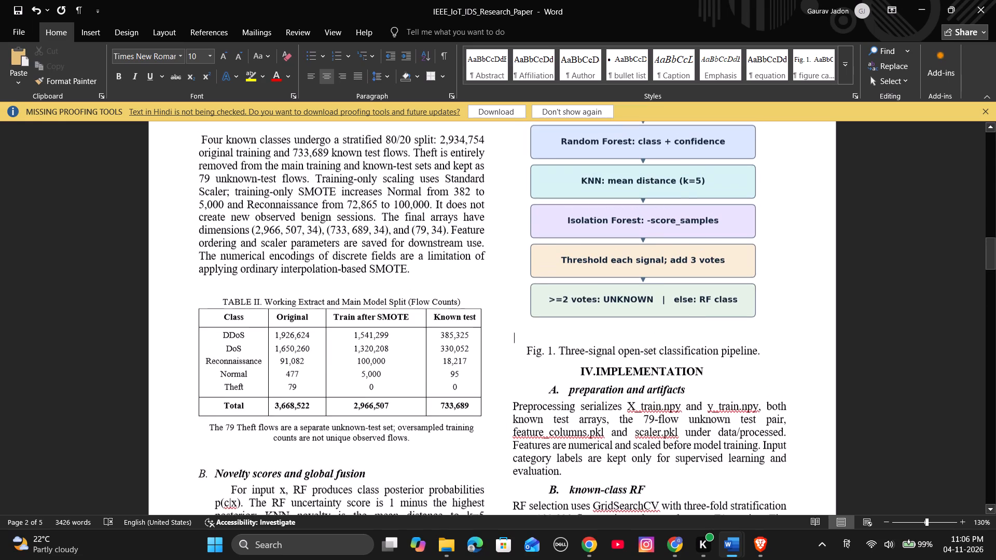
scroll(498, 409, up, 1)
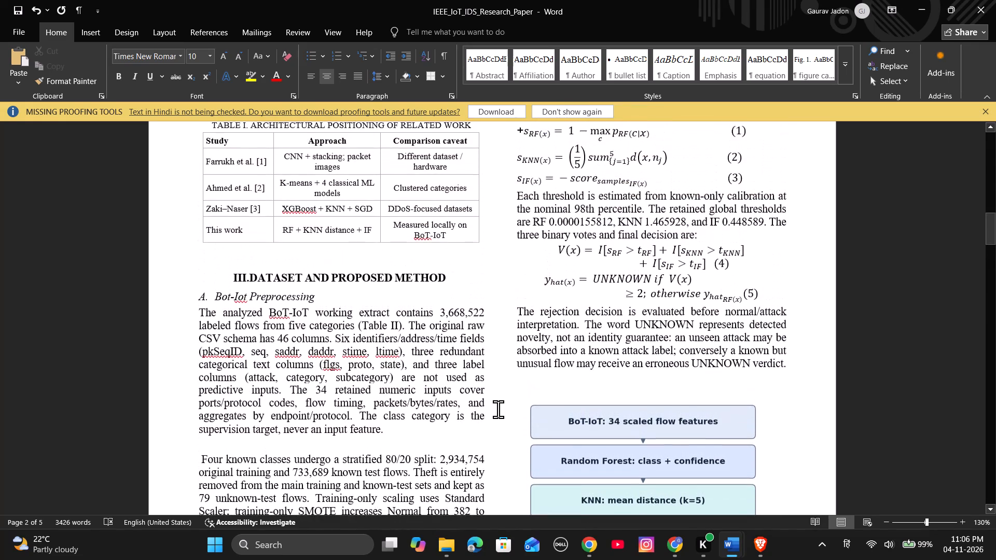
scroll(498, 409, up, 2)
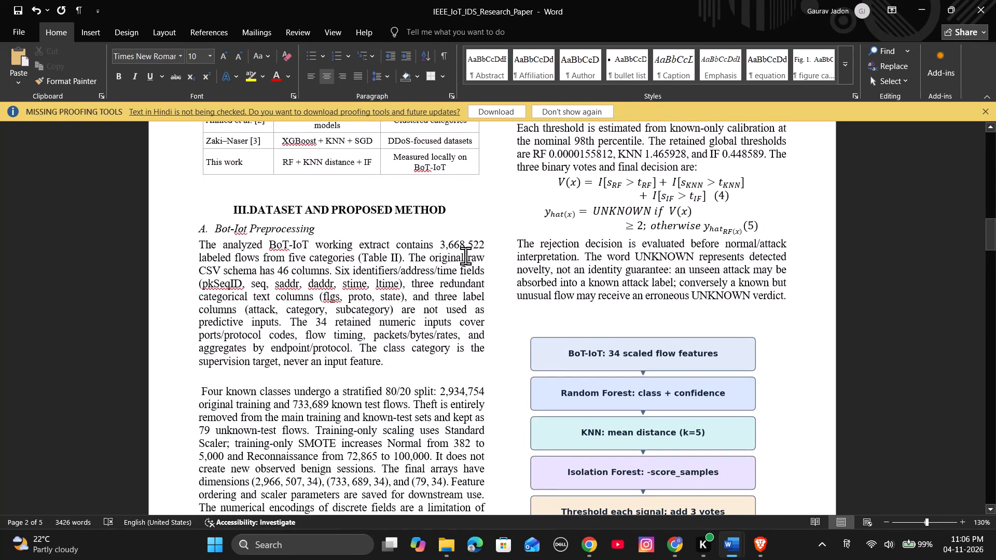
click(460, 212)
key(Return)
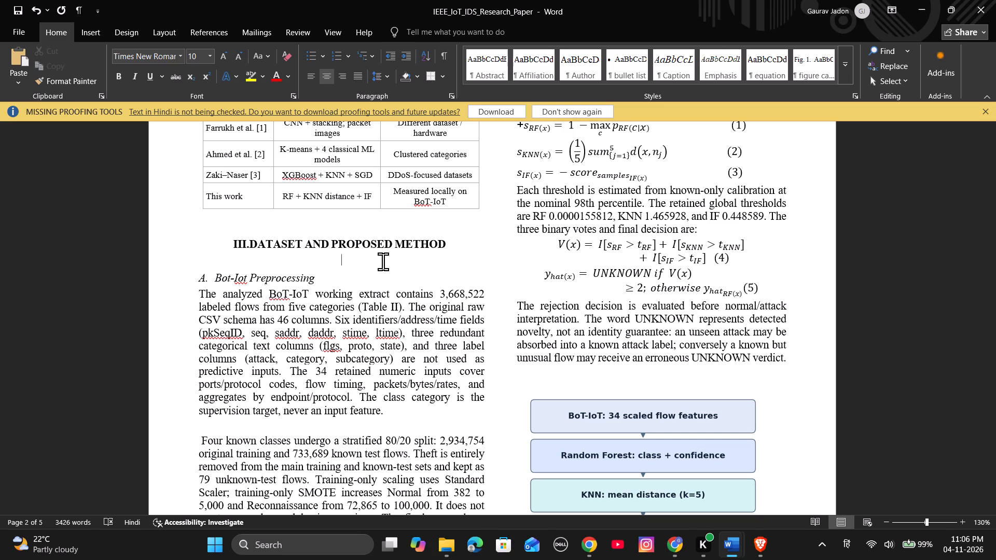
Remove bold from Section III's subsection B heading, "Novelty scores and global fusion".
scroll(383, 261, up, 2)
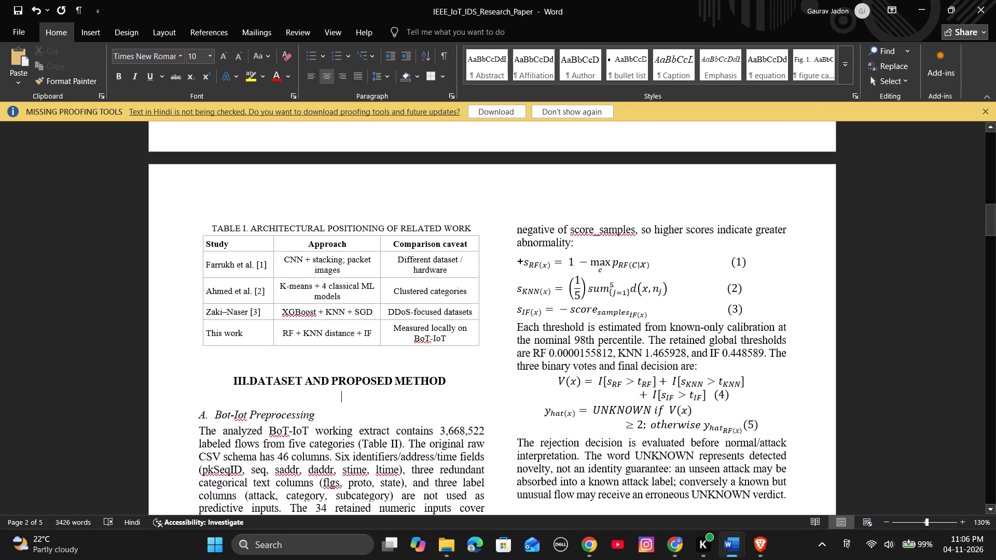
scroll(383, 261, up, 1)
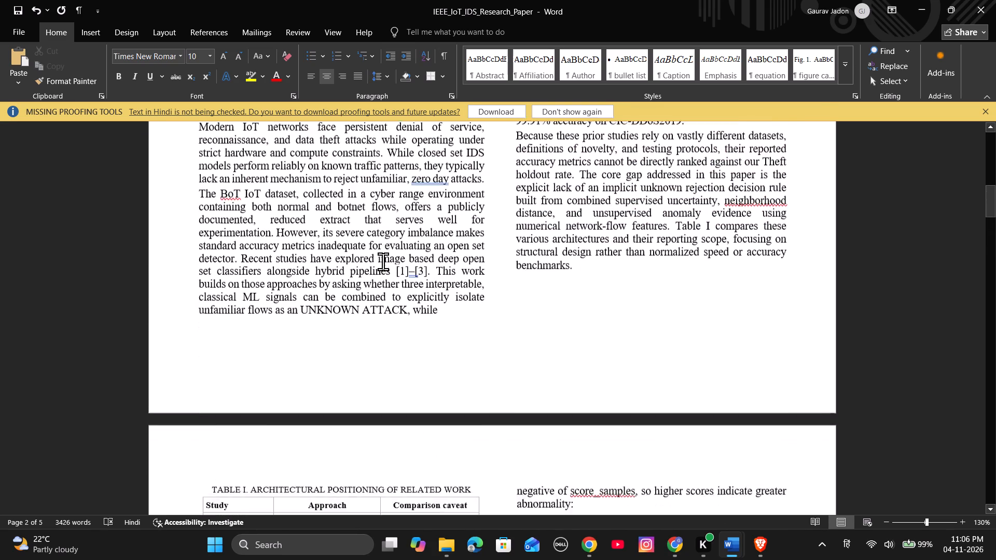
scroll(383, 261, up, 1)
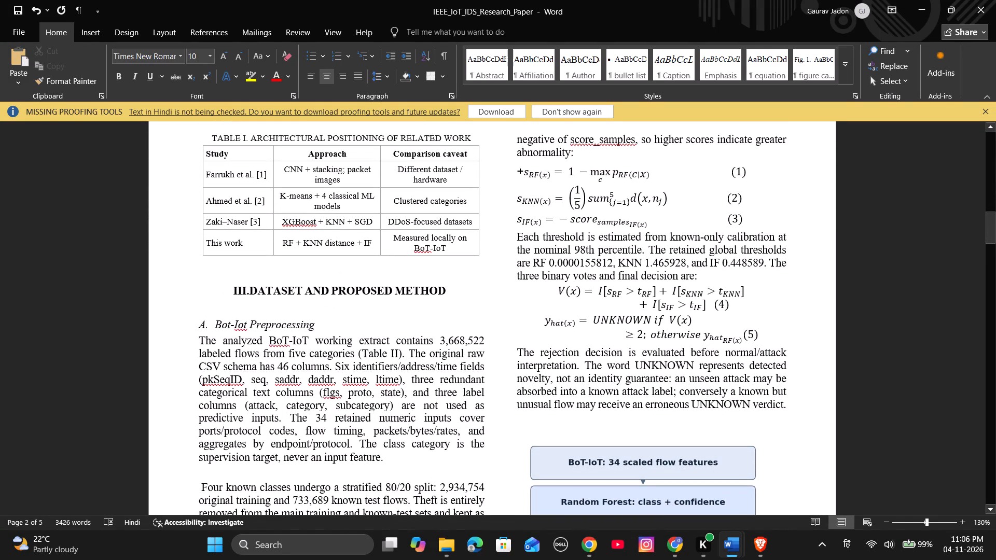
triple_click(314, 328)
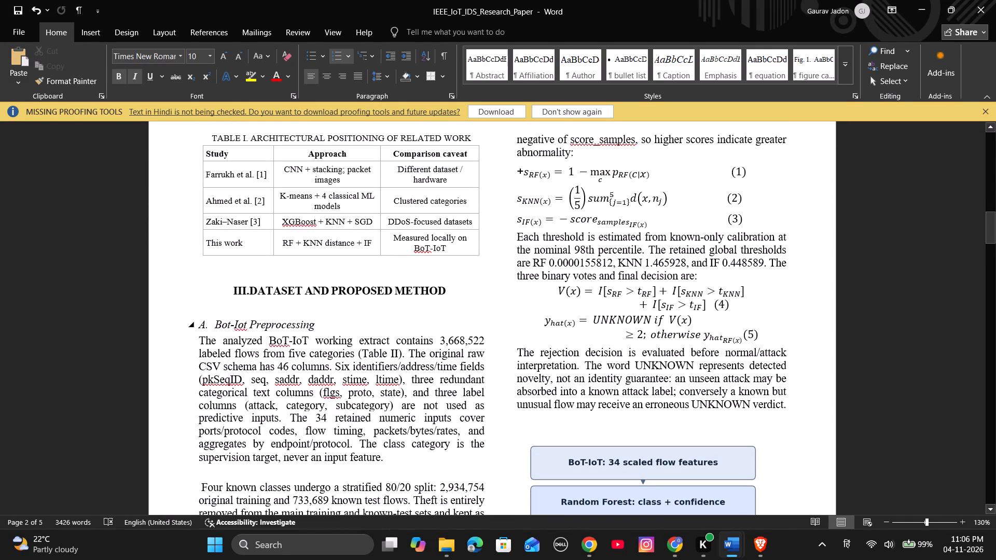
scroll(314, 328, down, 1)
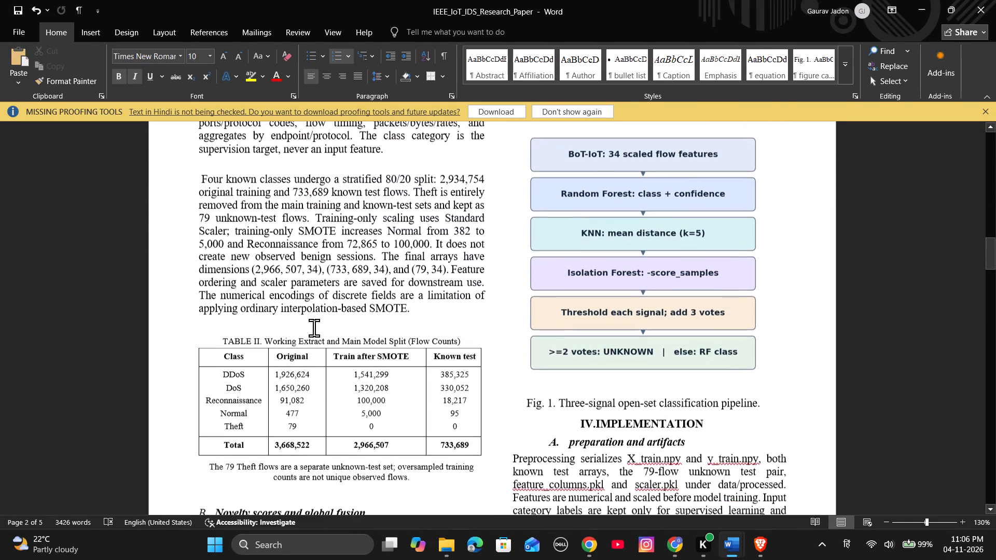
scroll(314, 328, down, 1)
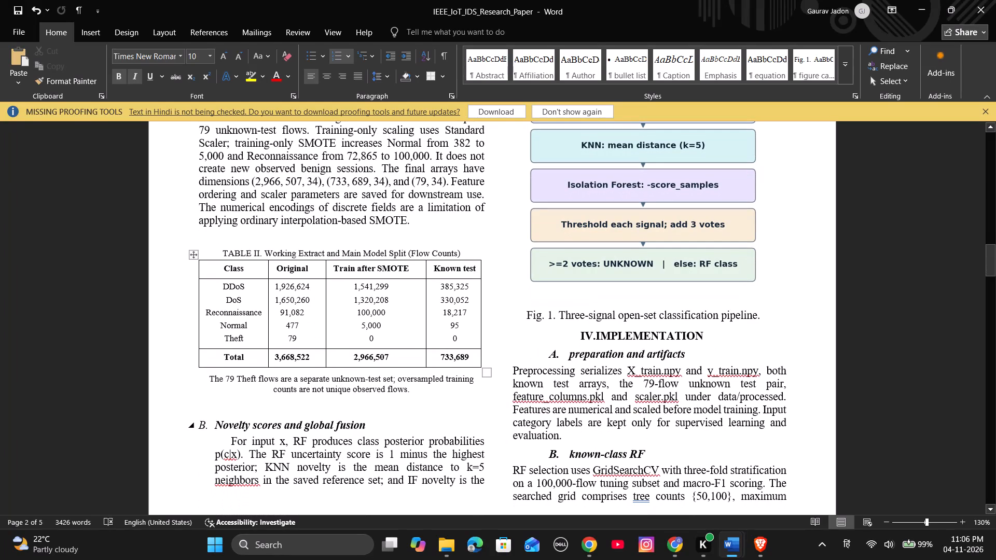
drag(370, 423, 176, 423)
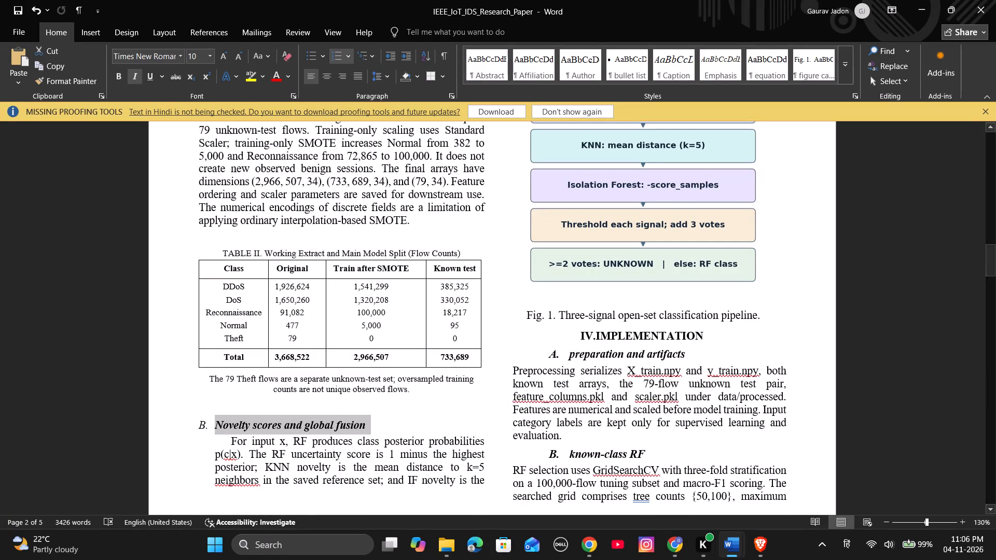
click(121, 75)
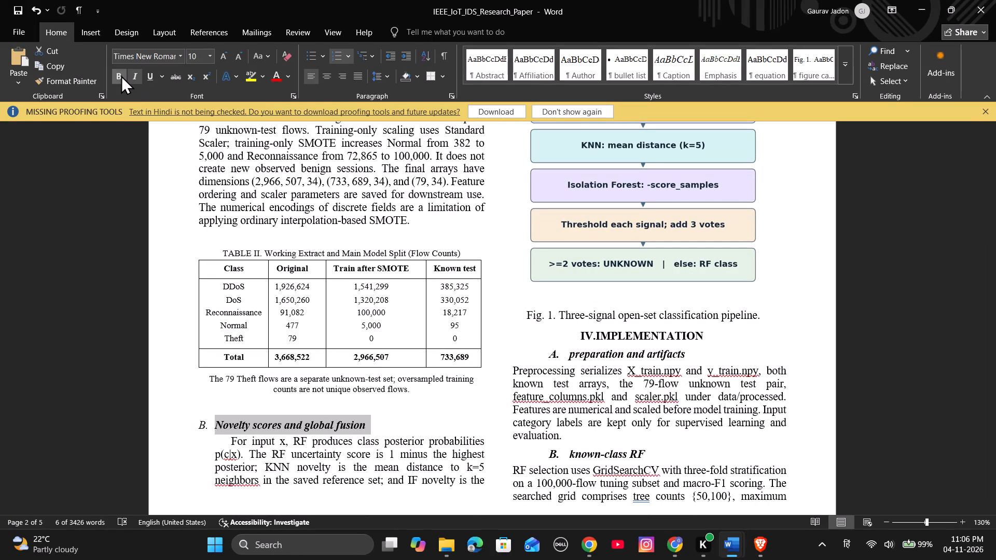
click(434, 439)
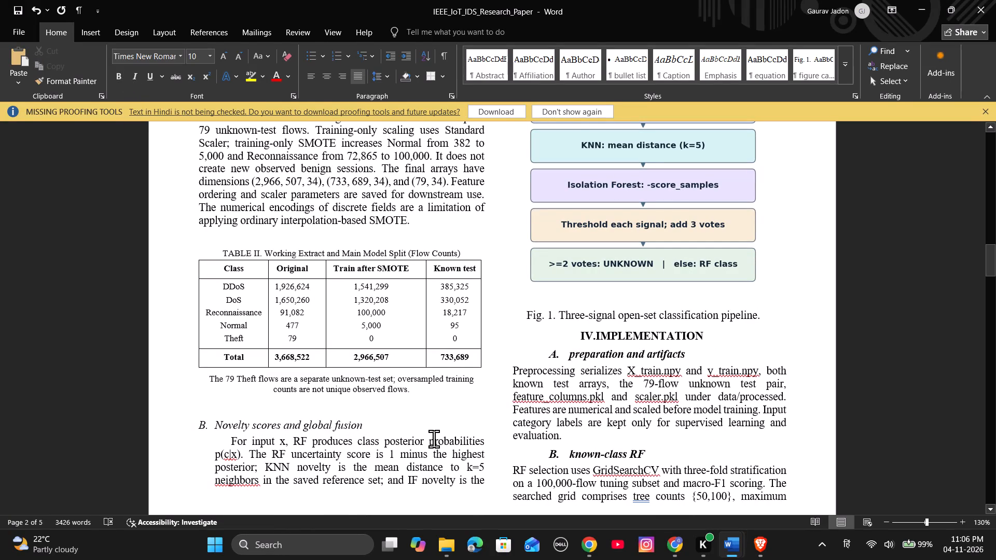
Look back over the formatting of Section III, from Table I and the section heading through Table II and subsection B.
scroll(434, 439, up, 1)
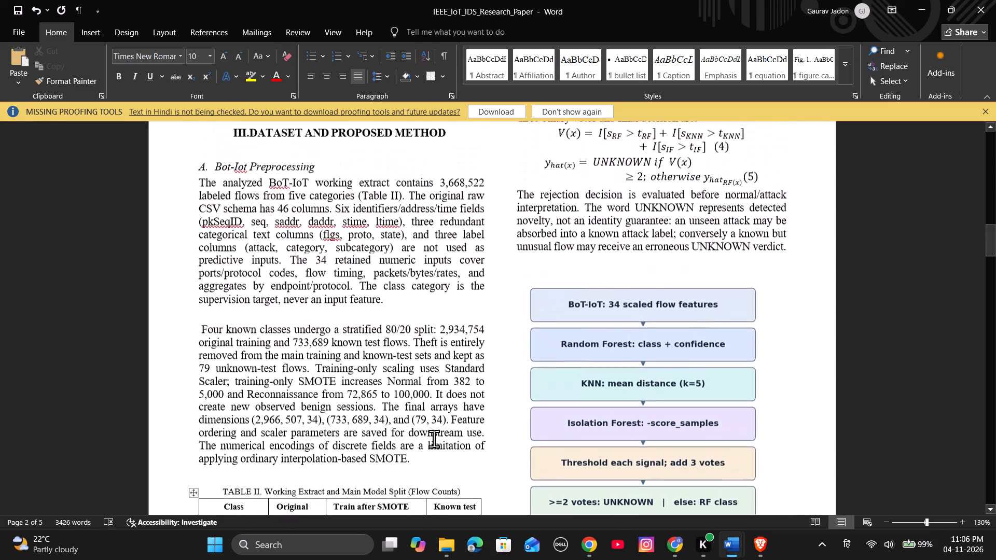
scroll(434, 439, up, 2)
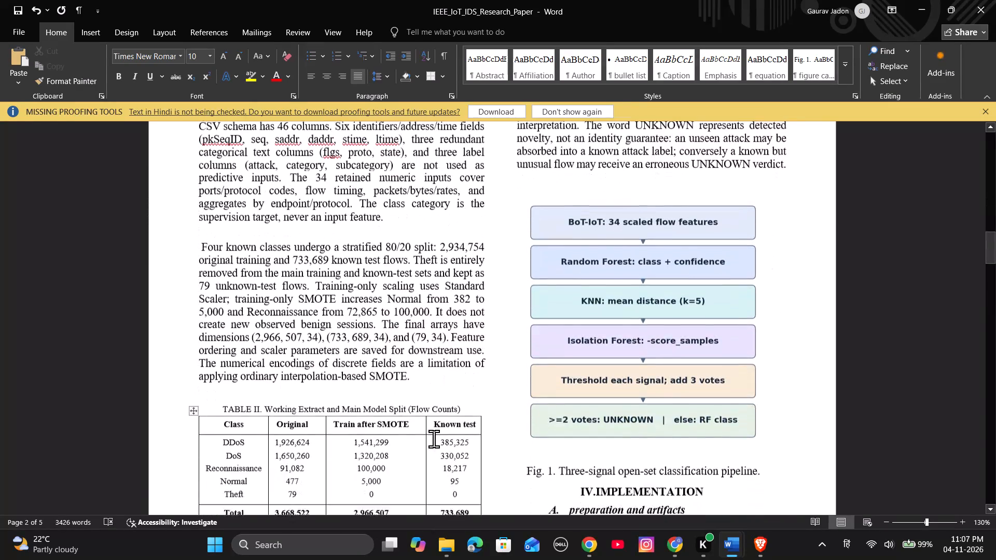
scroll(434, 439, up, 1)
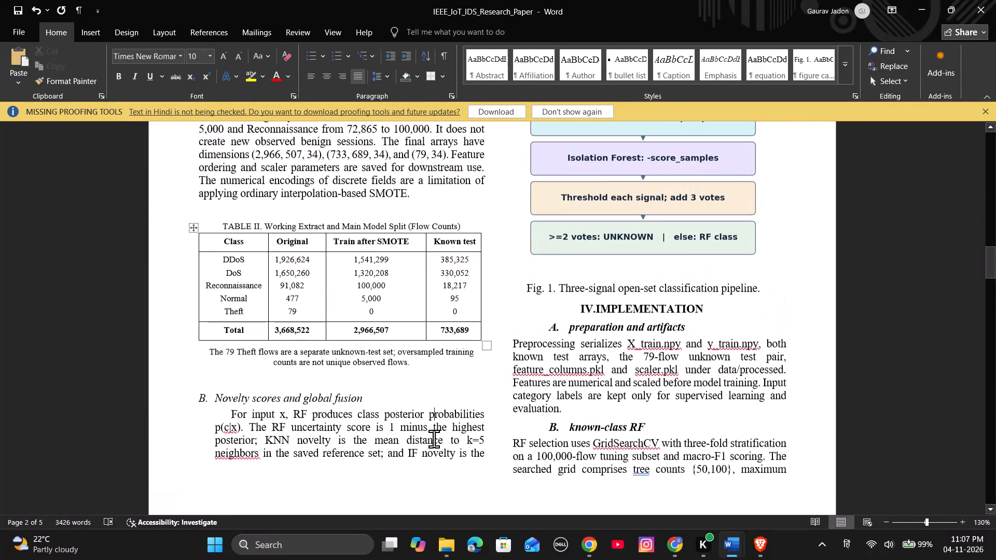
scroll(434, 439, up, 1)
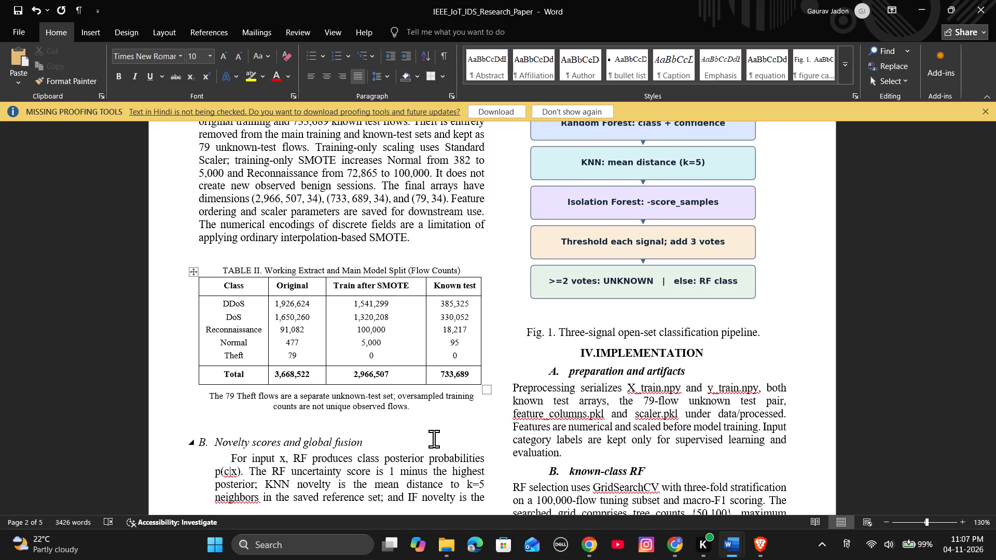
scroll(434, 439, up, 1)
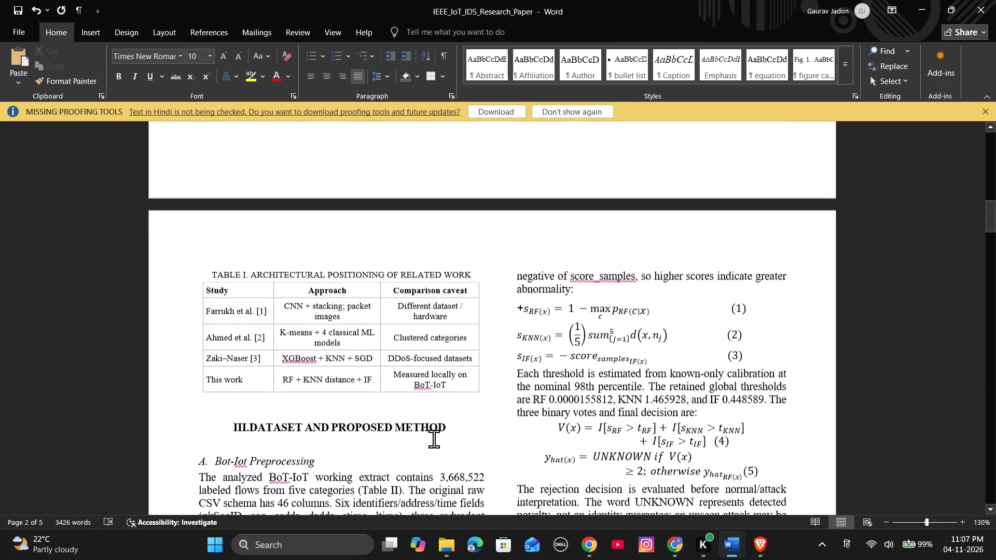
scroll(434, 439, up, 1)
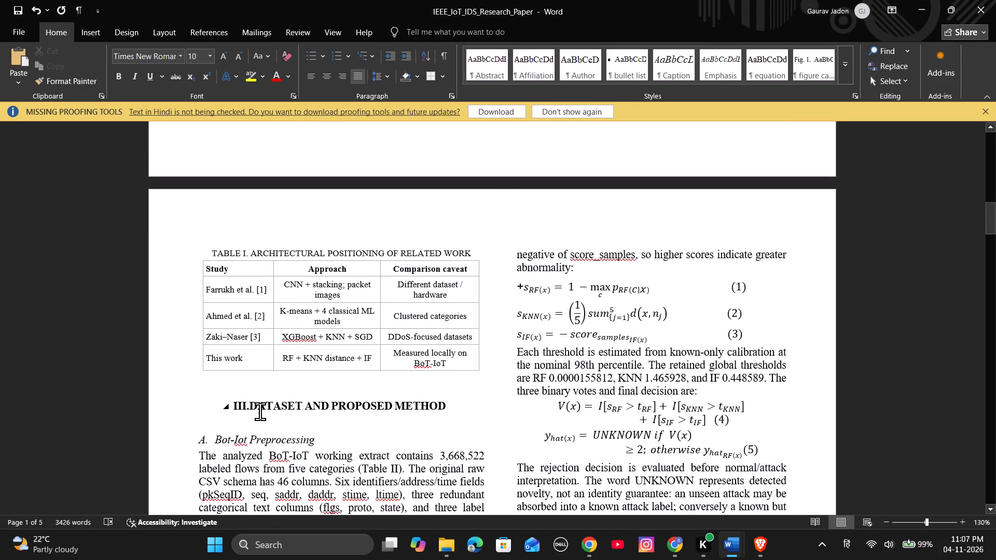
scroll(357, 474, down, 1)
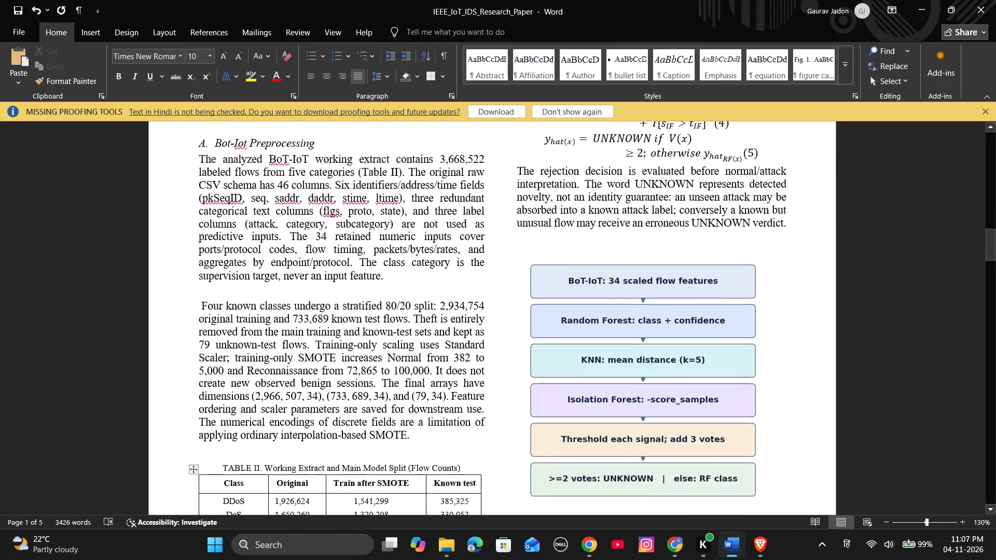
Replace the hyphens with spaces in "known-test", "Training-only" and "training-only" in subsection A's paragraph on the stratified 80/20 split.
scroll(357, 474, down, 2)
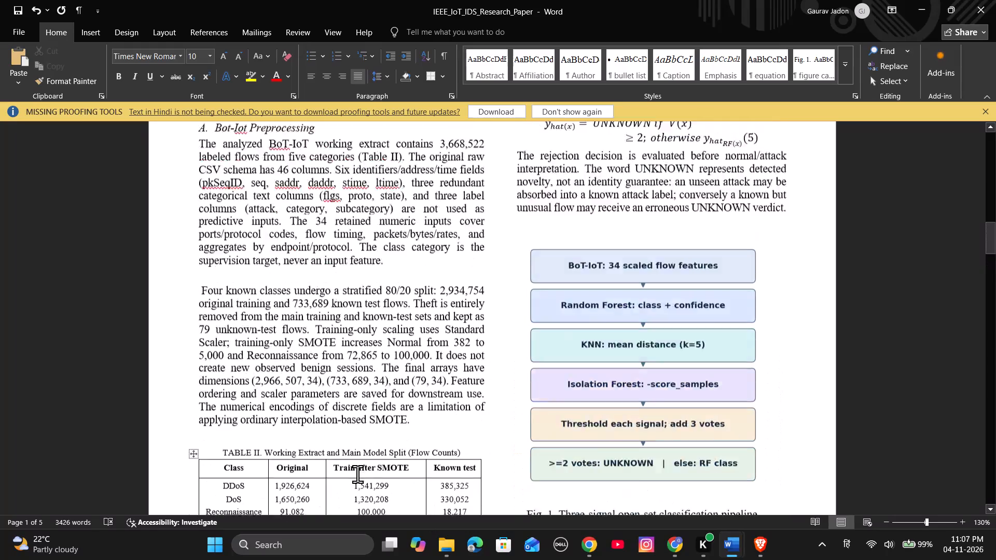
scroll(357, 474, down, 1)
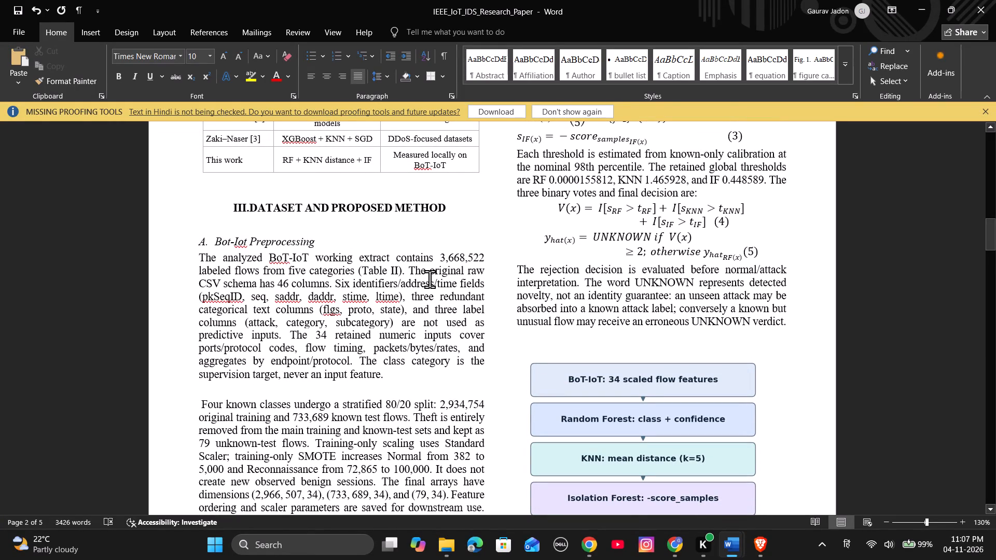
scroll(430, 279, up, 1)
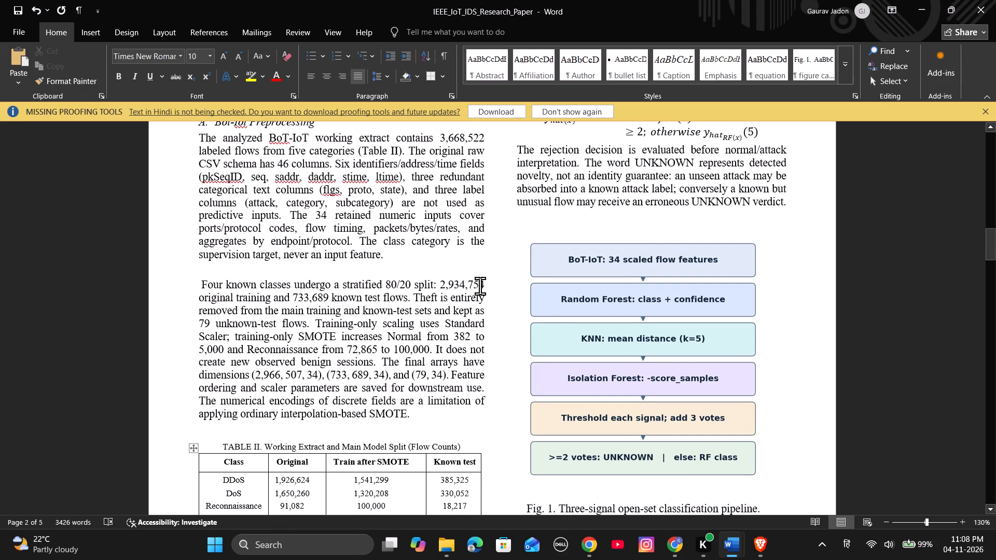
click(394, 313)
key(Right)
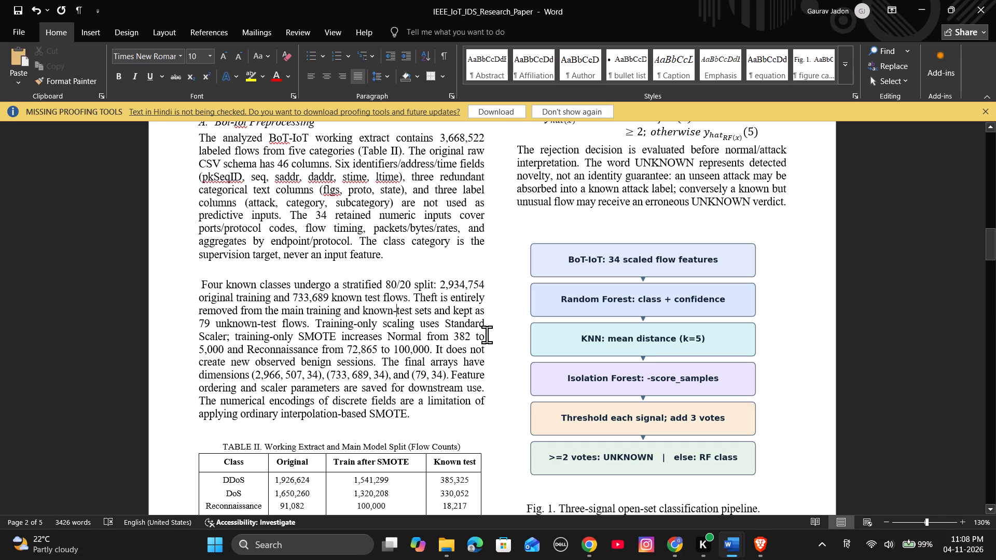
key(BackSpace)
key(space)
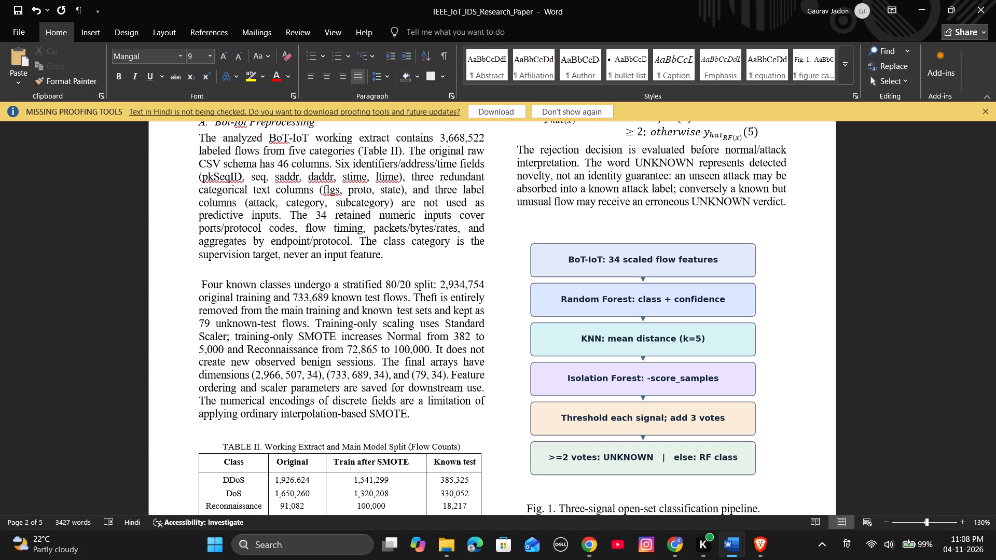
click(358, 324)
key(BackSpace)
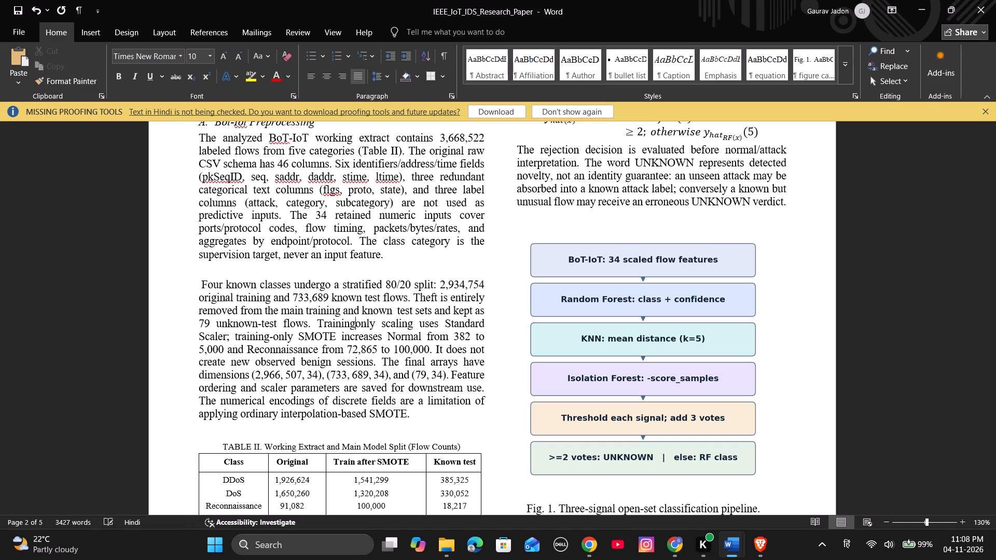
key(space)
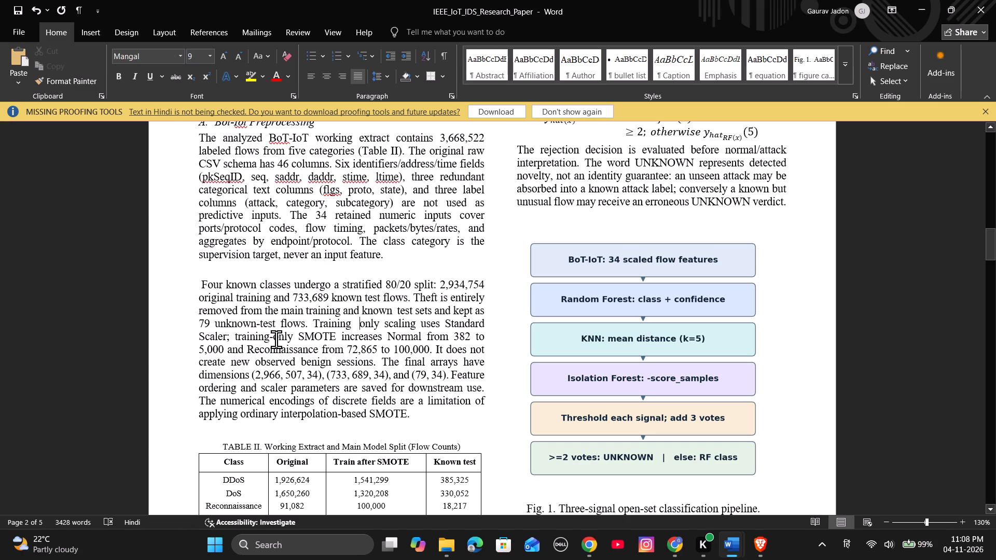
click(276, 339)
key(Left)
key(BackSpace)
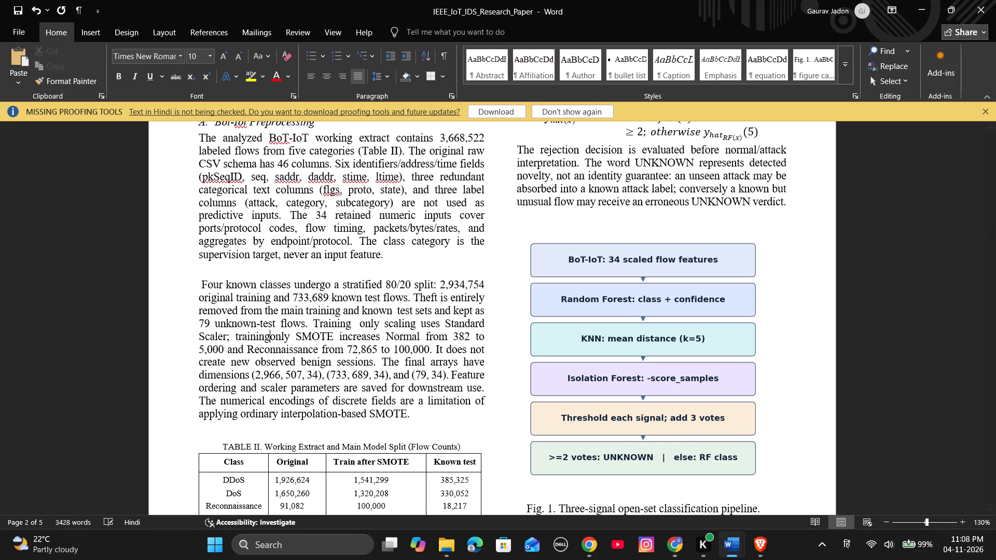
key(space)
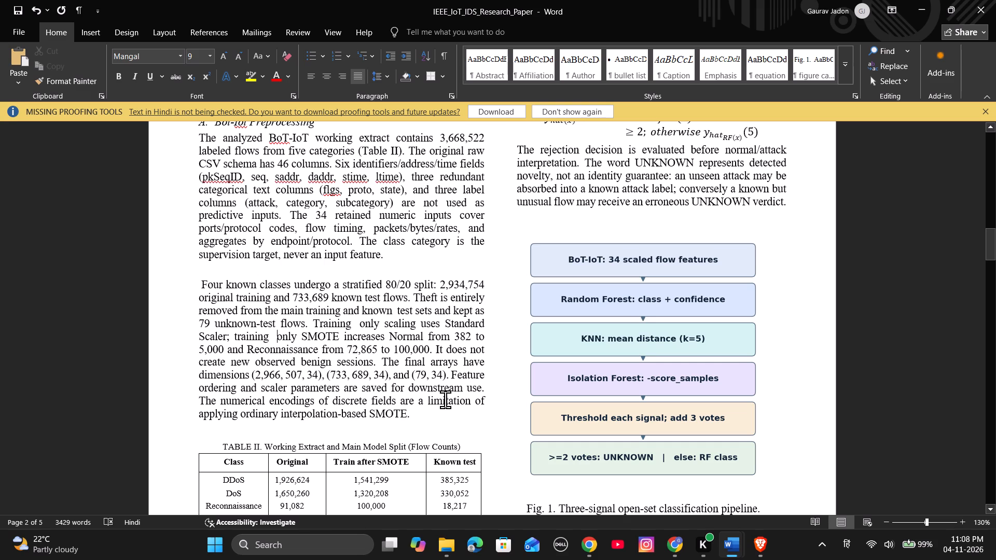
Look over the paper's layout from Table II and subsection B back through the title page to Table I.
scroll(444, 418, down, 1)
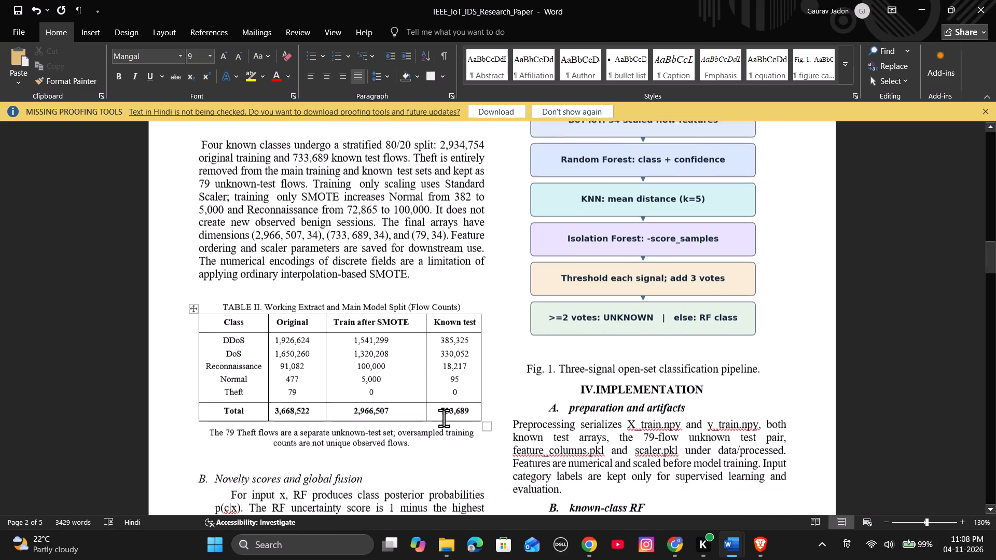
scroll(444, 418, down, 1)
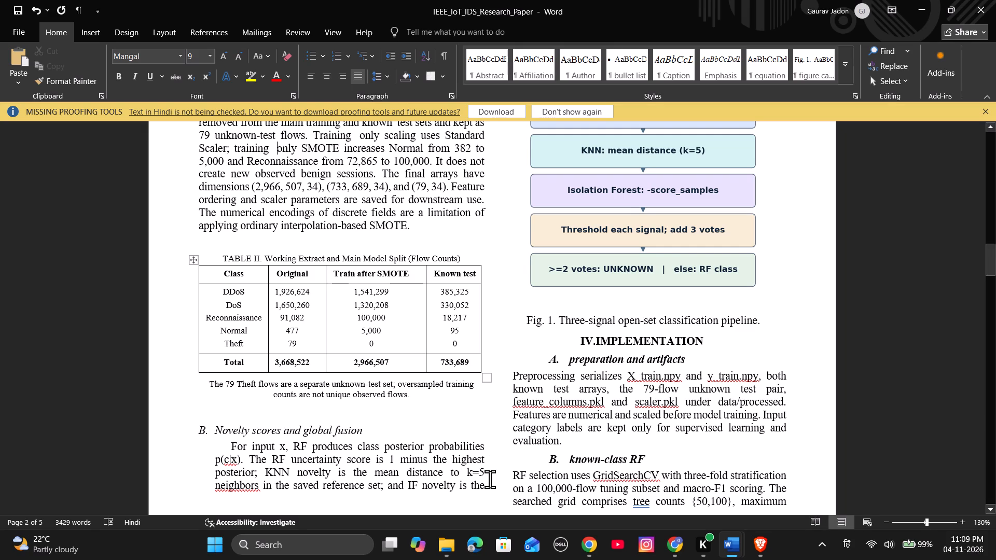
scroll(490, 479, up, 2)
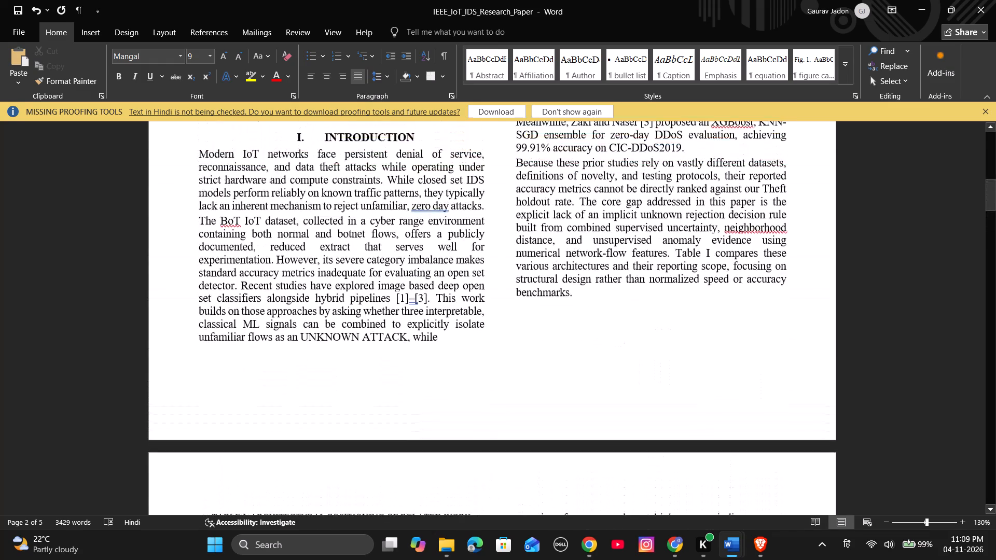
scroll(490, 479, up, 1)
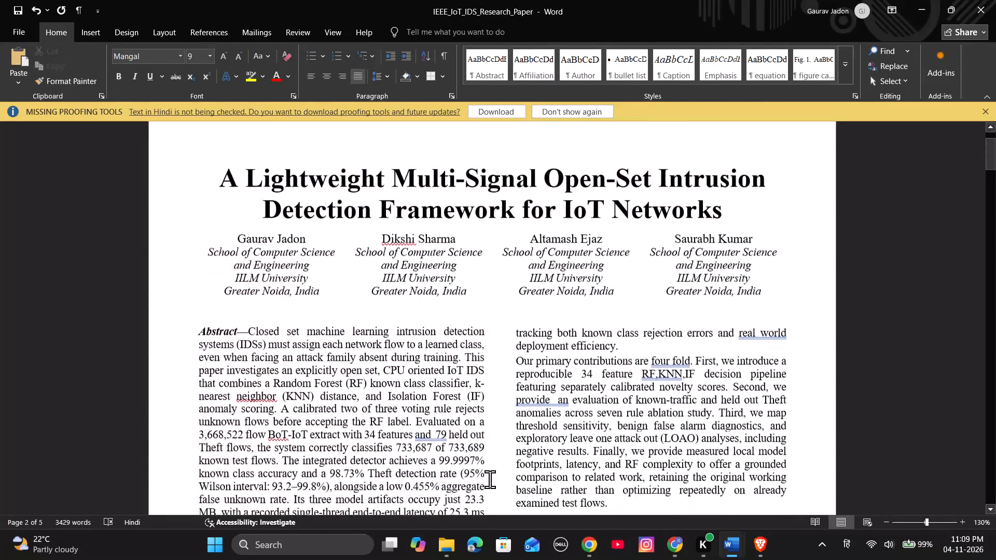
scroll(490, 479, up, 1)
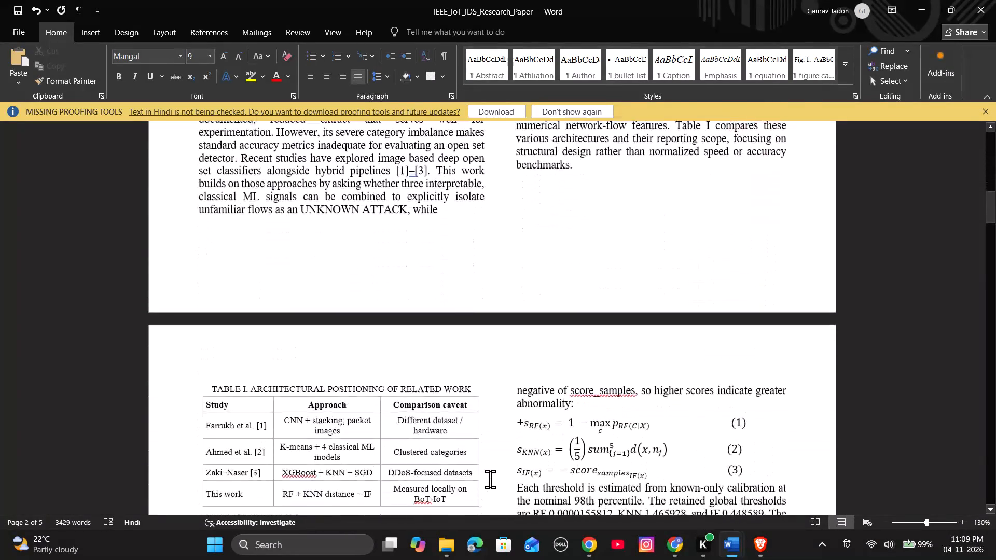
scroll(490, 479, up, 1)
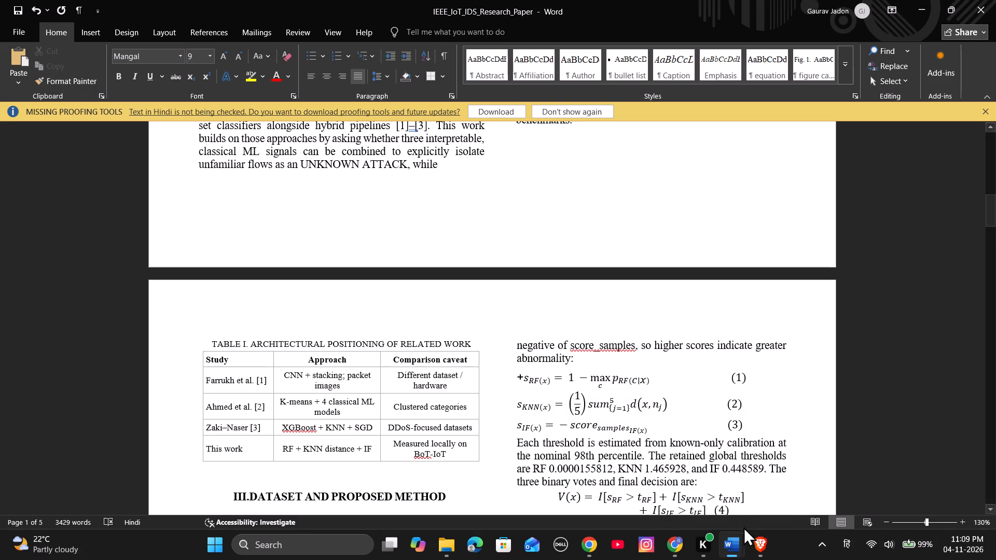
click(682, 540)
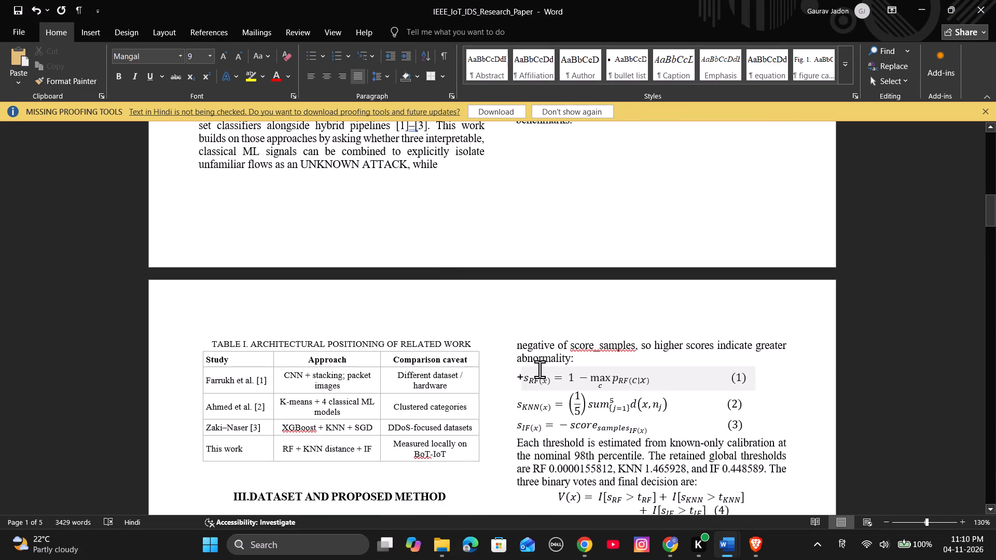
drag(512, 377, 613, 420)
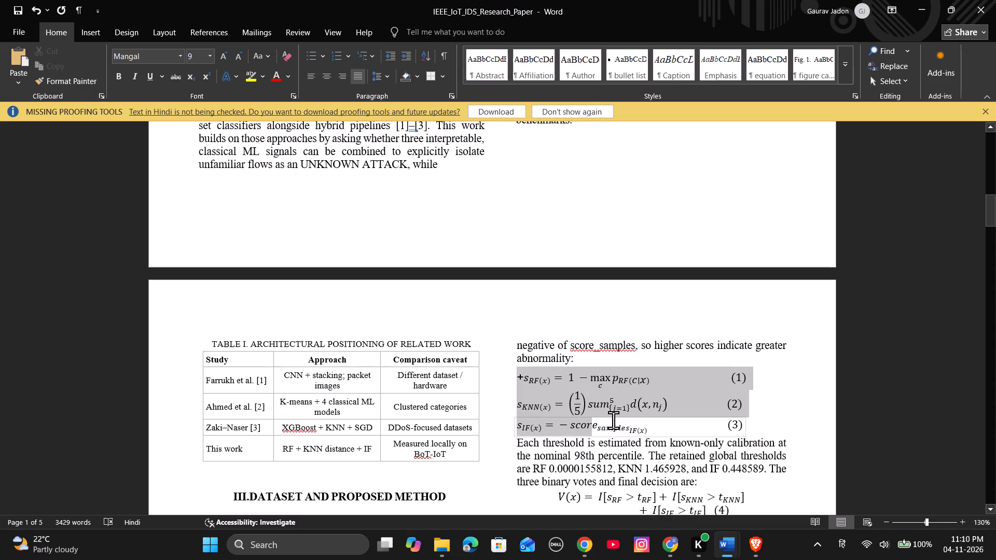
drag(613, 420, 721, 427)
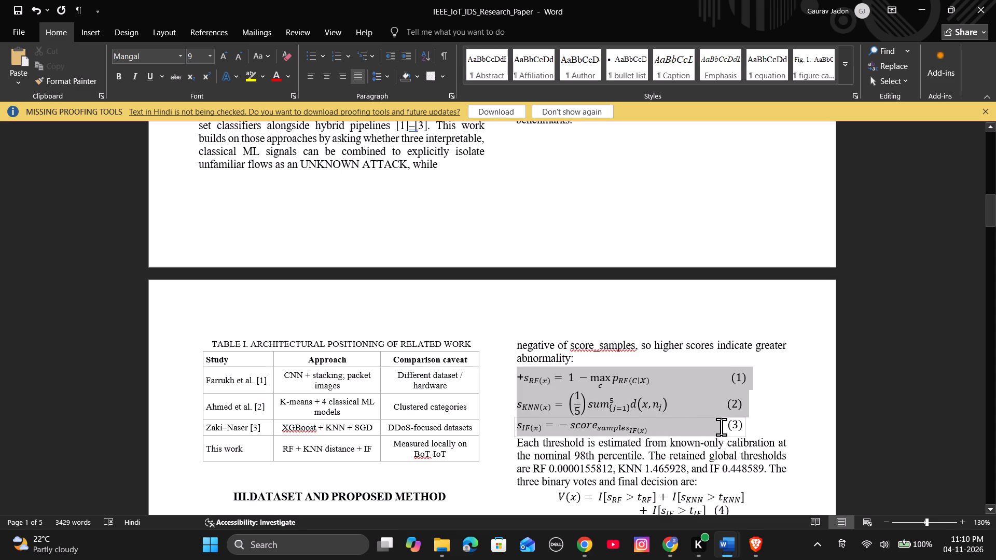
drag(721, 427, 749, 427)
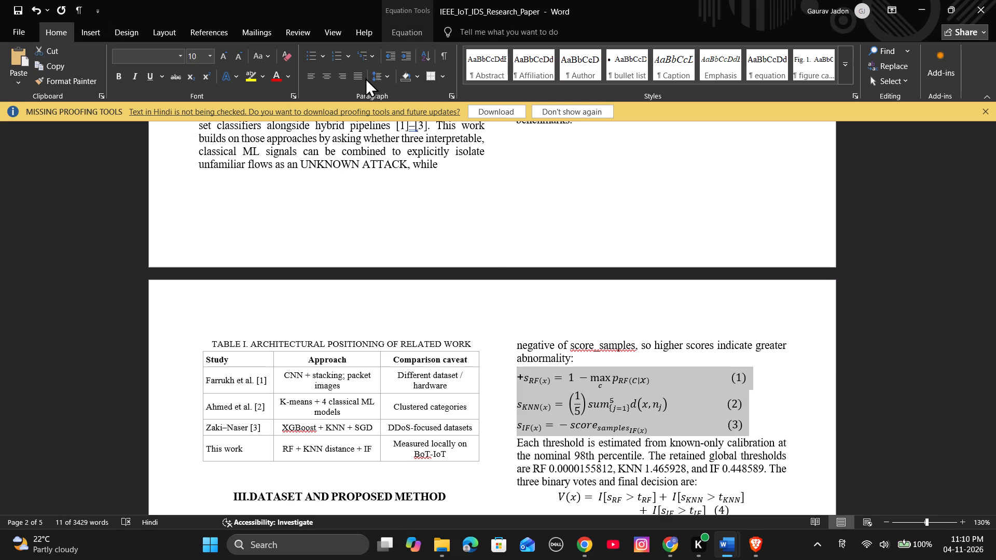
click(328, 79)
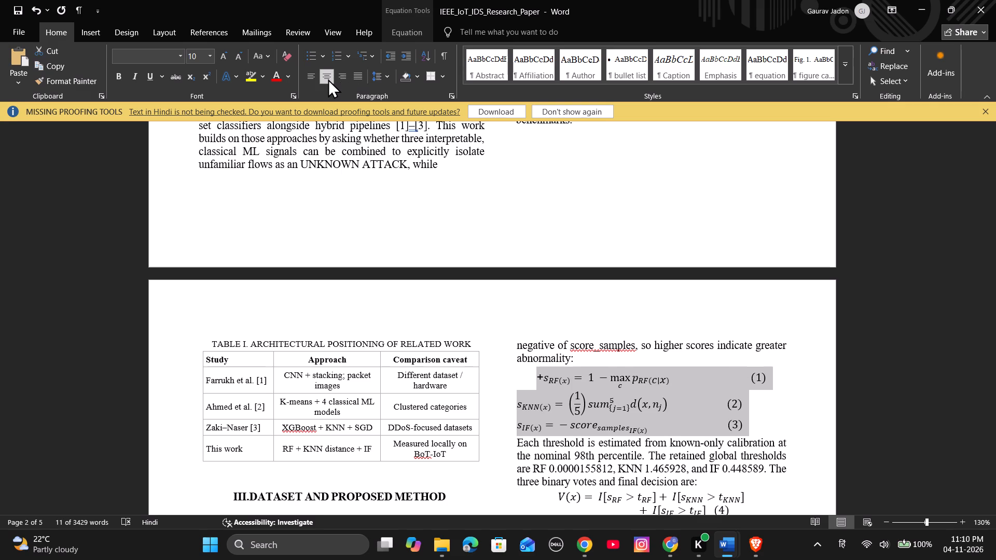
click(328, 79)
click(328, 79)
click(587, 395)
drag(517, 407, 746, 436)
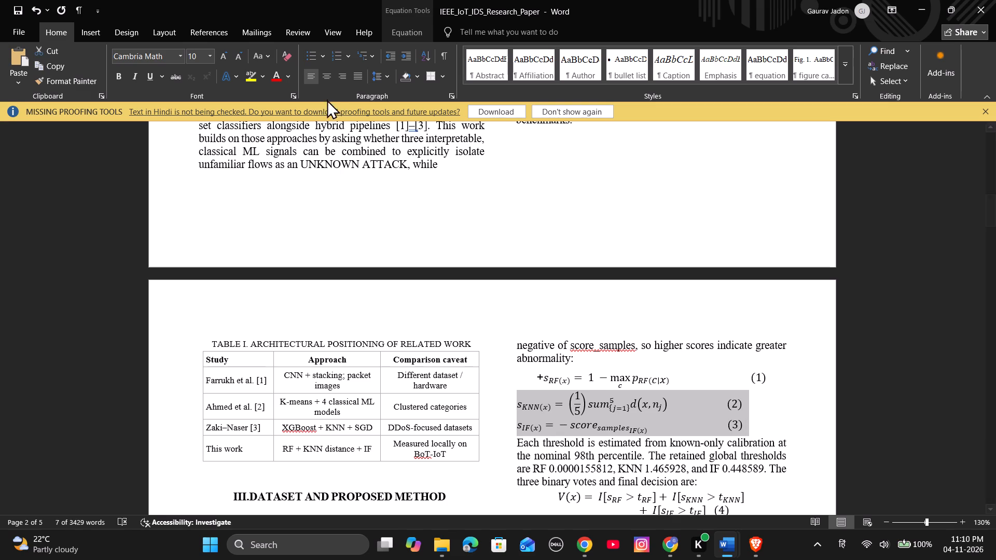
click(325, 82)
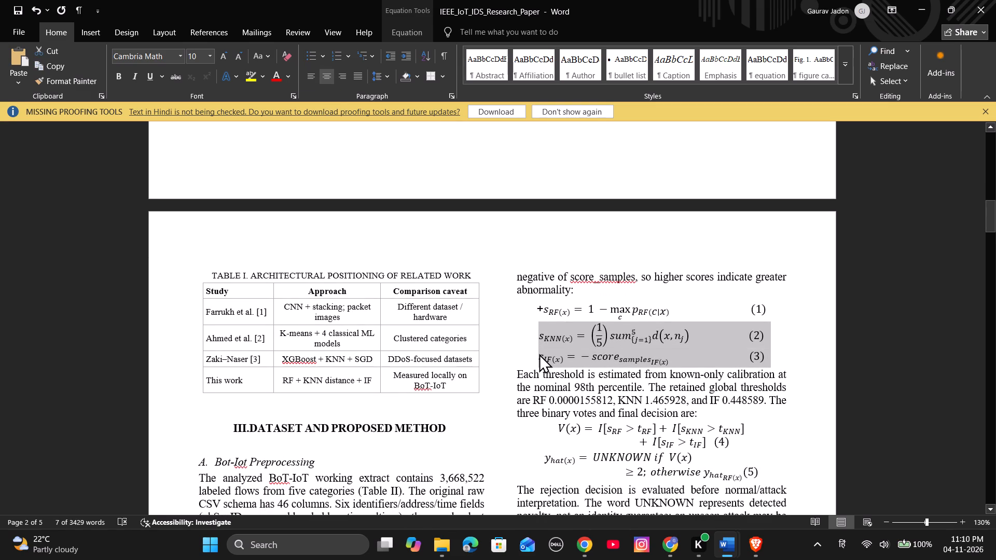
click(540, 313)
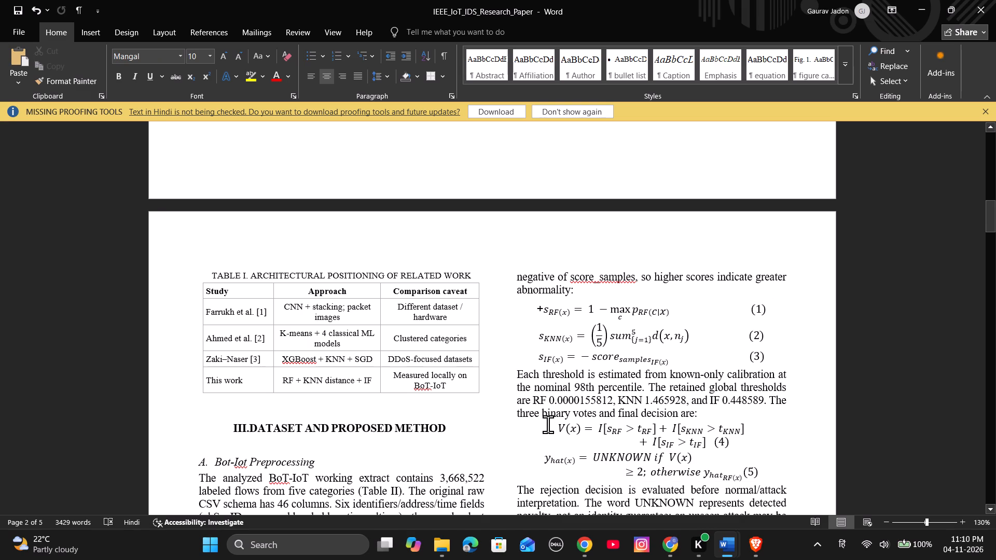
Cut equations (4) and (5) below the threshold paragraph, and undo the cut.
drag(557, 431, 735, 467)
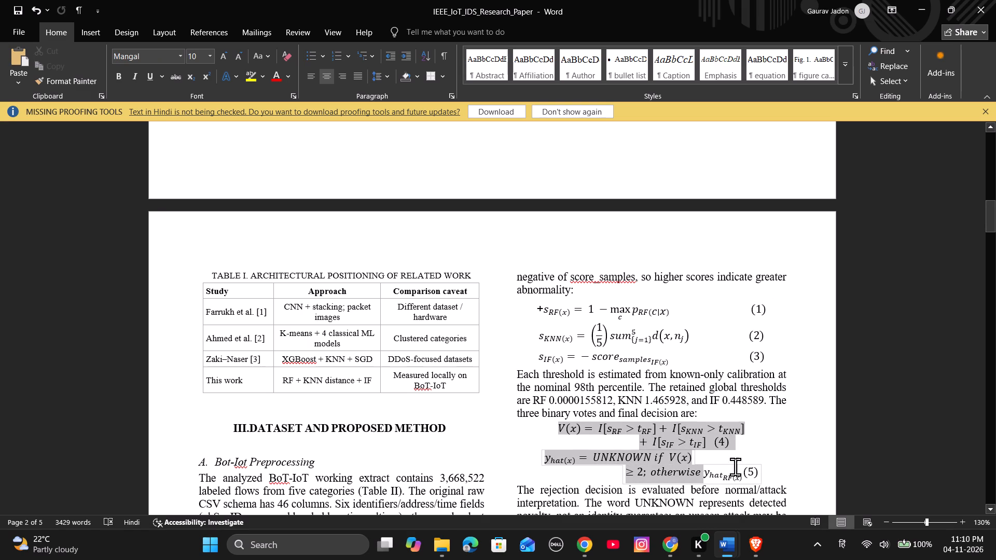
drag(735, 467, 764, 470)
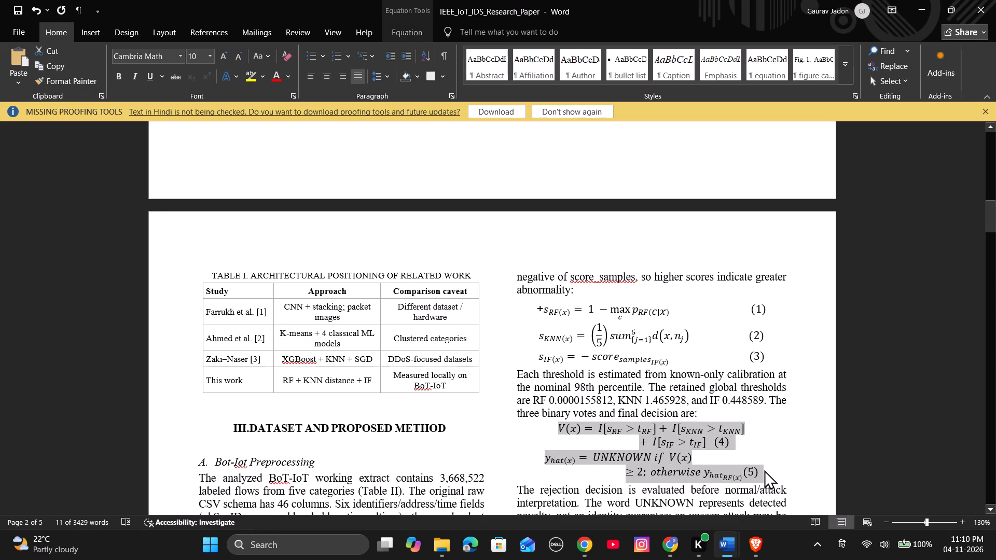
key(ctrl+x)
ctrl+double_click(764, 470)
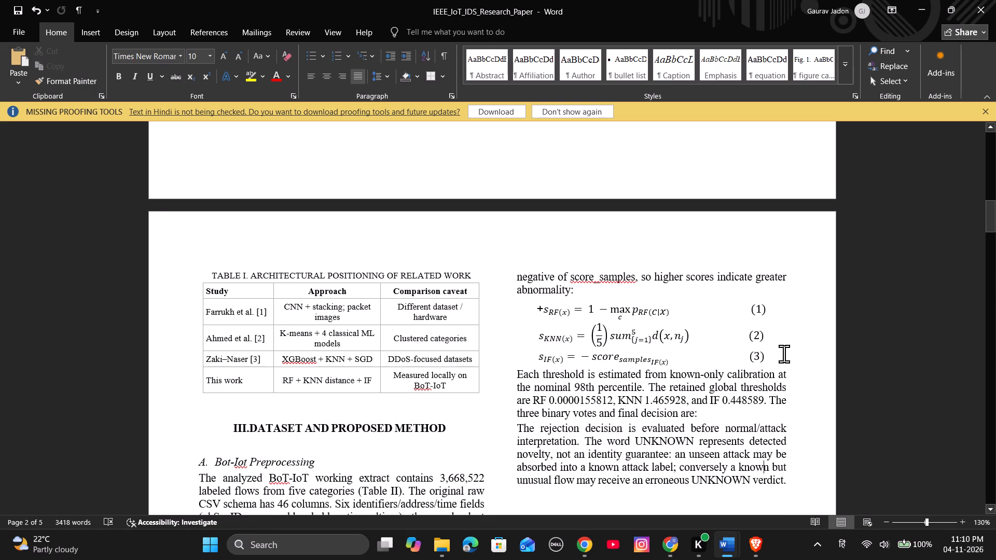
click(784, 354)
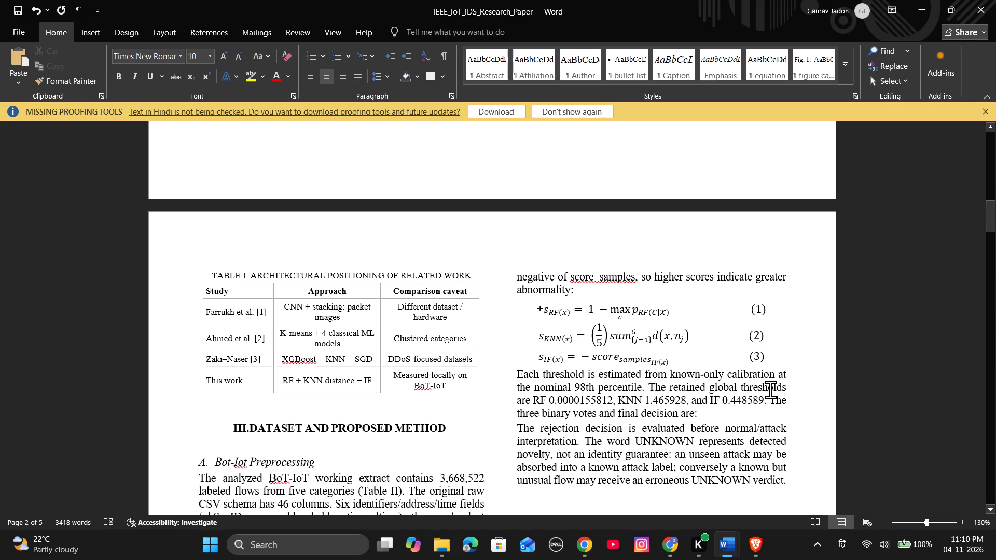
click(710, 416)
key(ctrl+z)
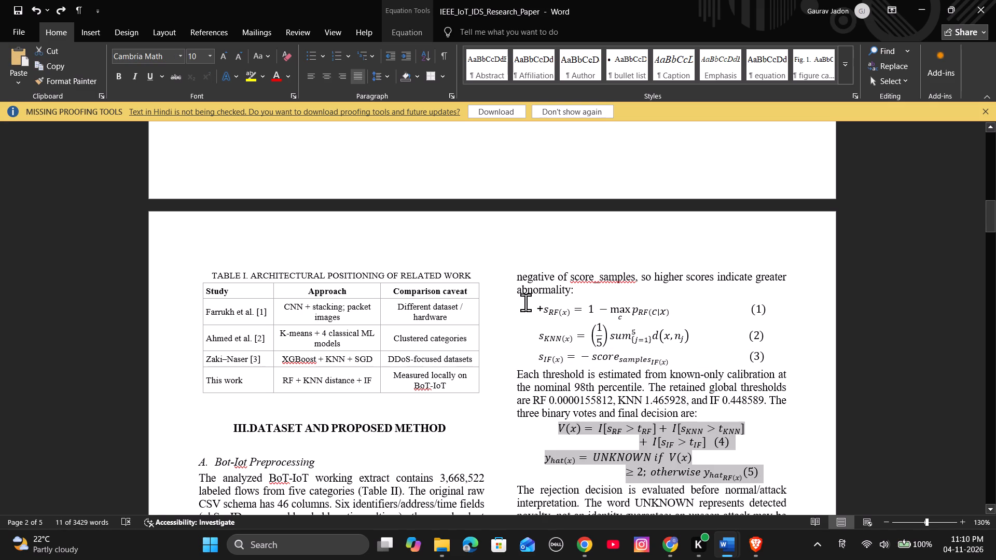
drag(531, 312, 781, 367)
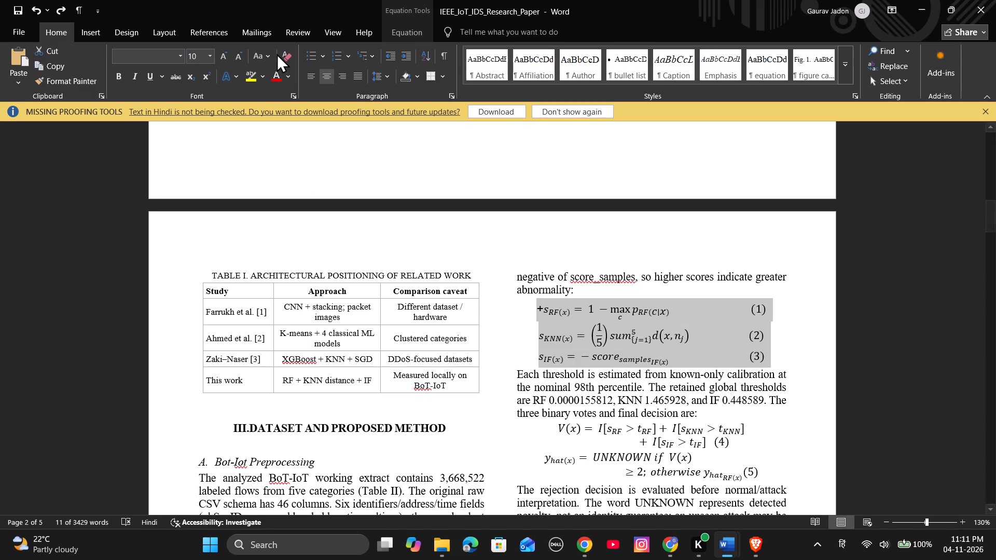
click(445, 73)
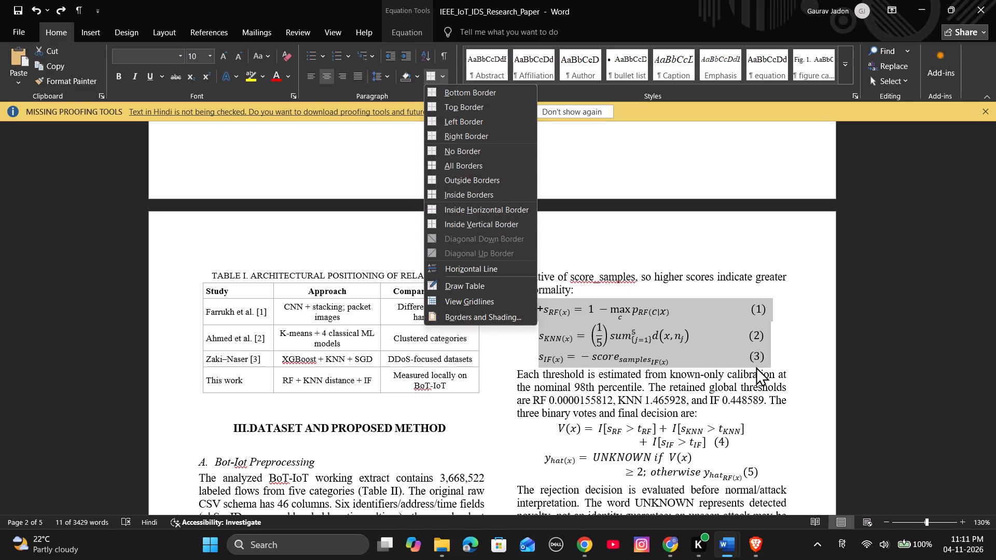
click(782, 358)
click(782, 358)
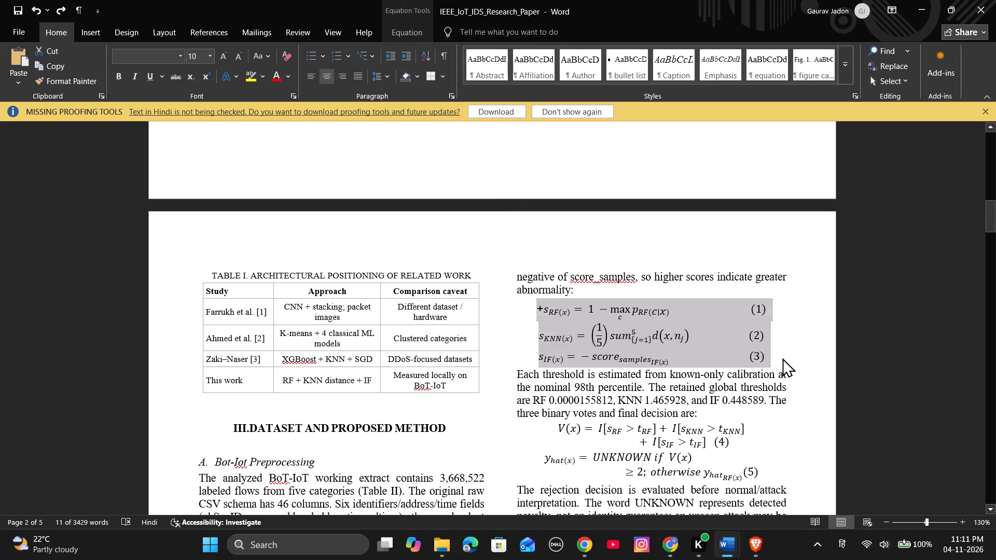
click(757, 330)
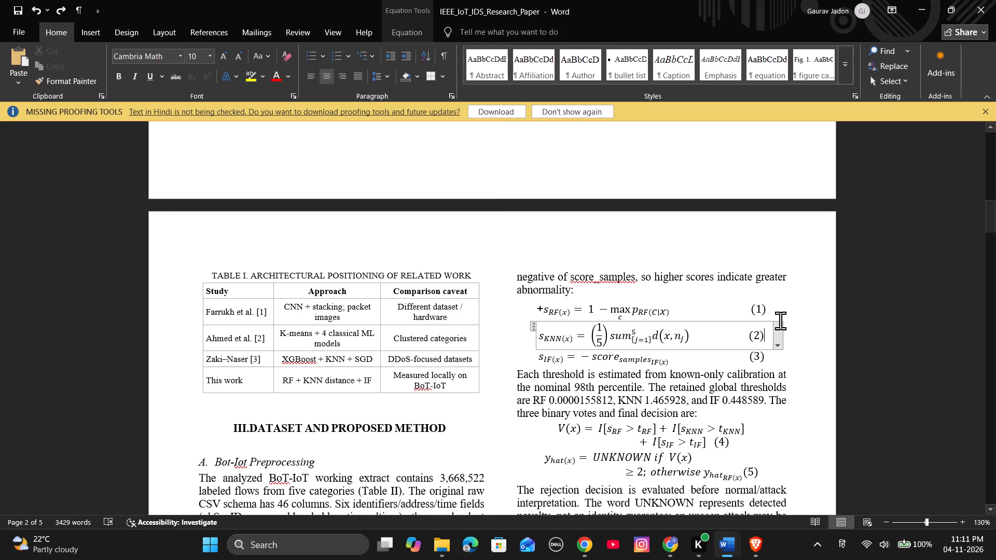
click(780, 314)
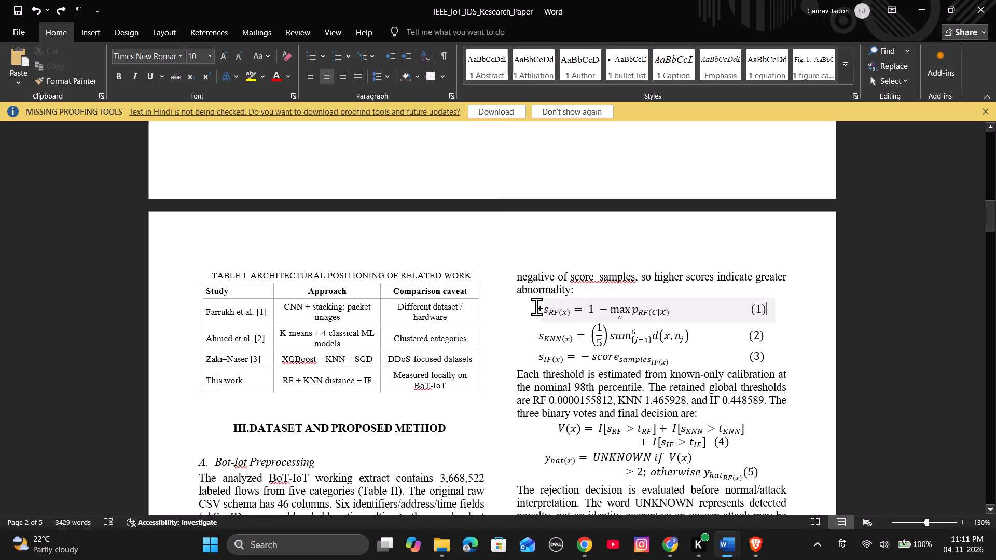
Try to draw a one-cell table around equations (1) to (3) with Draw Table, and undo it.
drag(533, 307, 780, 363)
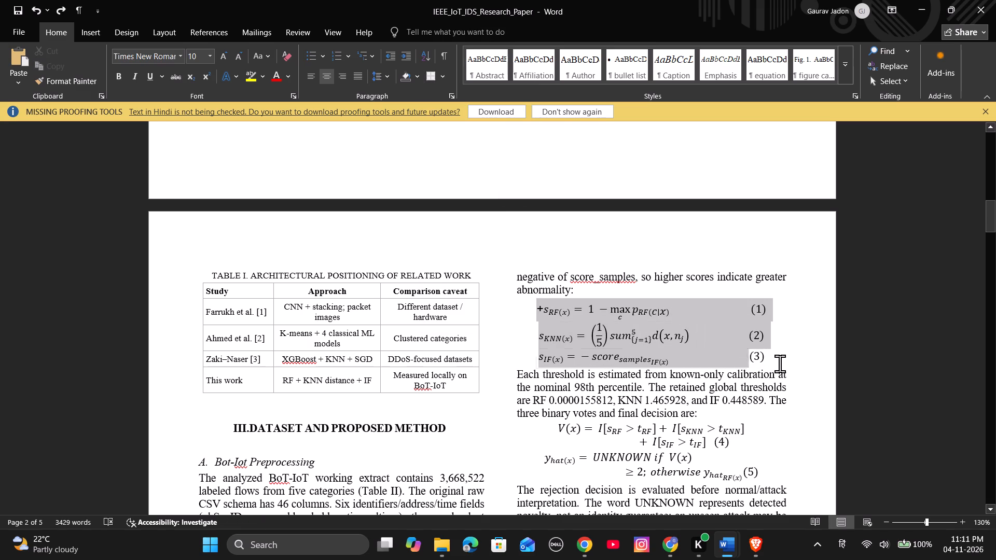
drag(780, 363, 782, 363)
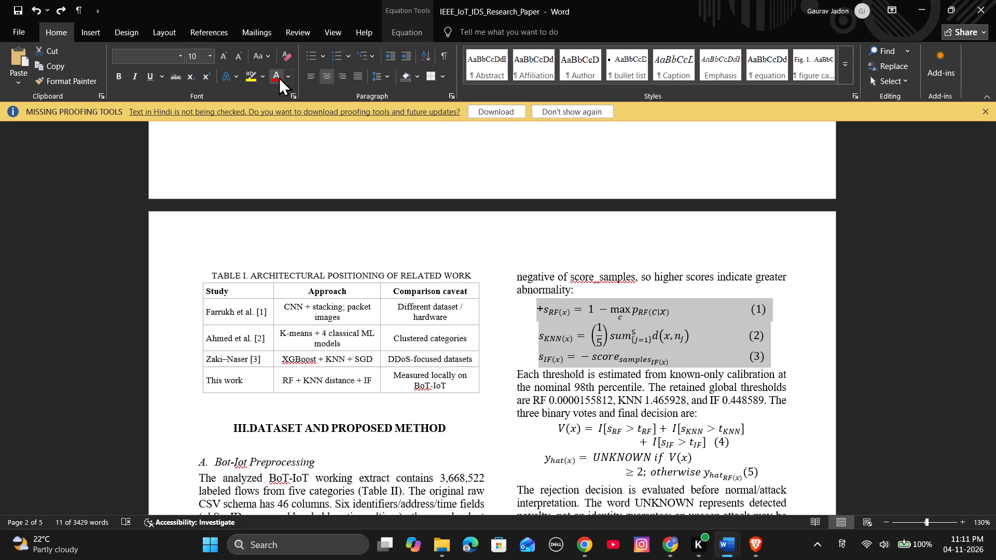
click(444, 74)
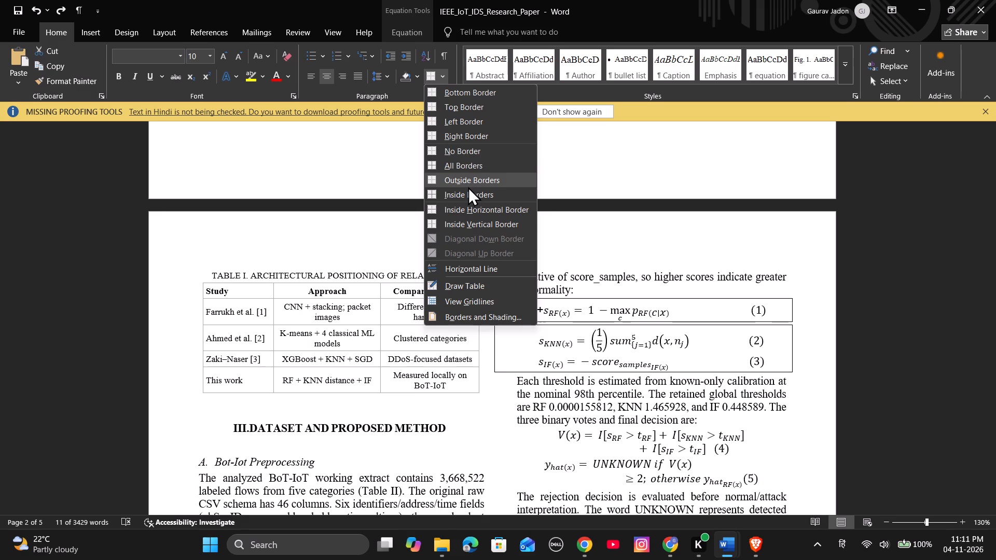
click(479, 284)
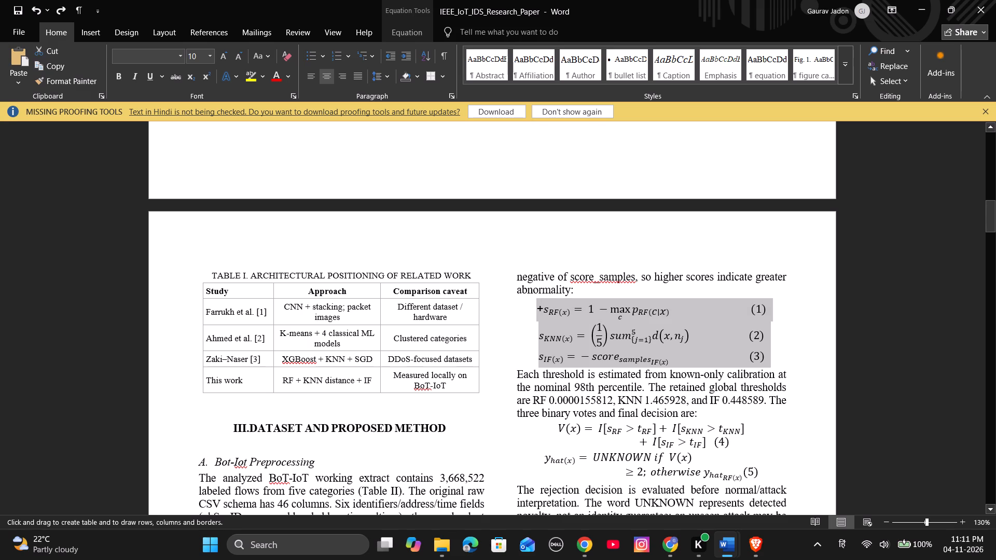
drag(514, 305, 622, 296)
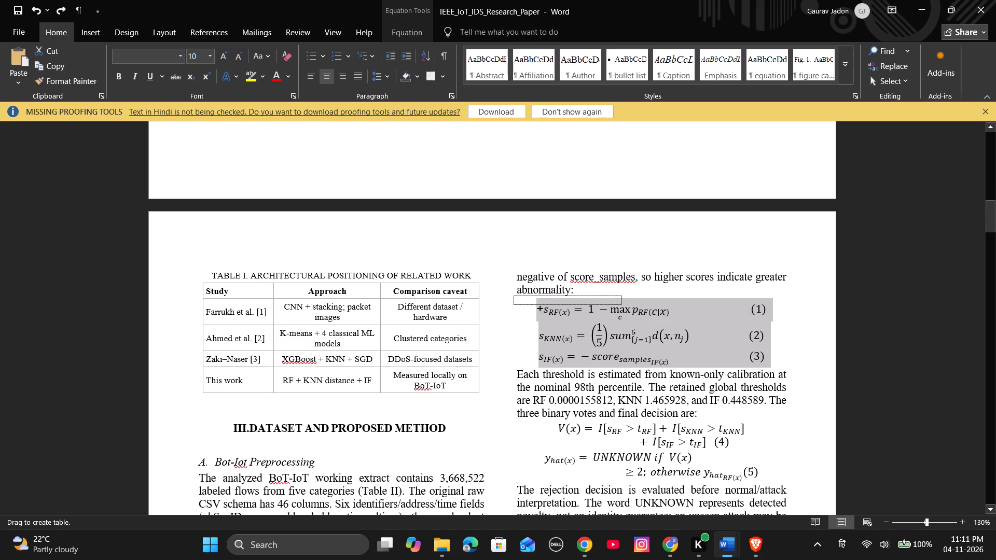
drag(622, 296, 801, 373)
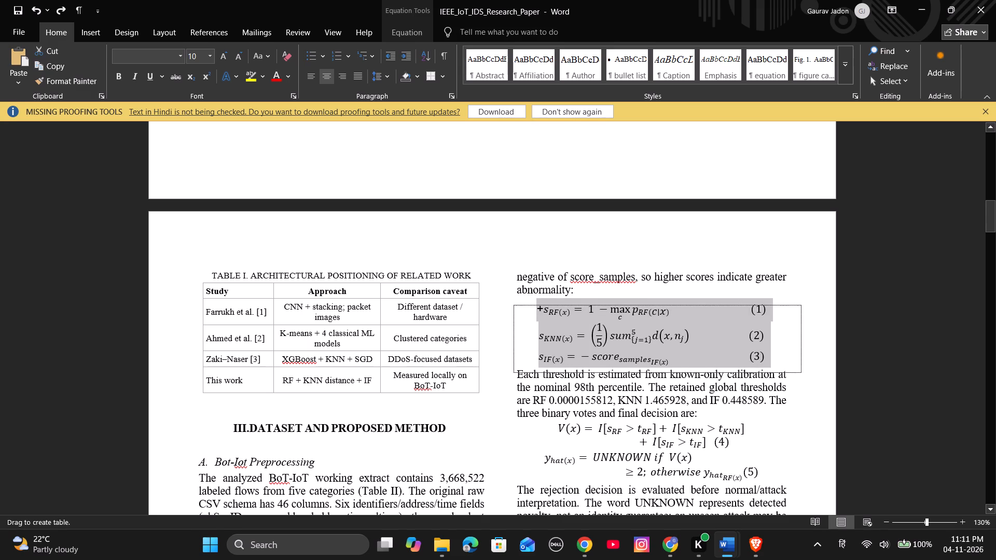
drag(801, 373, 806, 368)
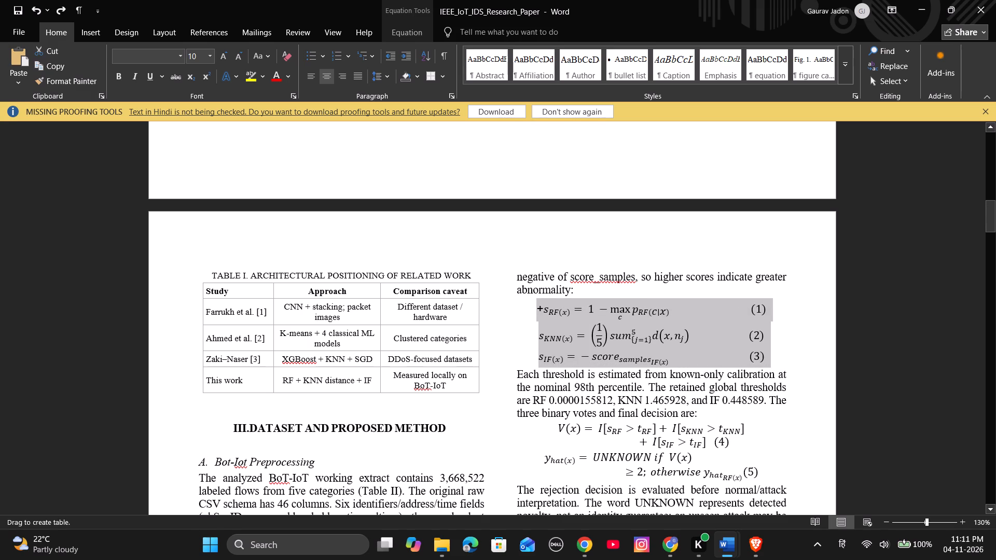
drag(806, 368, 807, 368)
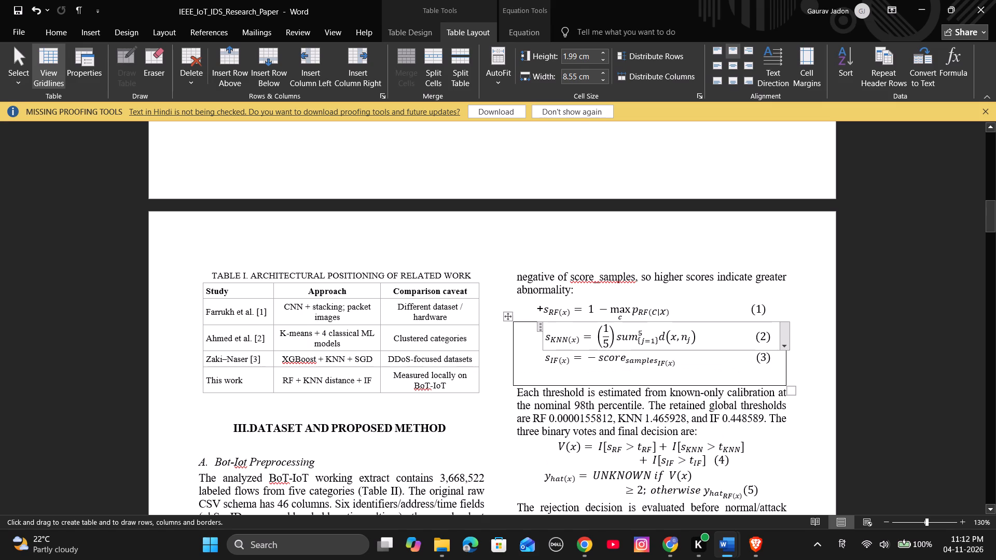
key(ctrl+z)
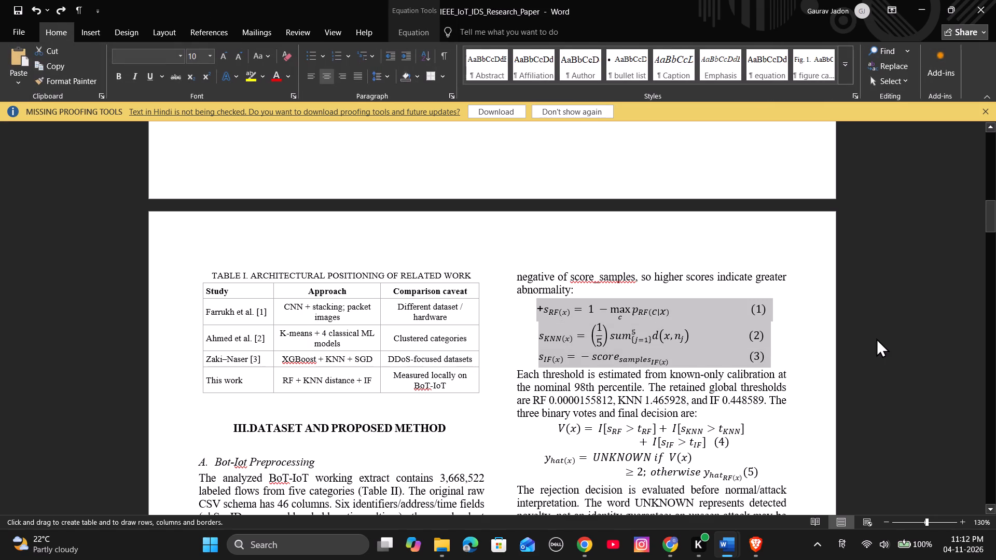
Apply outside borders to equations (1) to (3).
click(444, 75)
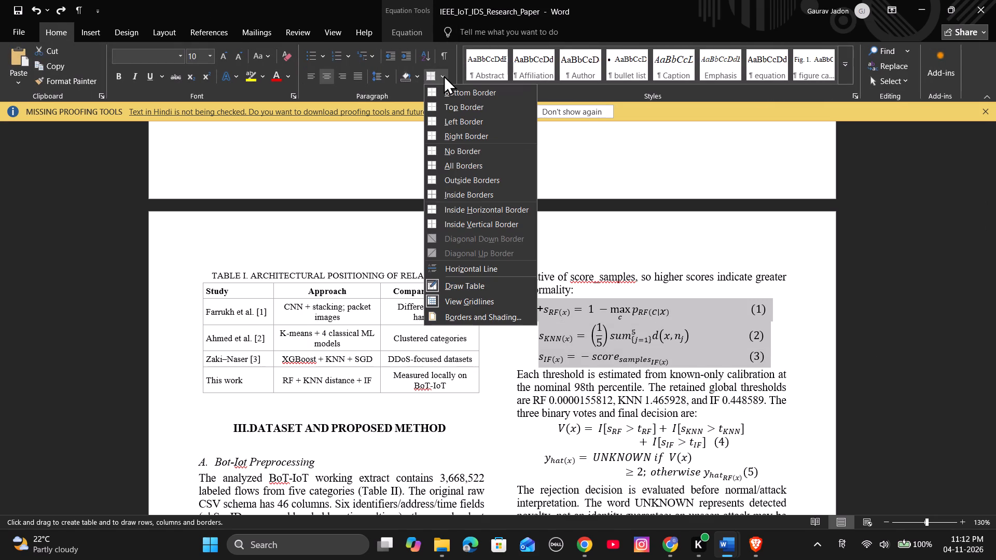
click(463, 181)
click(643, 323)
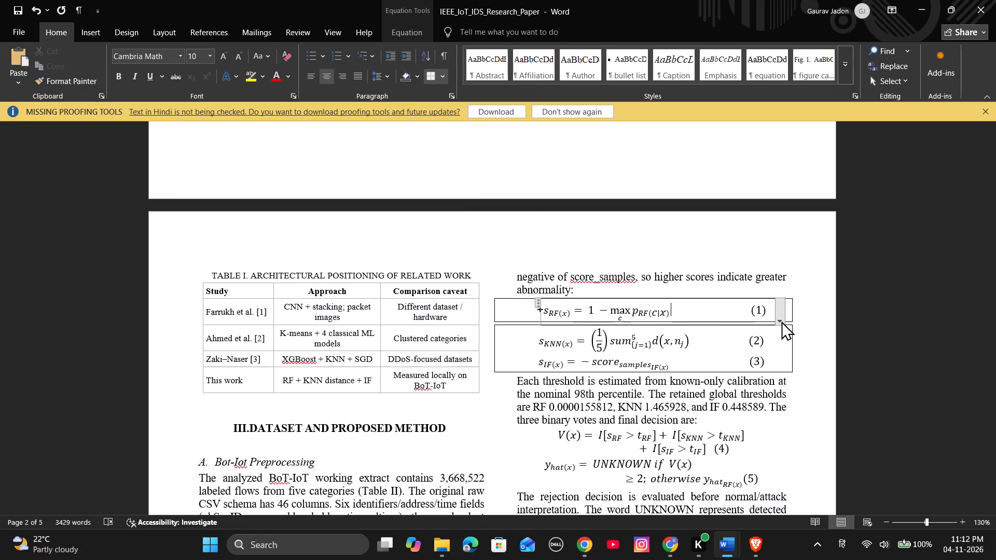
click(747, 356)
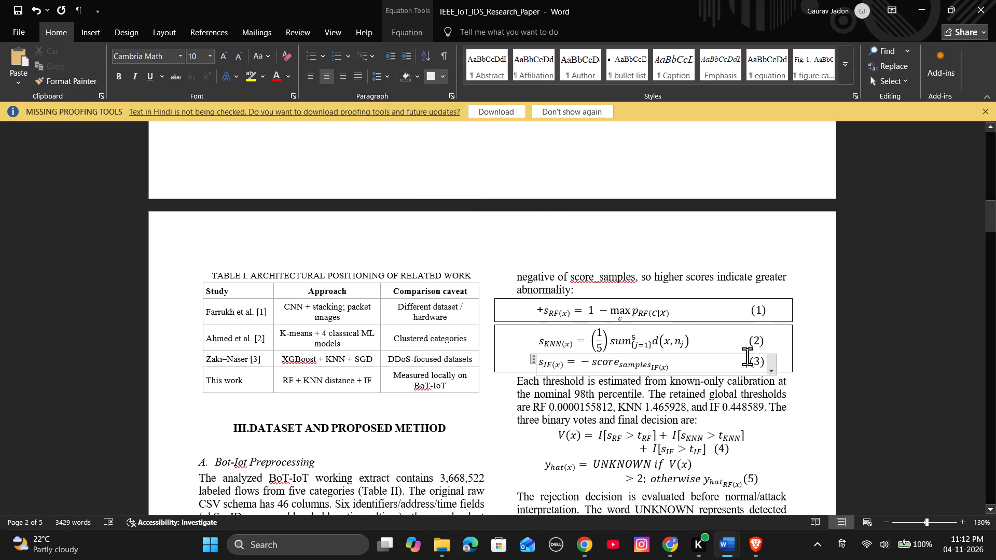
click(790, 328)
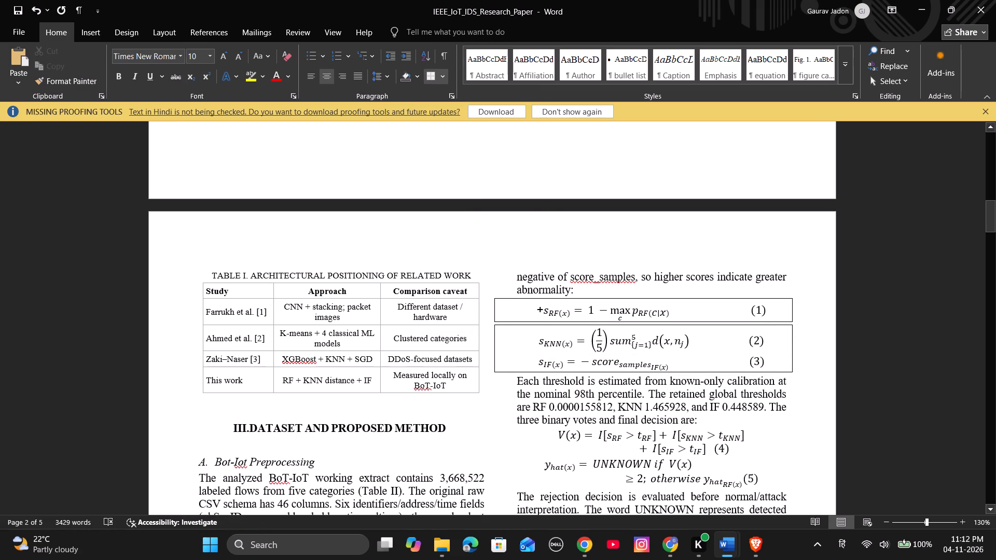
Remove all borders from equations (1), (2) and (3) above the threshold paragraph.
click(792, 347)
drag(774, 358, 617, 326)
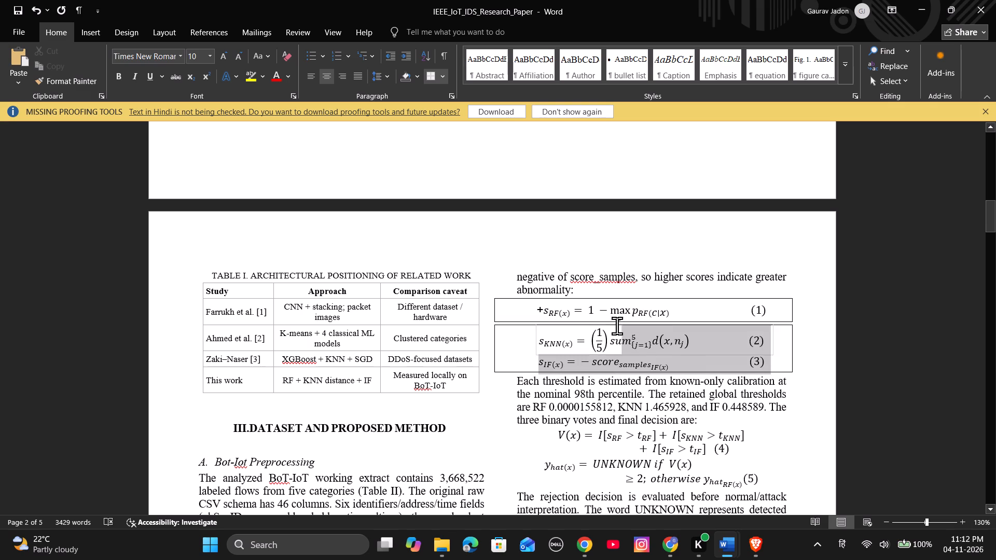
drag(617, 326, 495, 316)
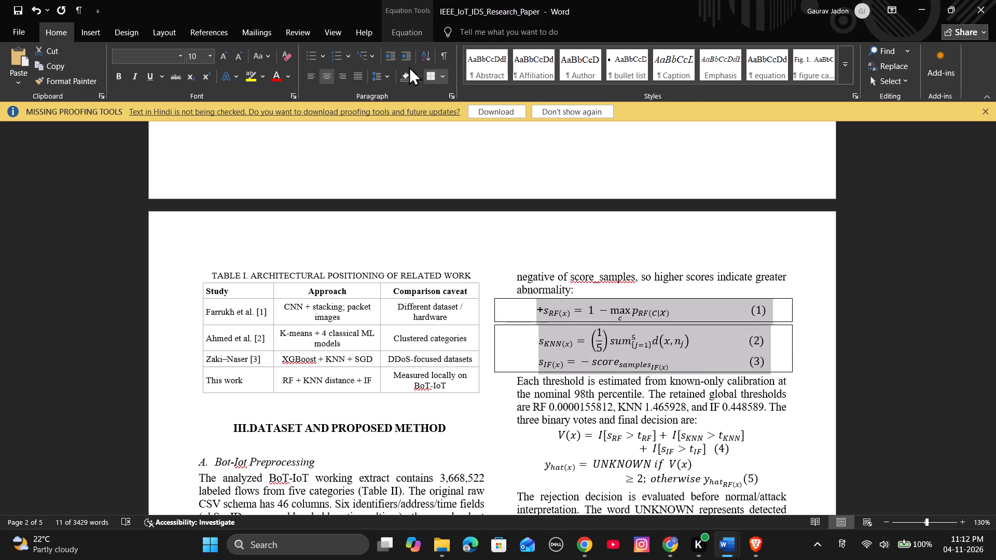
click(439, 76)
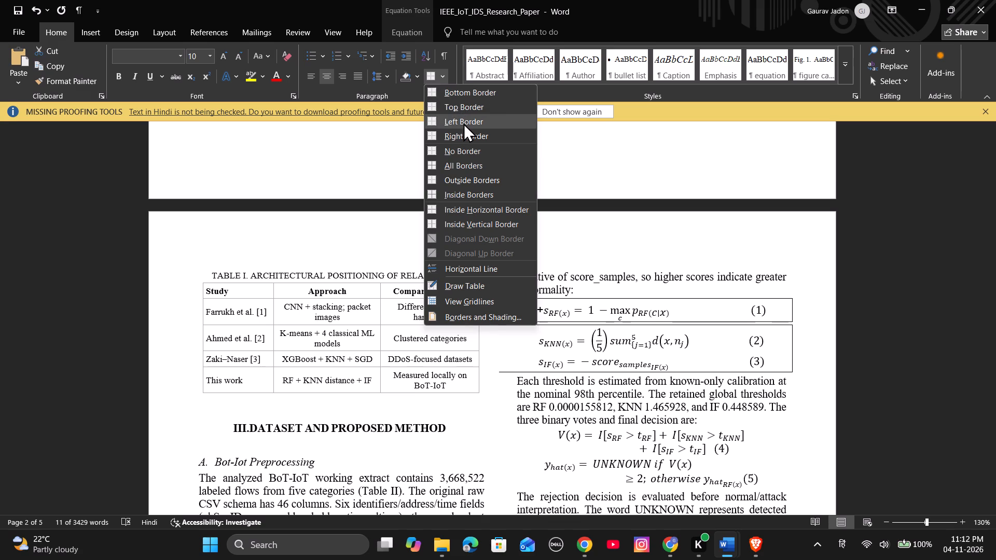
click(462, 150)
click(724, 412)
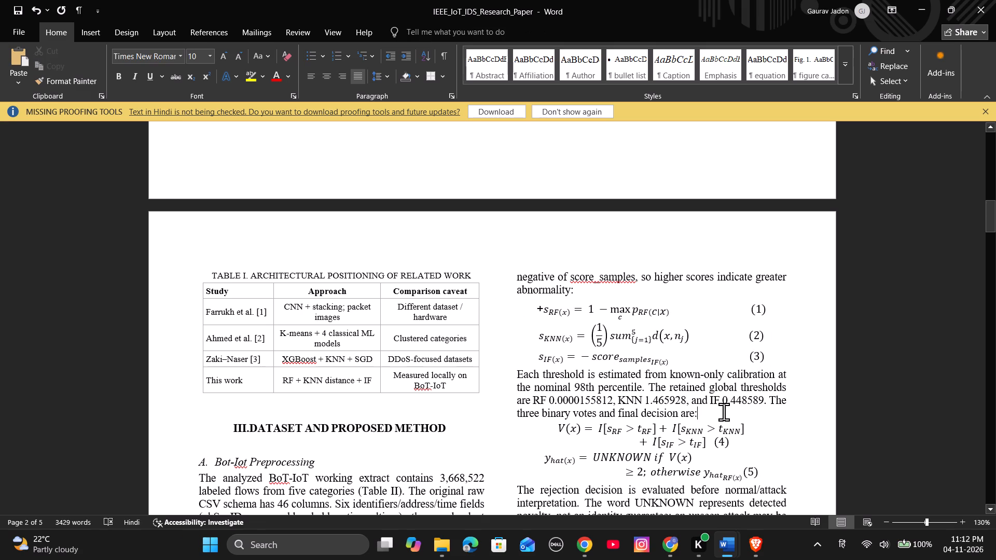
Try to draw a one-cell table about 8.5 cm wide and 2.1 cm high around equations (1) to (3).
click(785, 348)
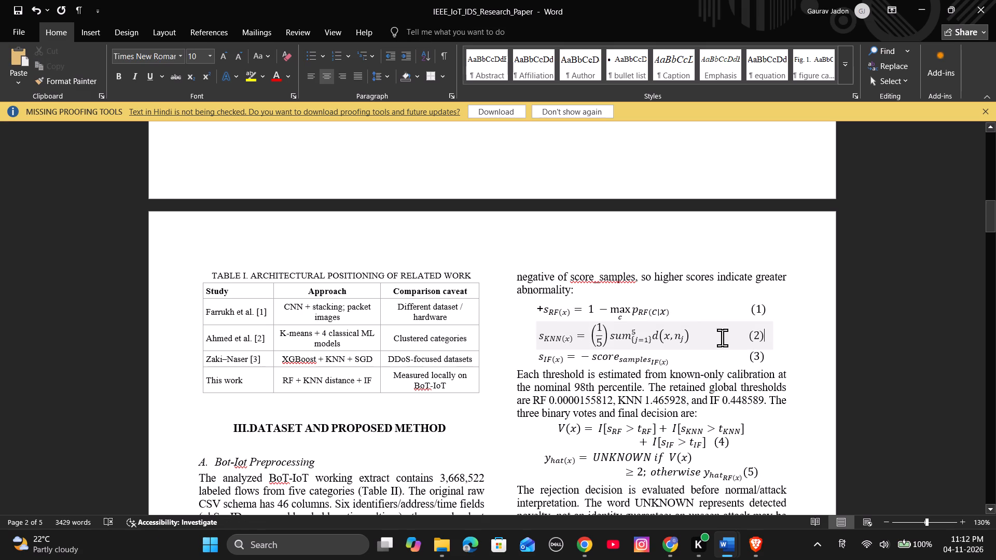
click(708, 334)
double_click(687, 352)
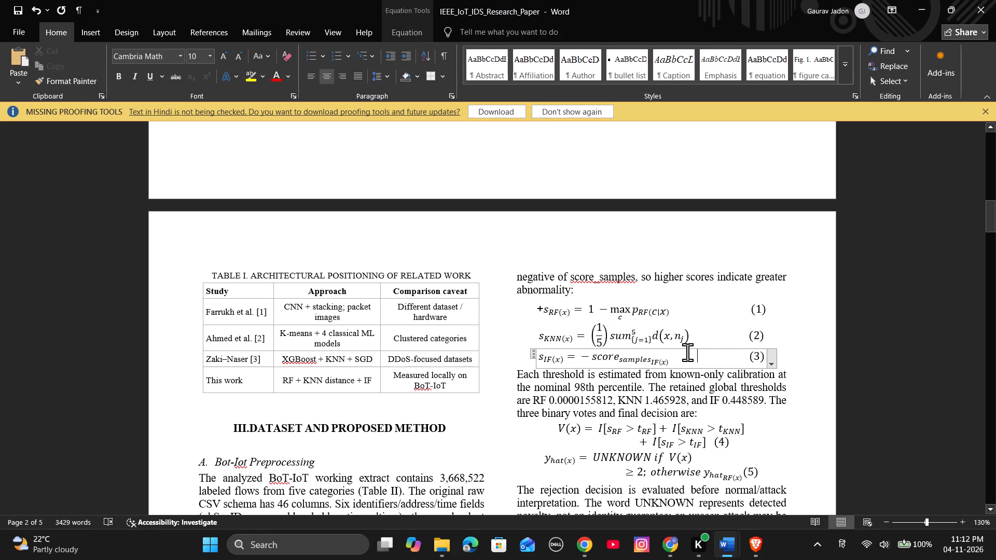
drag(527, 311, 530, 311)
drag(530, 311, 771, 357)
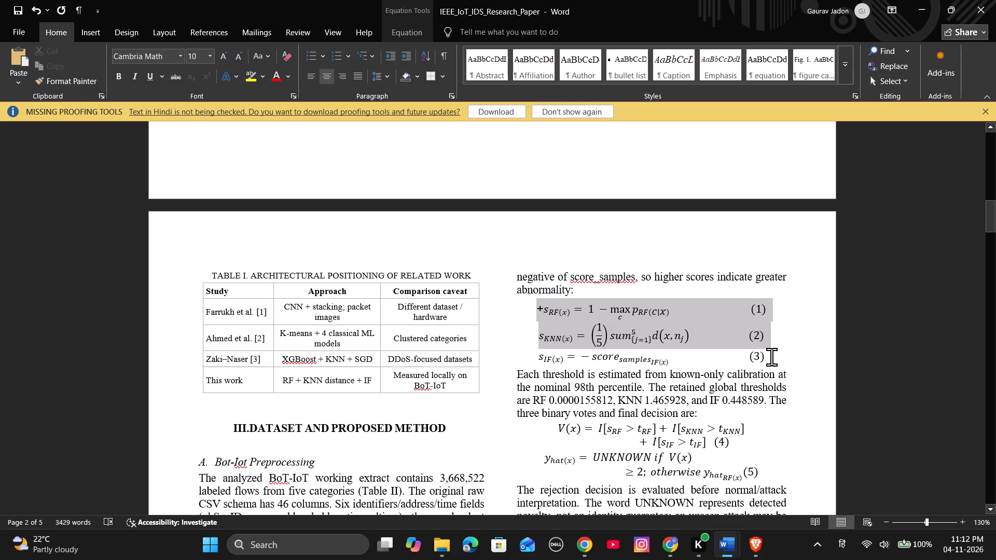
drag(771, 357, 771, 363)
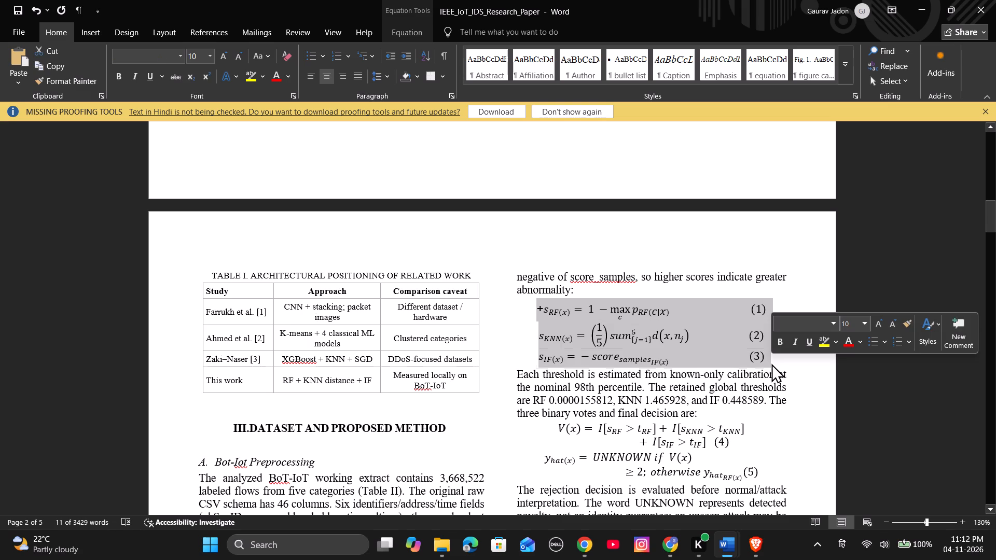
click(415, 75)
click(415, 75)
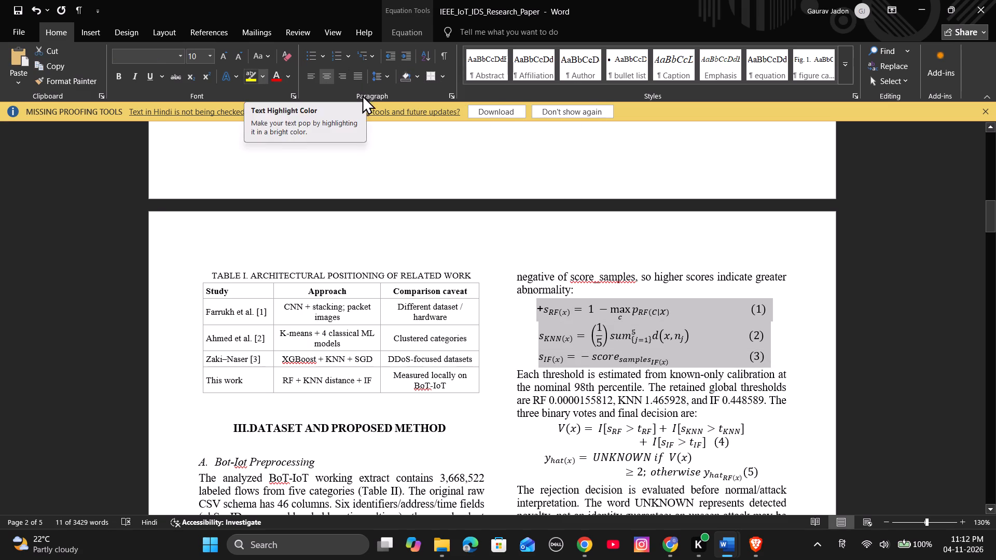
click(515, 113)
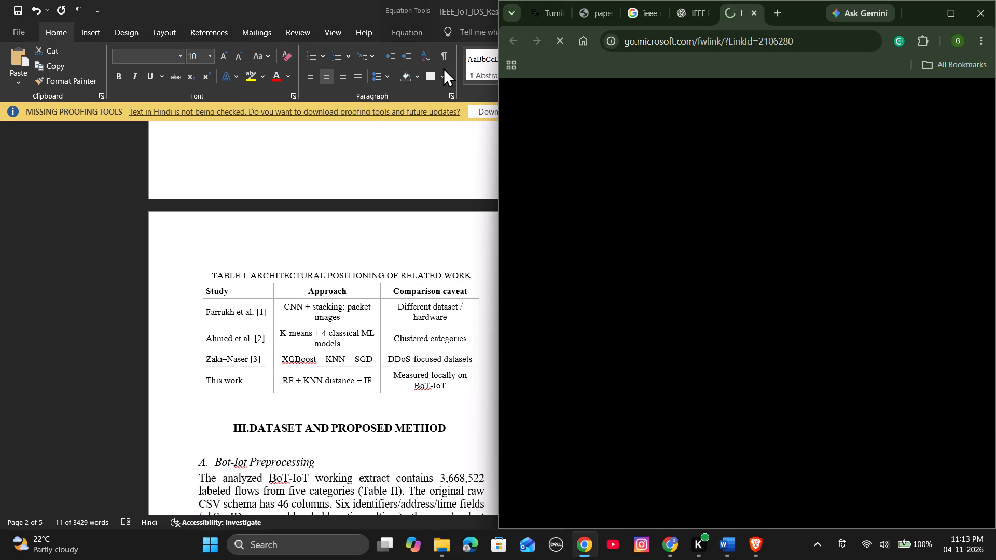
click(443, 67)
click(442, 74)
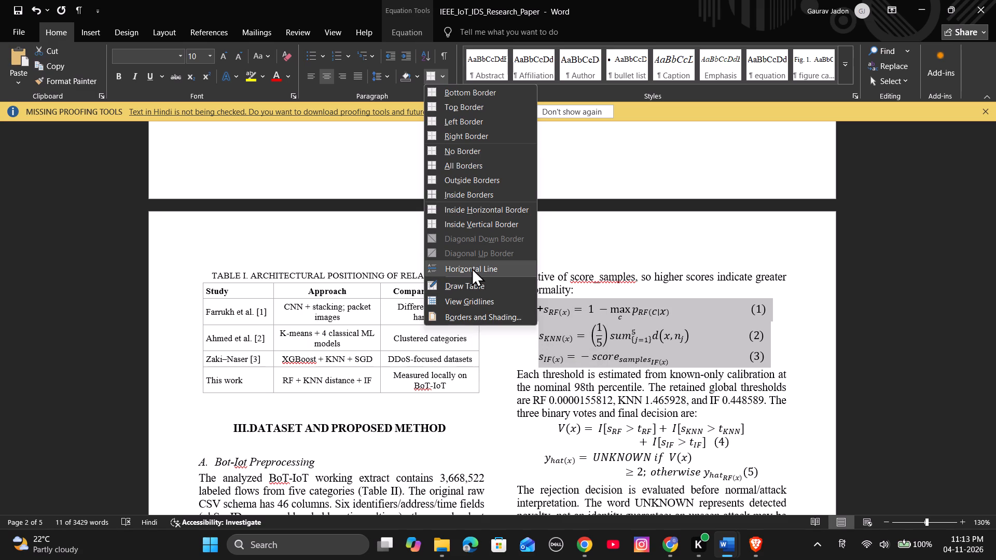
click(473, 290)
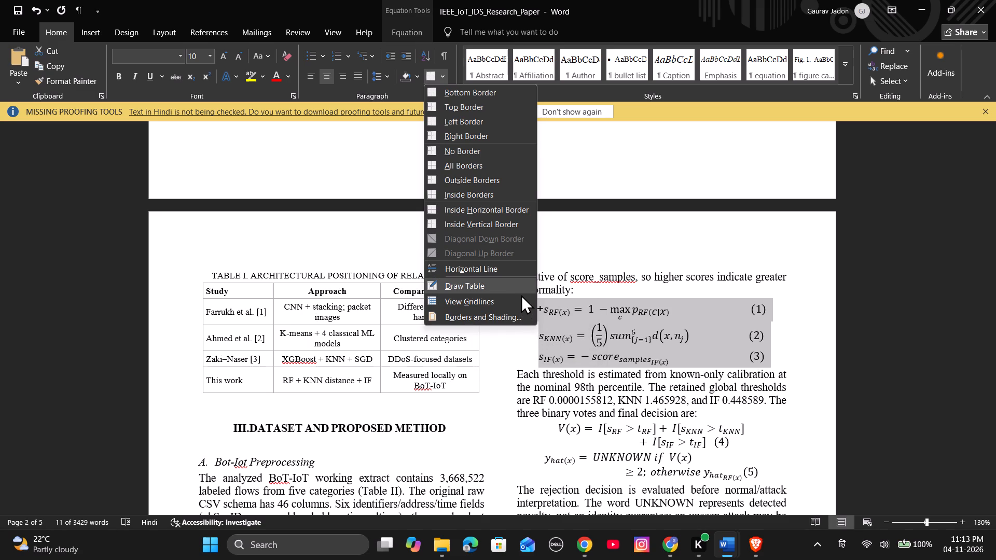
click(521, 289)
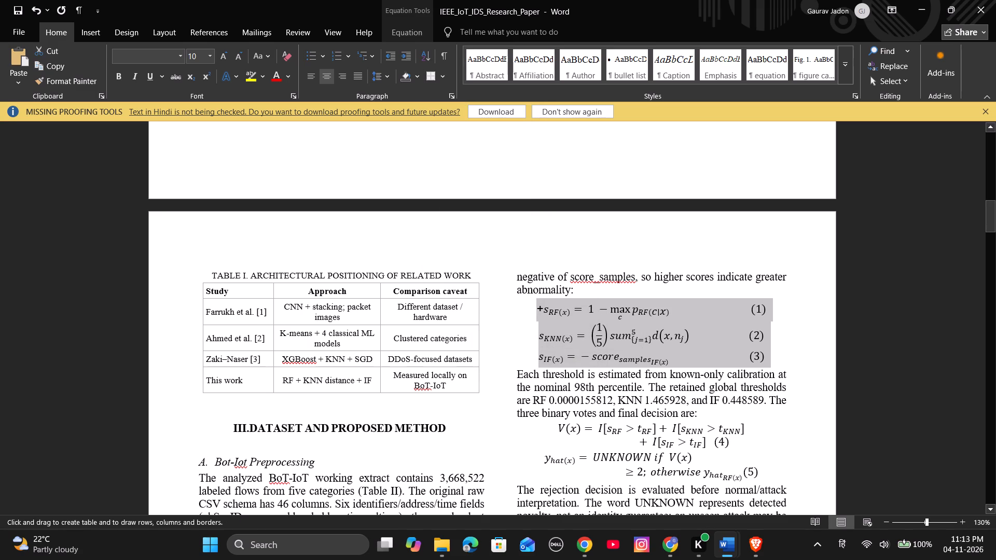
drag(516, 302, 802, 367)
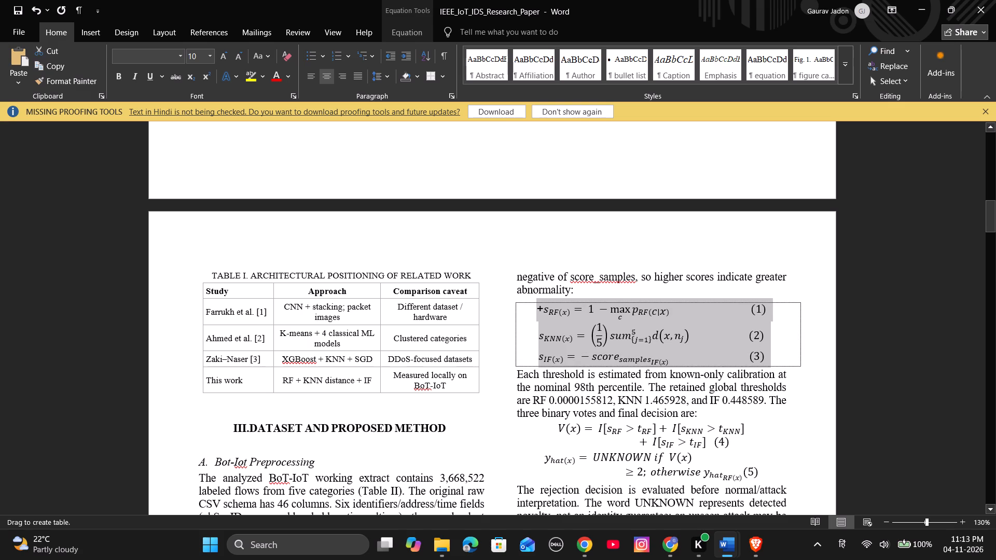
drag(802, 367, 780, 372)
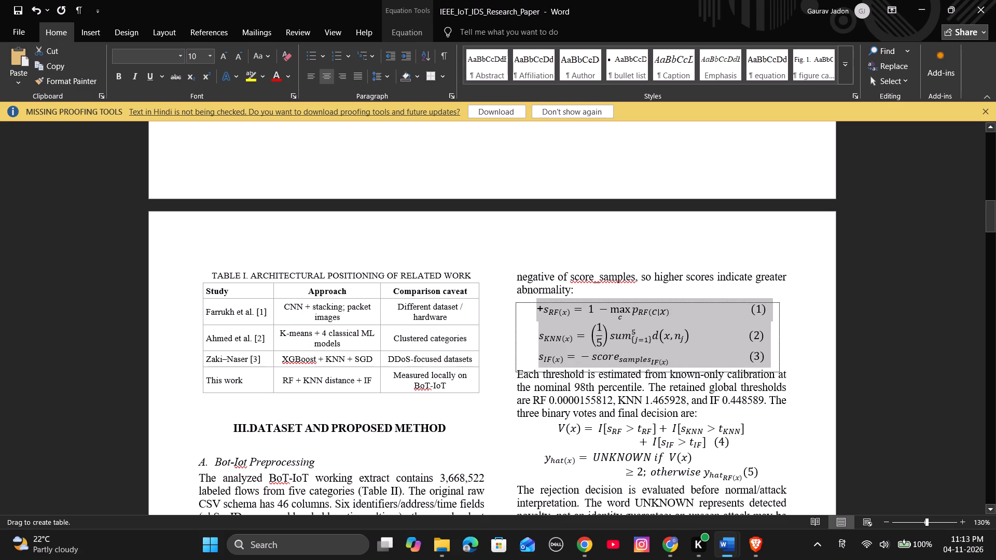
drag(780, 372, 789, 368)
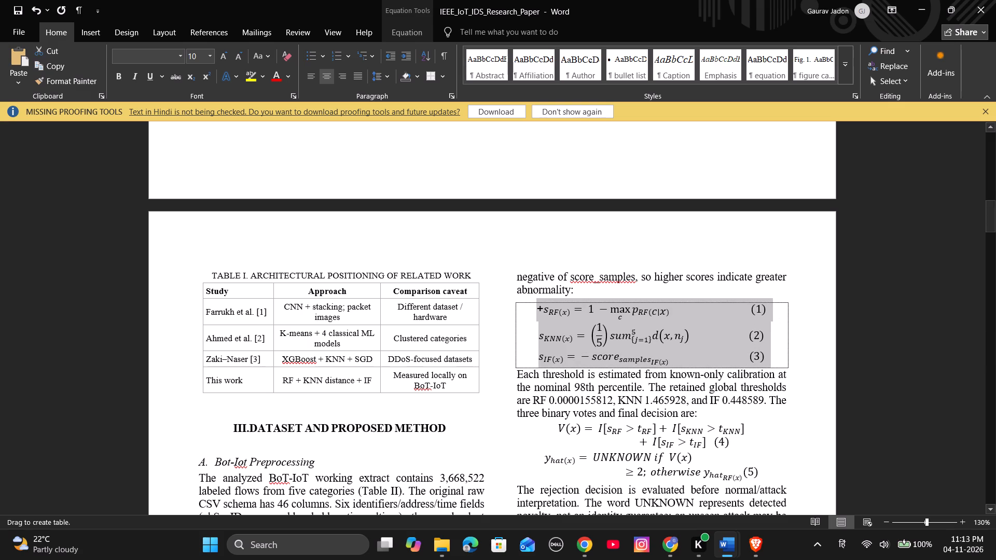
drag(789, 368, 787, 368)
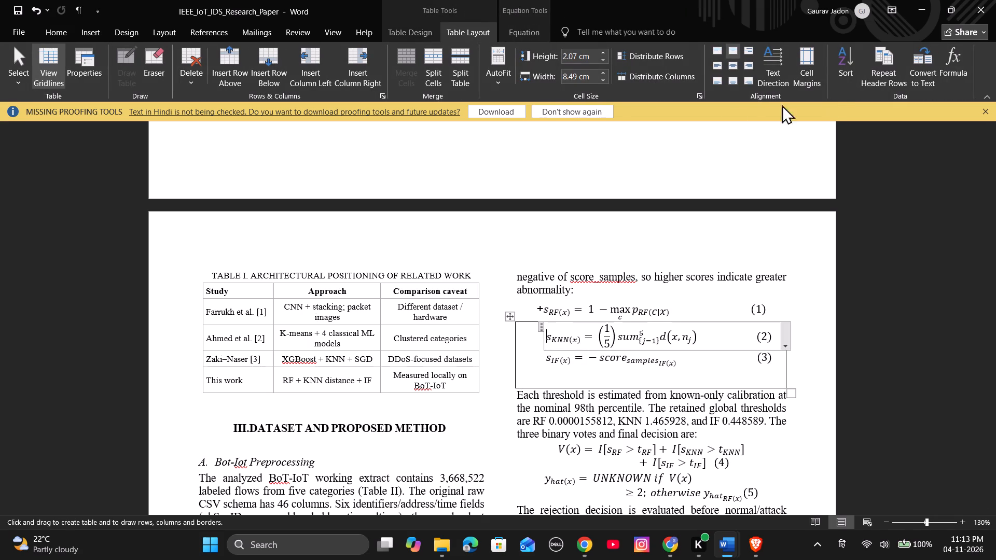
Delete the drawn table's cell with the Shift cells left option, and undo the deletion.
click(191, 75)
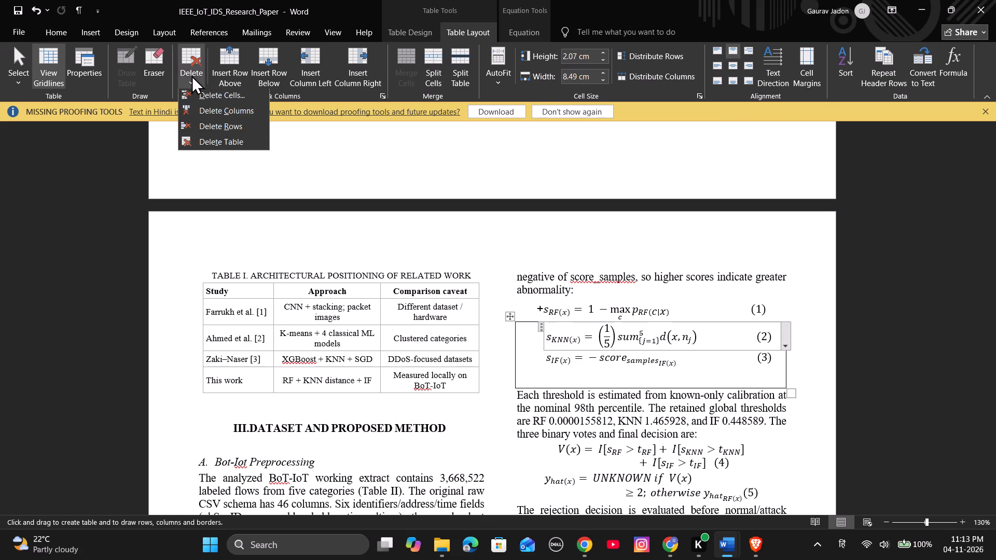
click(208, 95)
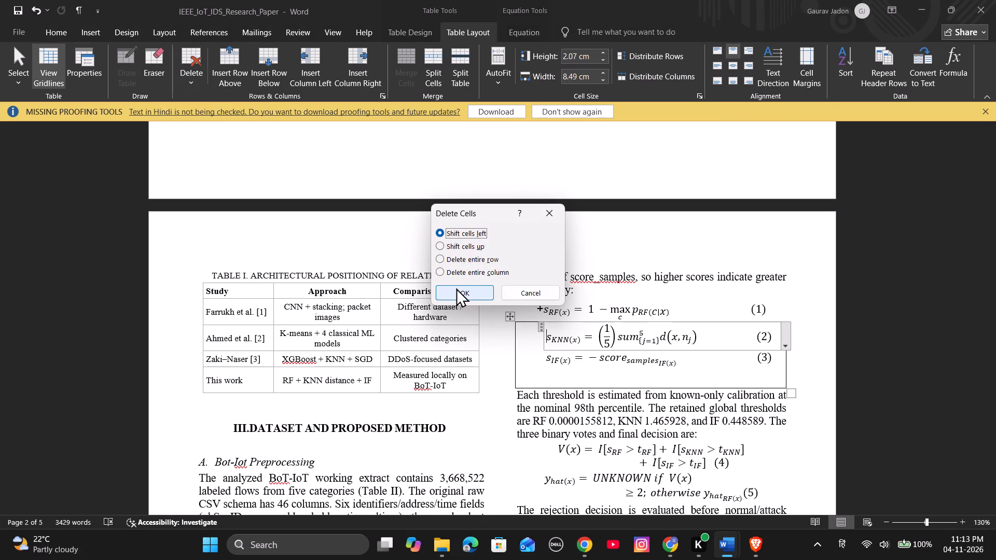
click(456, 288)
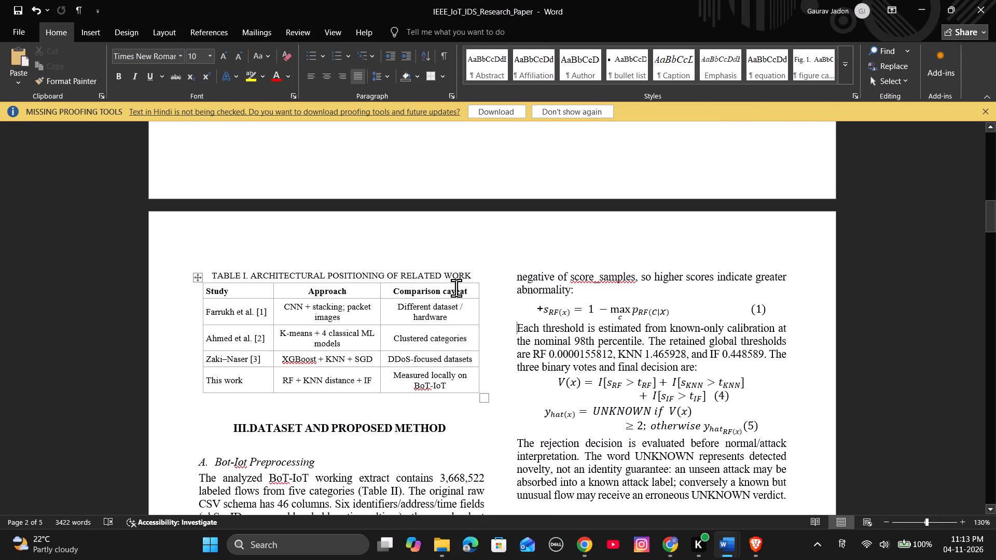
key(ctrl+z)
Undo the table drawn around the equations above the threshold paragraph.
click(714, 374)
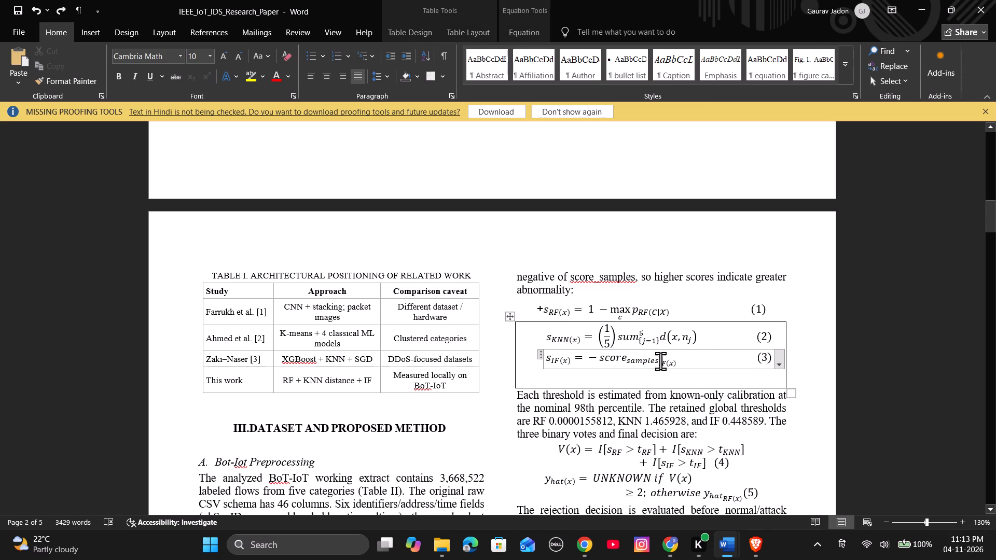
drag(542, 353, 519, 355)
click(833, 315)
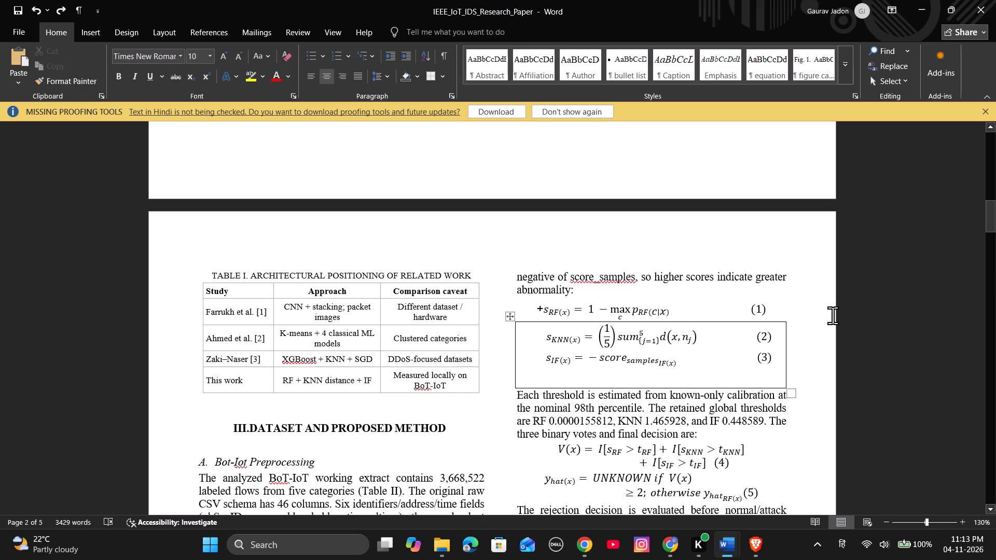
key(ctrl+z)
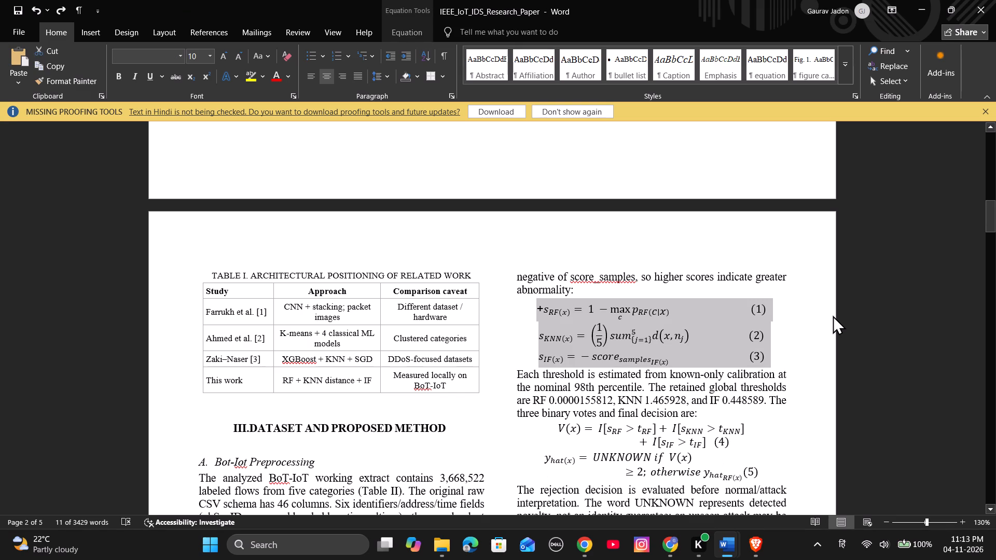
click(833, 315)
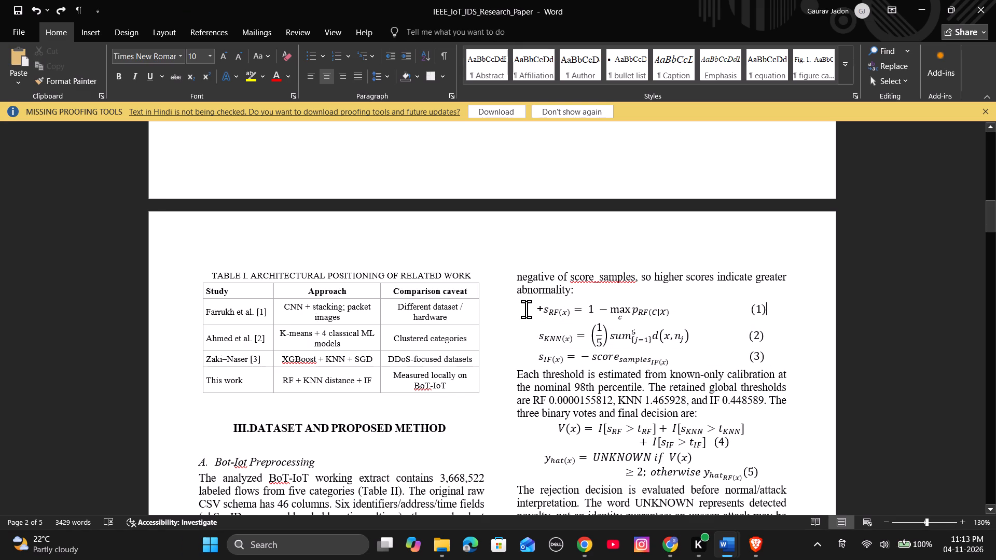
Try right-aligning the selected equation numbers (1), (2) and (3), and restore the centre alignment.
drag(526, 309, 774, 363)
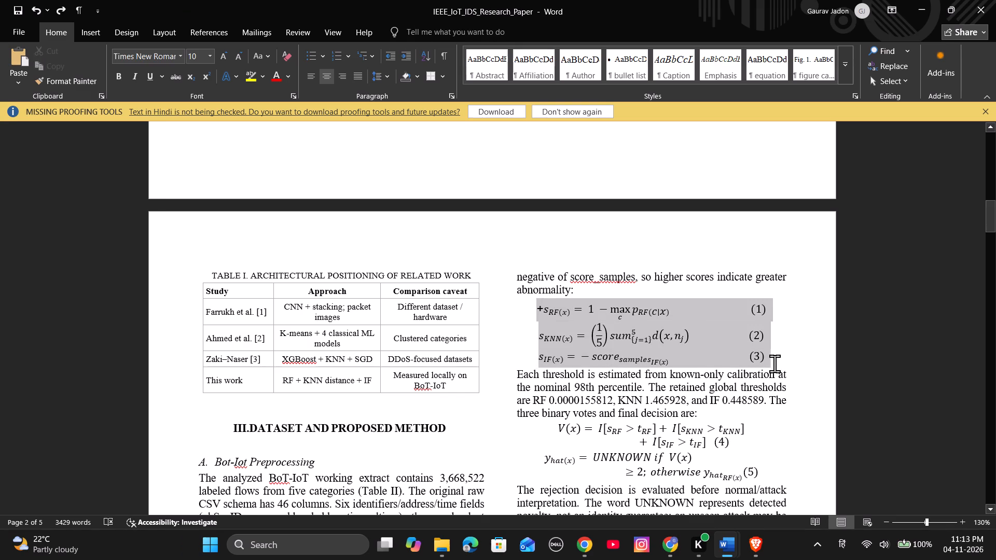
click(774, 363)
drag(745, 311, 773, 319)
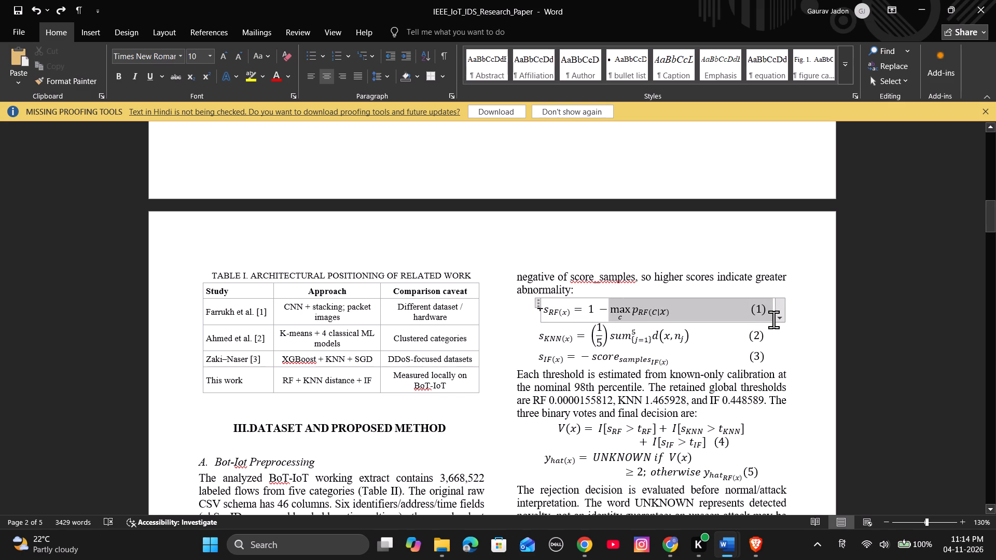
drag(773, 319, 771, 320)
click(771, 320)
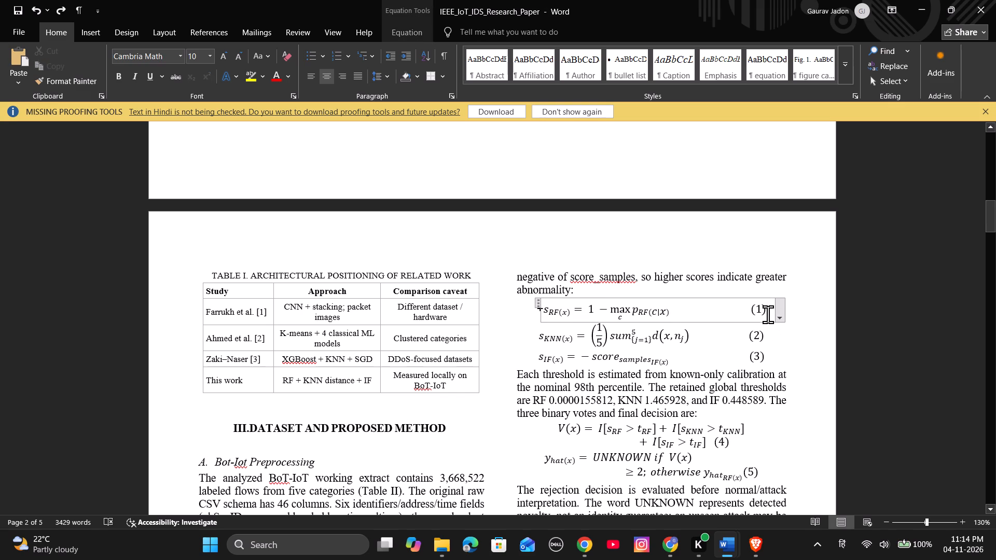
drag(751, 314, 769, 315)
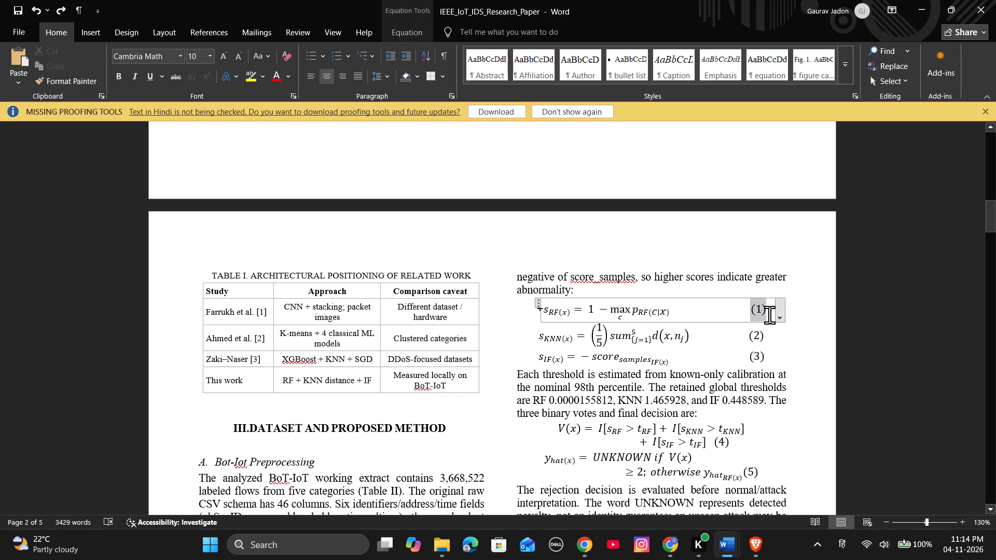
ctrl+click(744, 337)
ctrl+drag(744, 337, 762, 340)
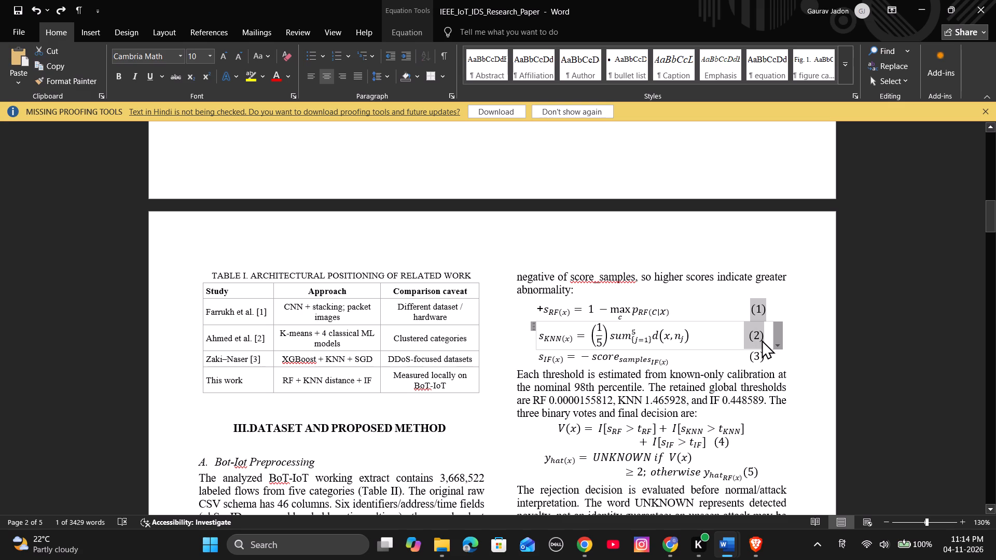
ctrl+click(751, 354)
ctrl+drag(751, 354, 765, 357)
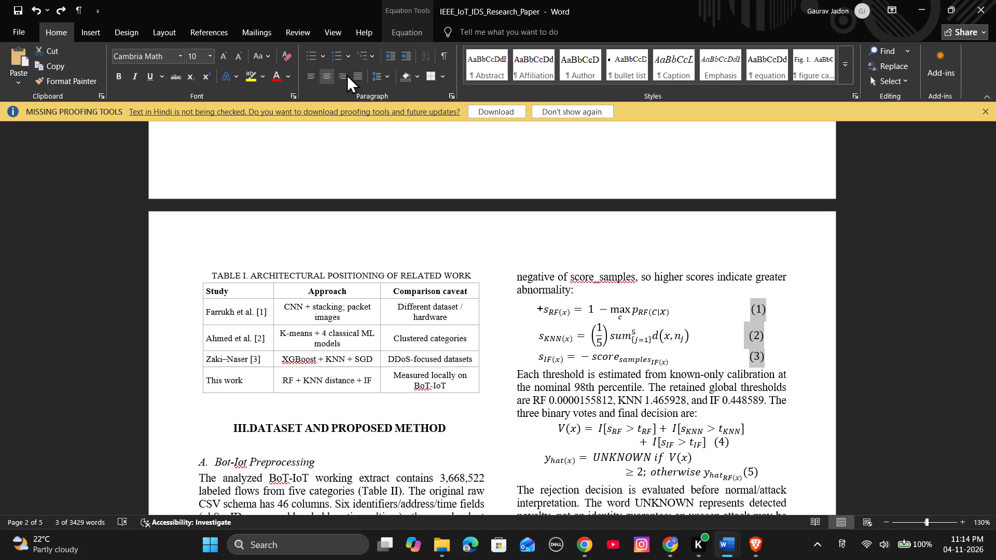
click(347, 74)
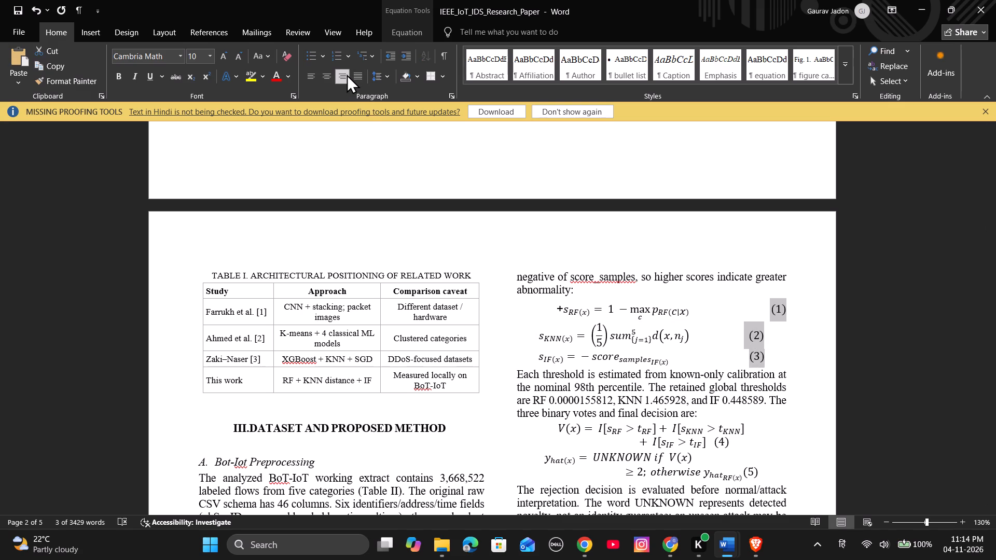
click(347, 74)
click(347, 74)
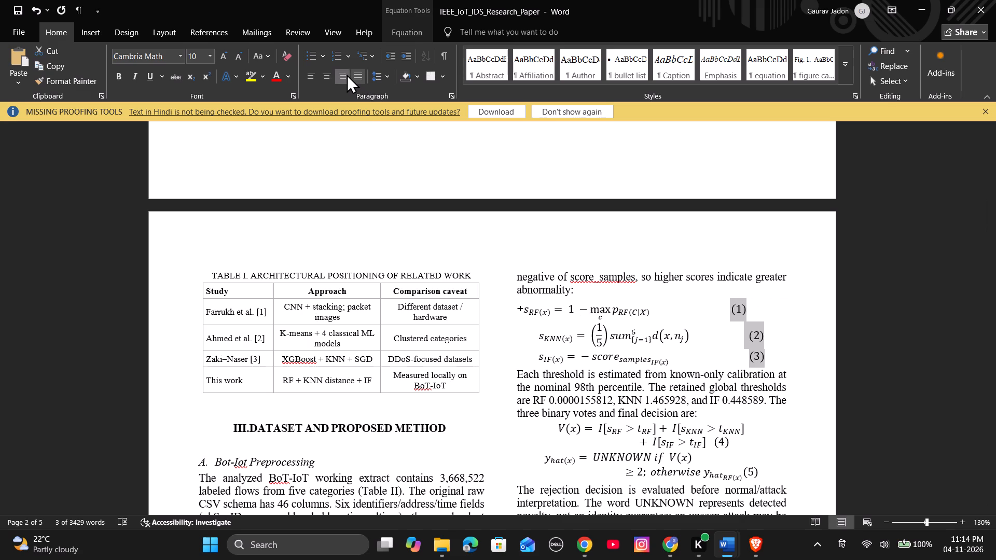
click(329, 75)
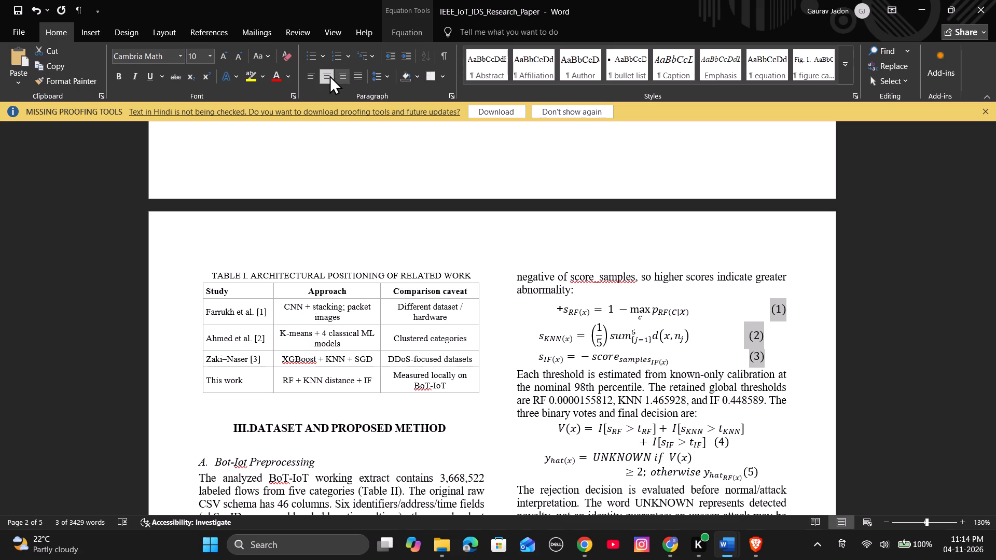
Increase the indent of equations (1), (2) and (3) by one level.
ctrl+click(409, 55)
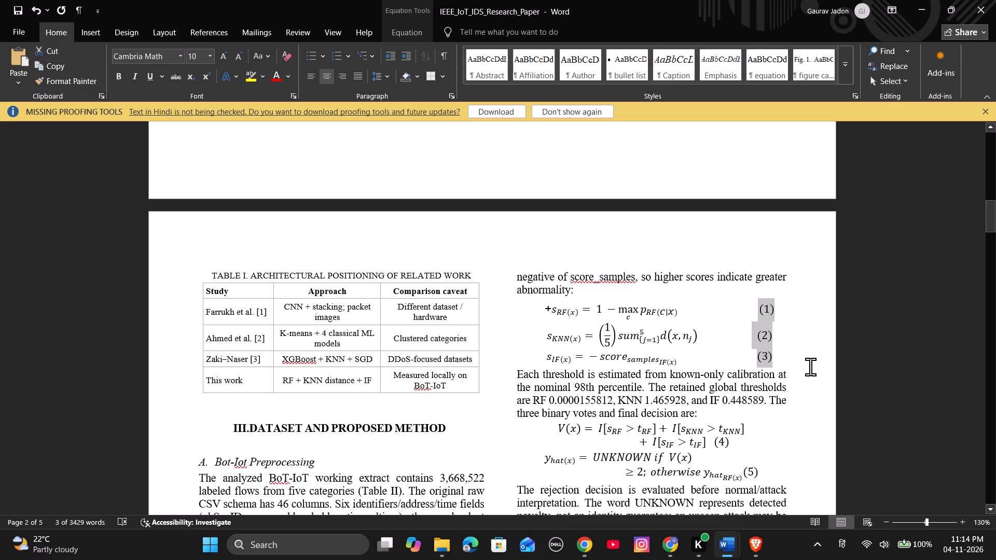
Delete the numbers (1), (2) and (3) from the RF, KNN and IF score equations above the threshold paragraph.
click(743, 313)
click(775, 313)
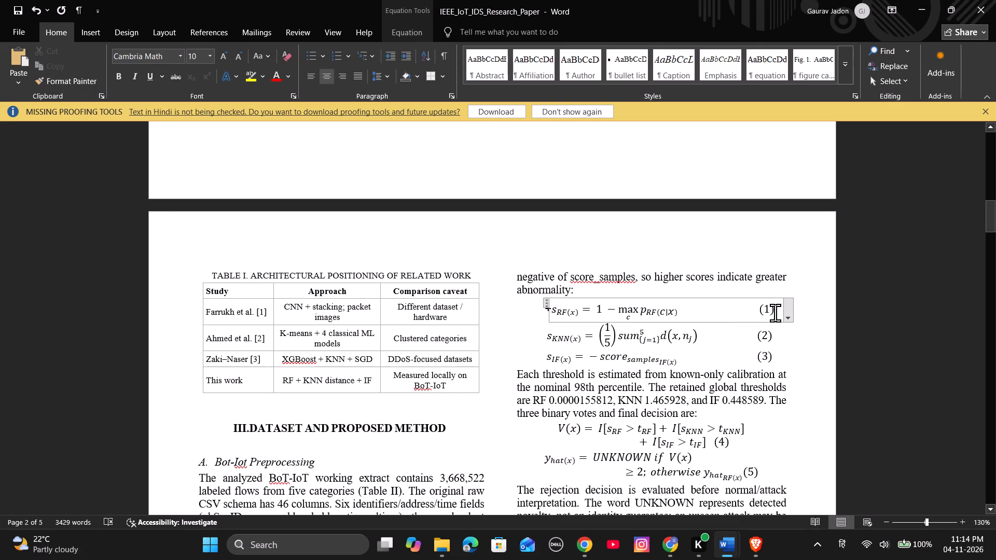
drag(775, 313, 759, 313)
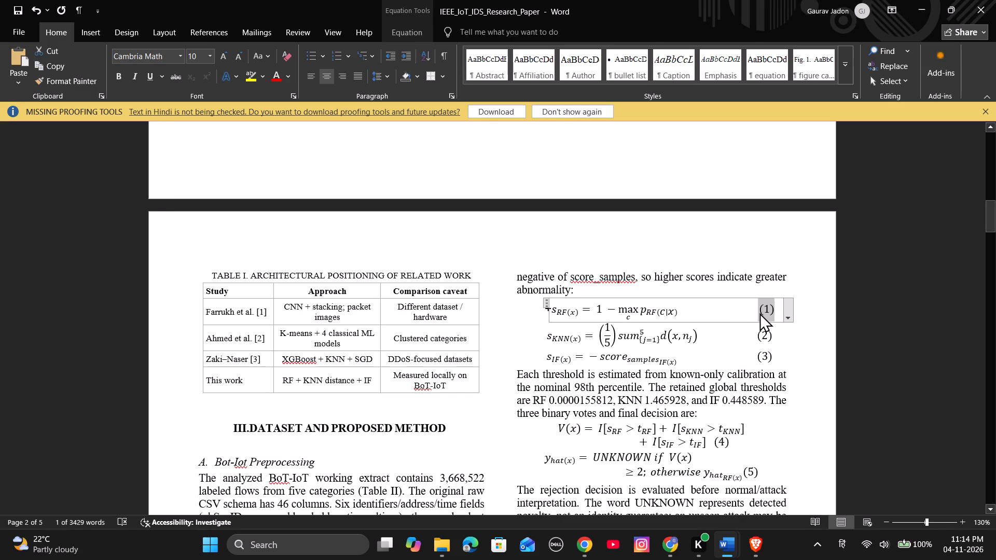
key(BackSpace)
drag(778, 342, 768, 342)
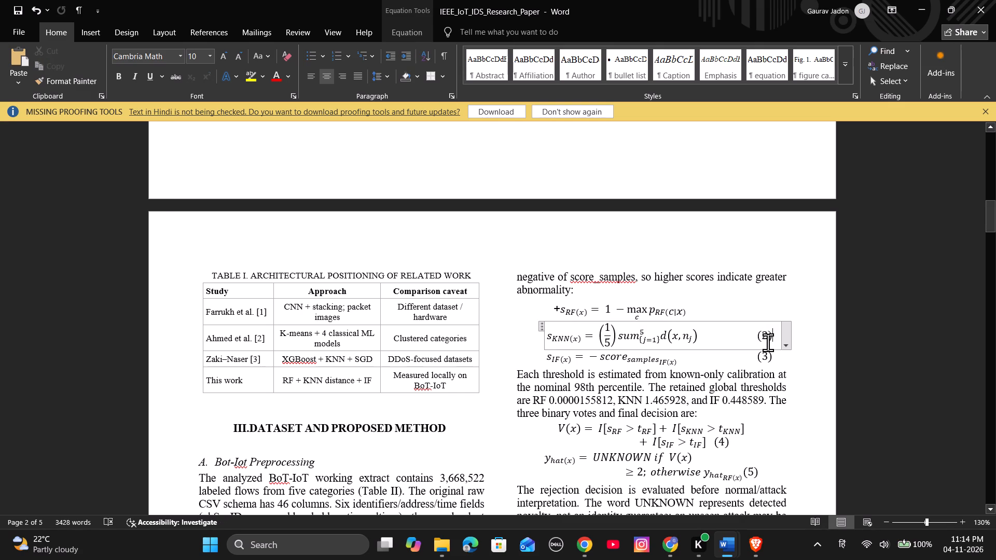
drag(768, 342, 760, 342)
key(BackSpace)
drag(777, 357, 752, 357)
key(BackSpace)
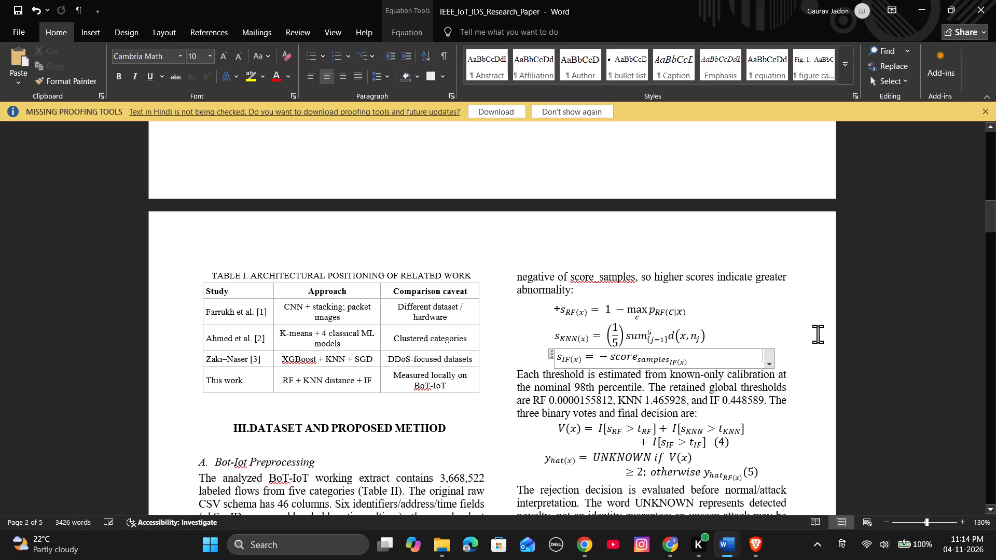
click(810, 332)
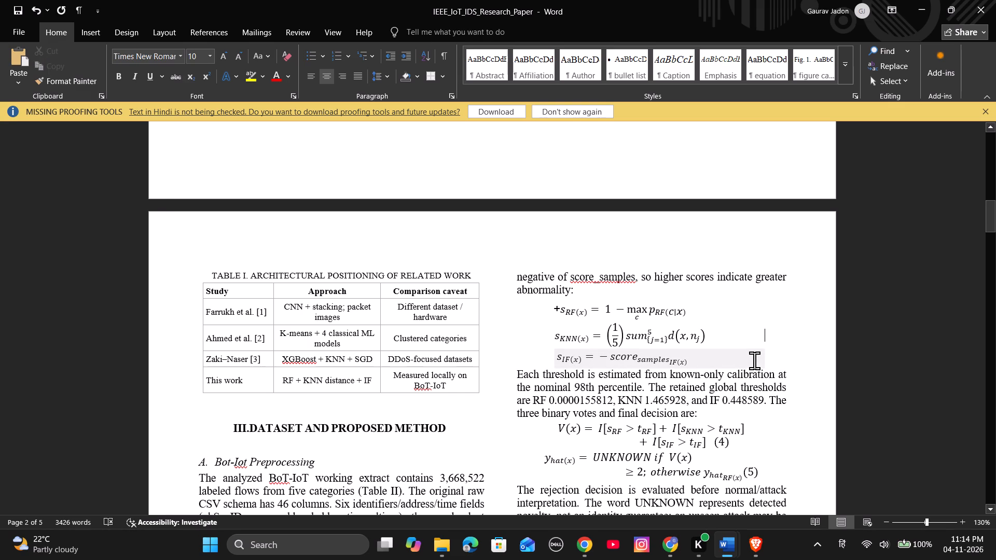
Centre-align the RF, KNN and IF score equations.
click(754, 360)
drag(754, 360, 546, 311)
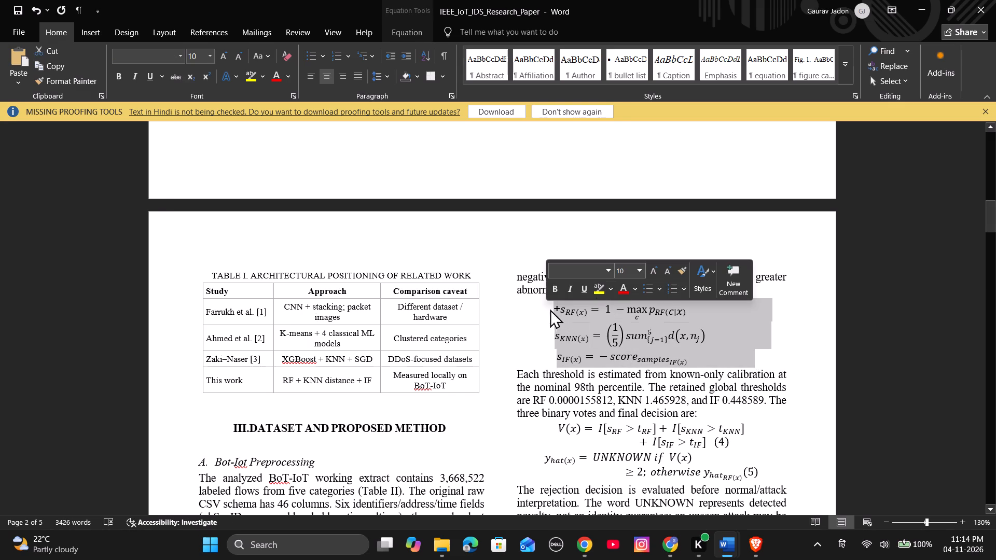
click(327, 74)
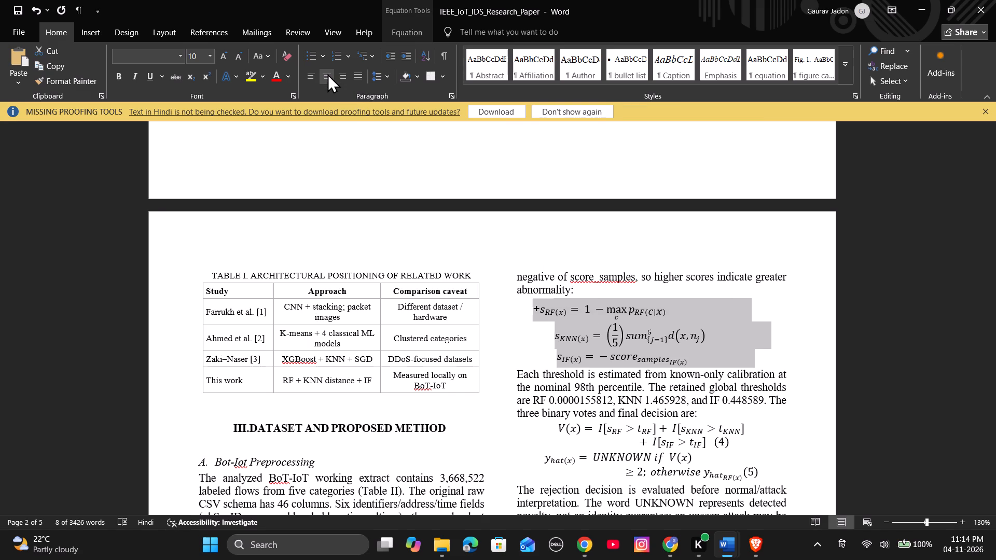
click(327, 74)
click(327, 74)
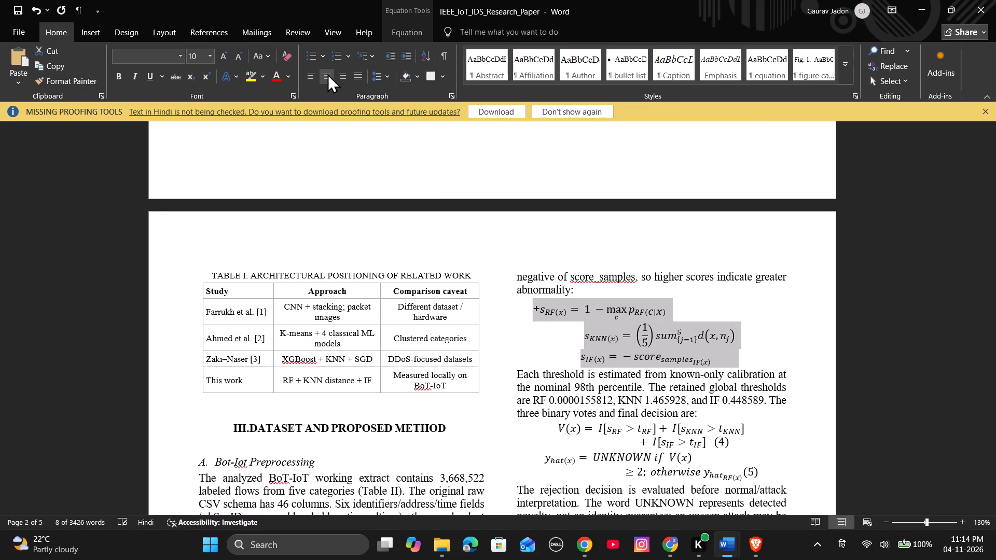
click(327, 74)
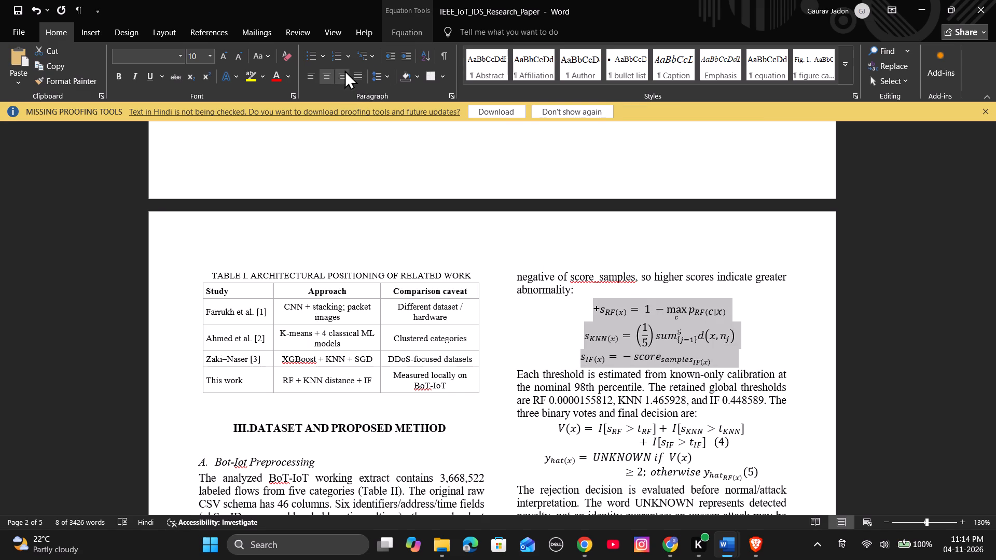
Increase the indent of the RF, KNN and IF score equations.
click(399, 57)
click(399, 57)
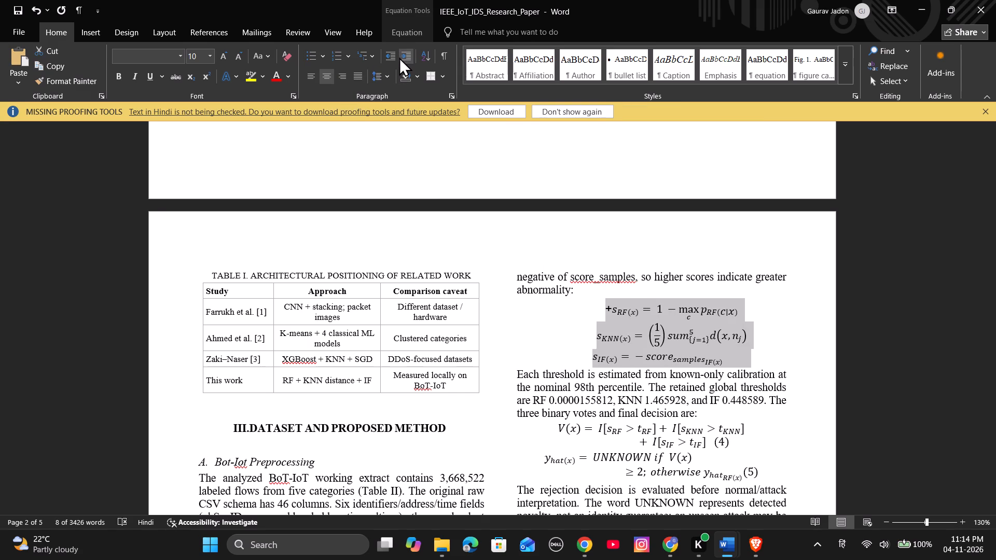
Left-align the RF, KNN and IF score equations so they start at the same indent.
click(313, 77)
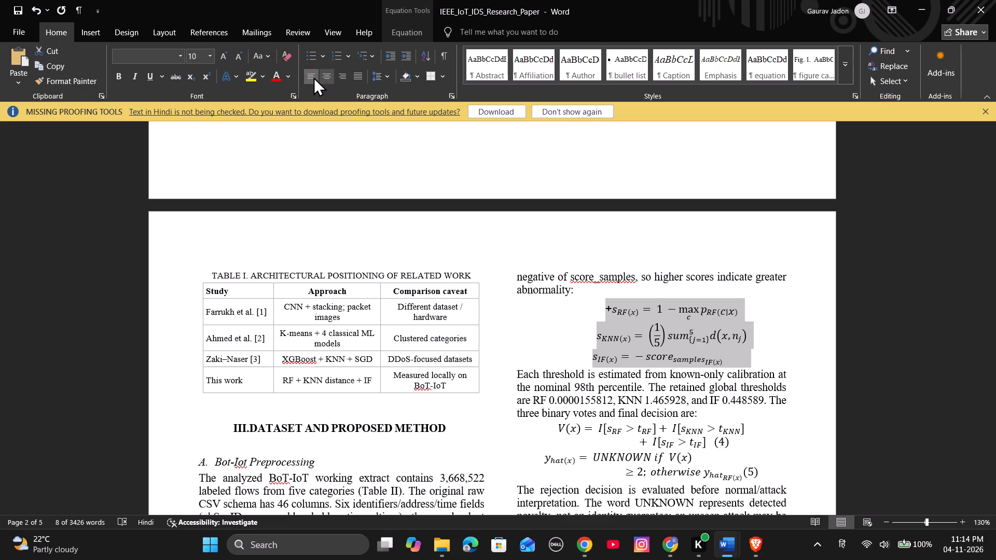
click(313, 77)
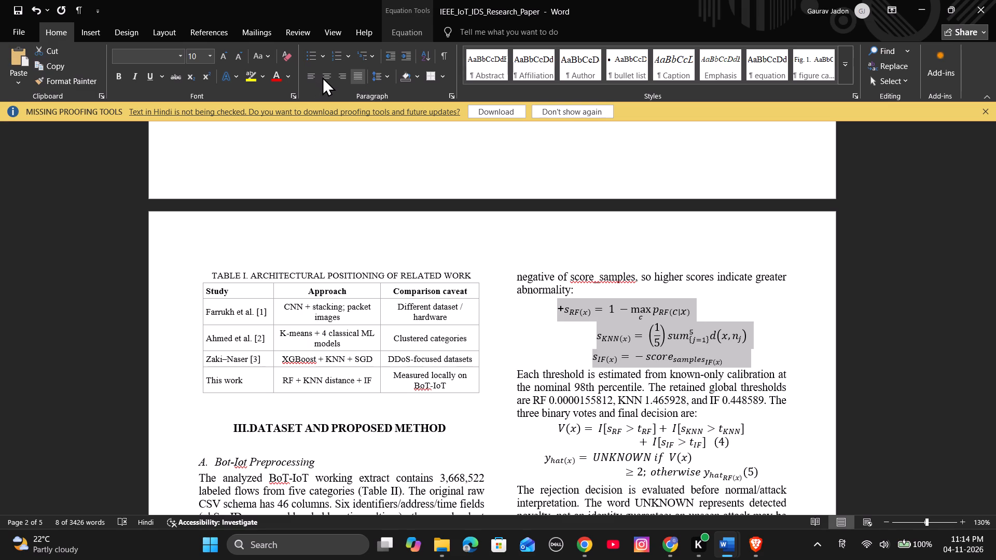
click(322, 77)
click(322, 77)
click(657, 347)
drag(751, 356, 587, 338)
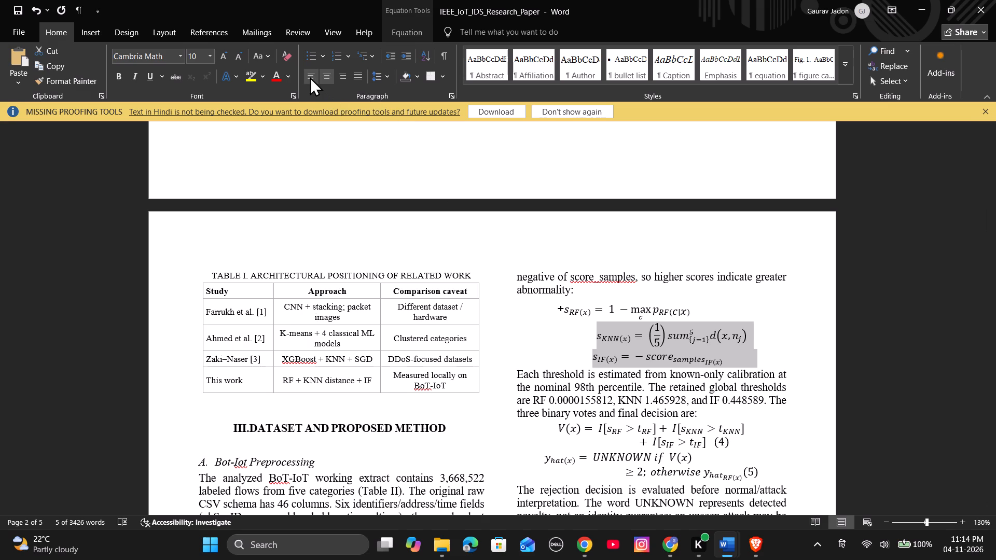
click(306, 75)
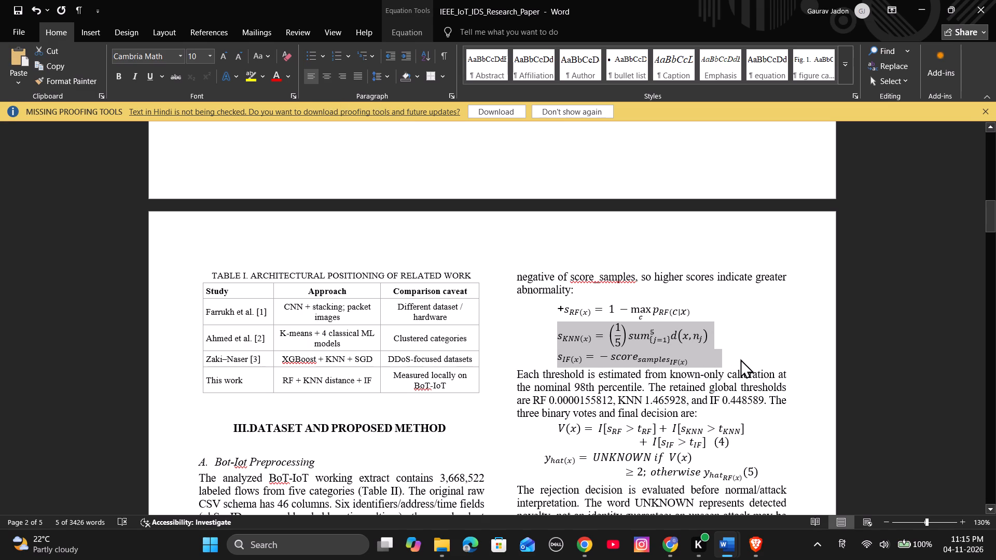
Increase the indent of the three left-aligned score equations by one more level.
click(740, 359)
drag(740, 359, 551, 313)
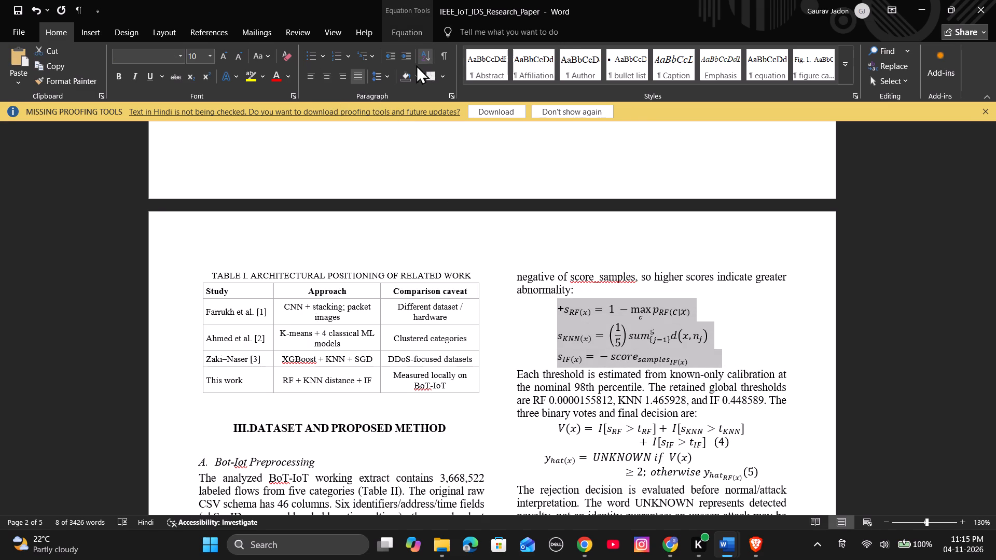
click(404, 56)
click(730, 316)
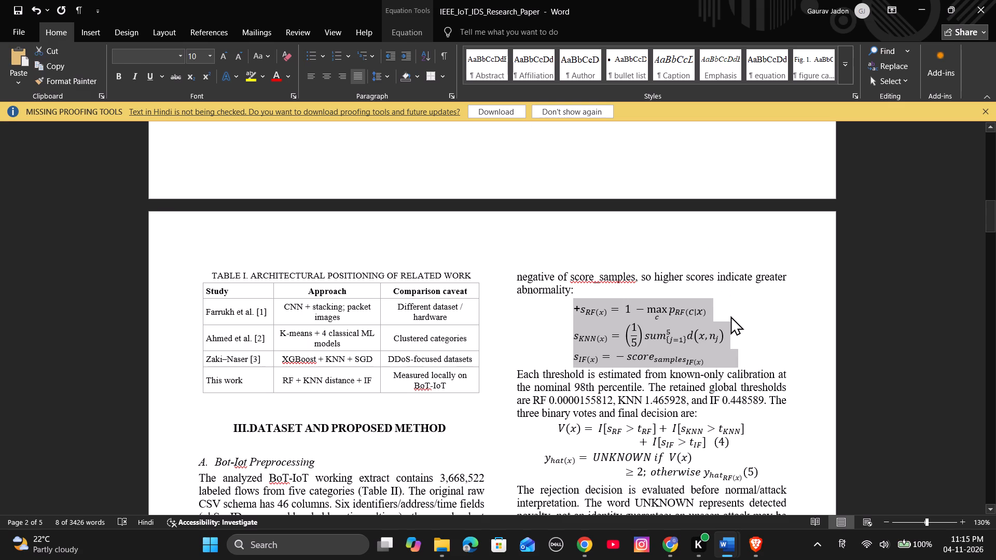
right_click(722, 424)
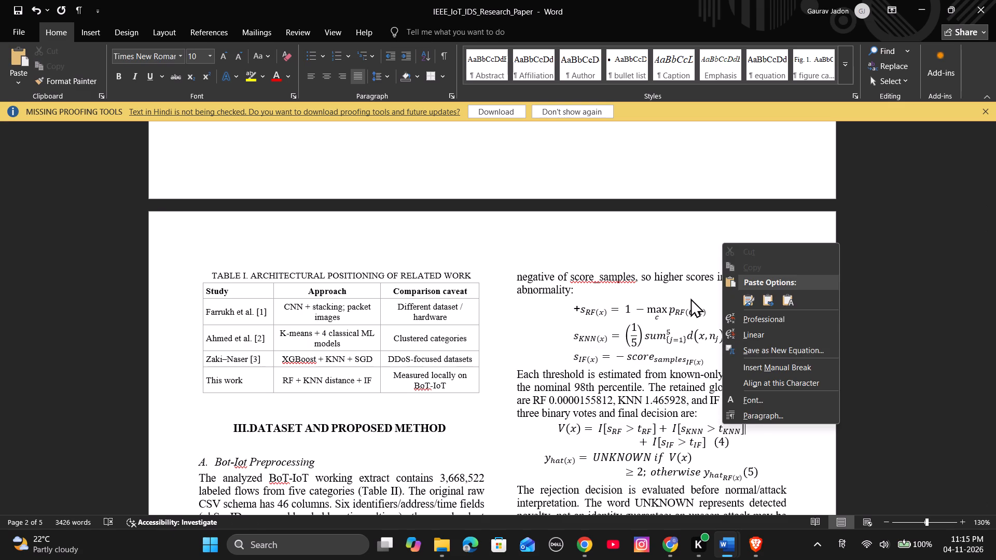
click(690, 298)
Insert spaces after the RF score equation to make a gap reaching the text column's outer edge.
click(726, 311)
key(space)
key(space)
key(space)
key(space)
key(space)
key(space)
key(space)
key(space)
key(space)
key(space)
key(space)
key(space)
key(space)
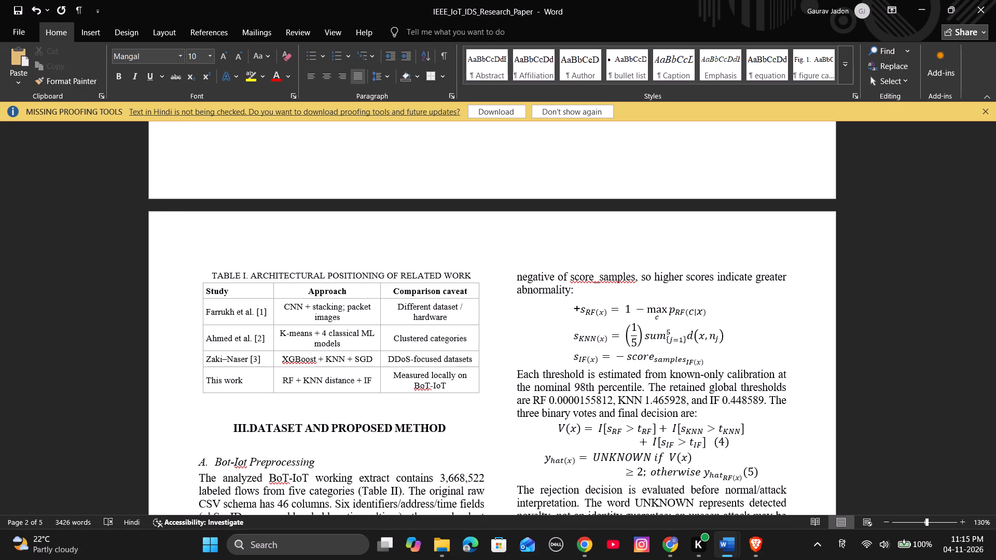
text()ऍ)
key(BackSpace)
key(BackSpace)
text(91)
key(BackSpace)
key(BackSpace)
Enter the equation number (1) in Times New Roman after the gap following the RF score equation.
click(164, 55)
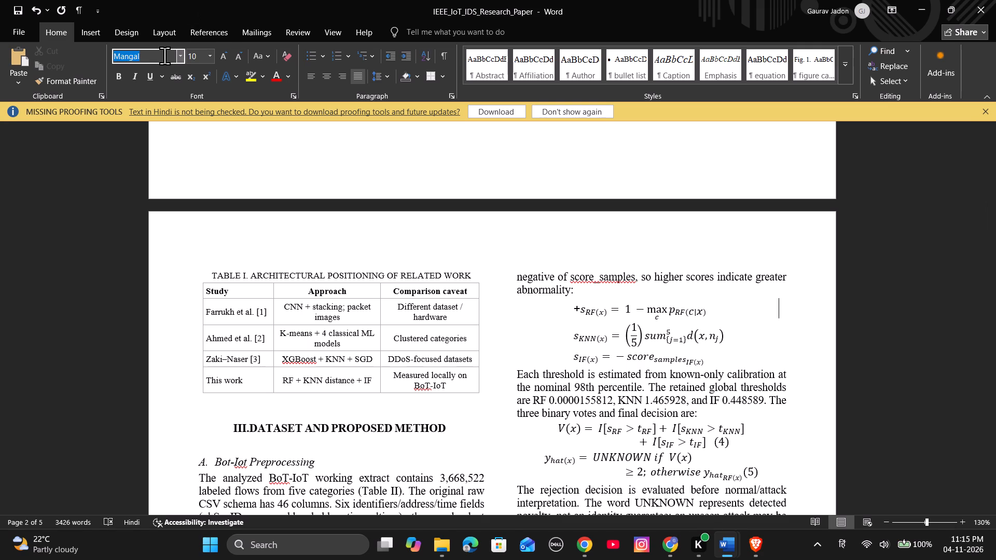
key(BackSpace)
text(ूगस)
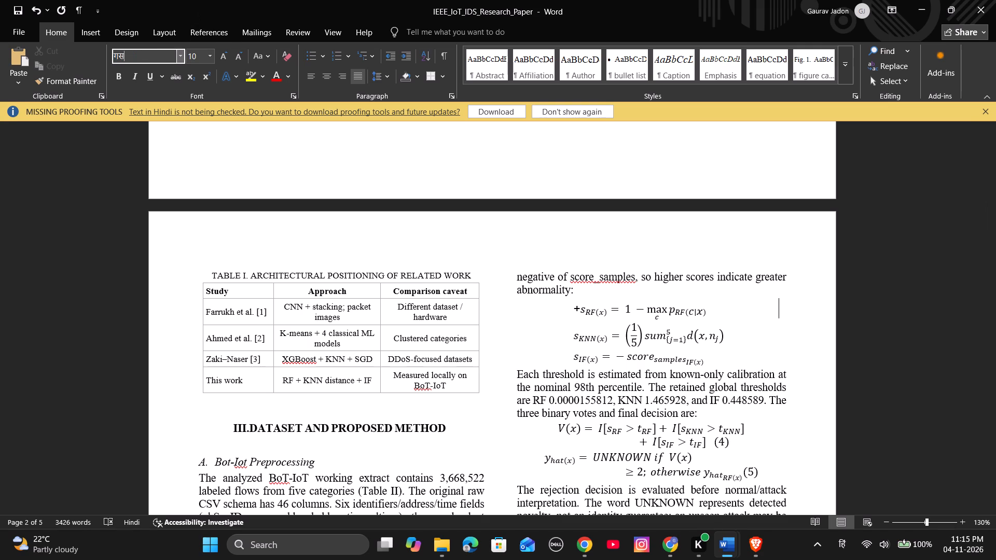
key(BackSpace)
key(BackSpace)
key(BackSpace)
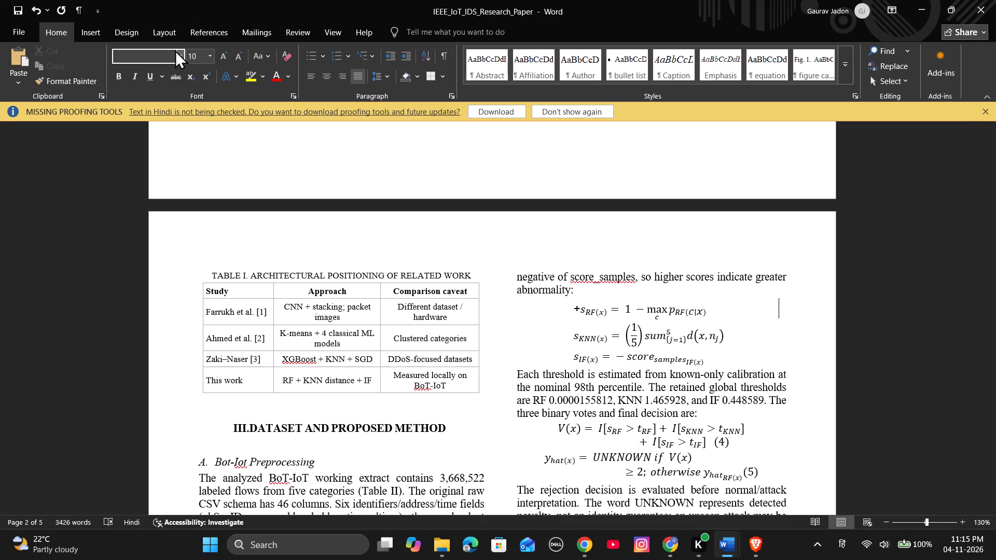
click(178, 52)
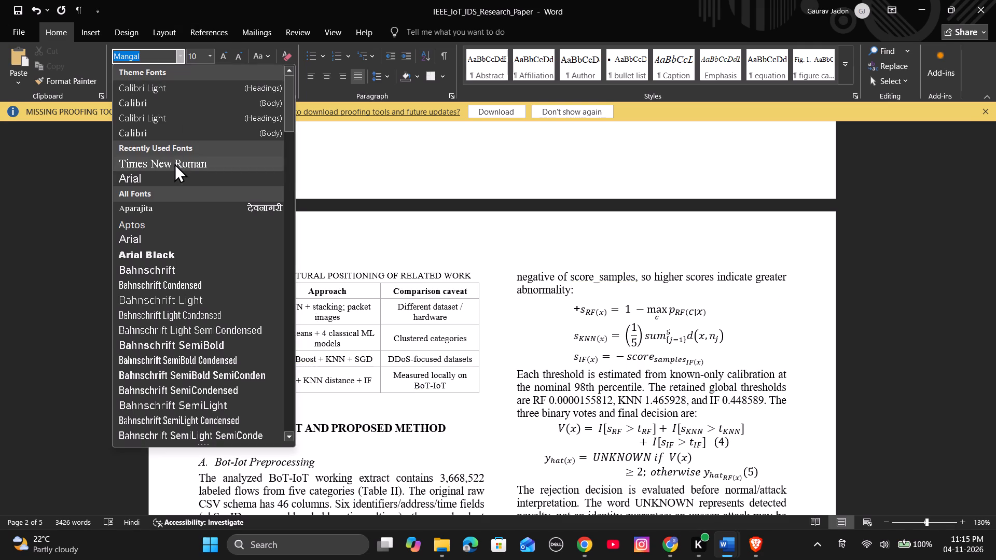
click(174, 165)
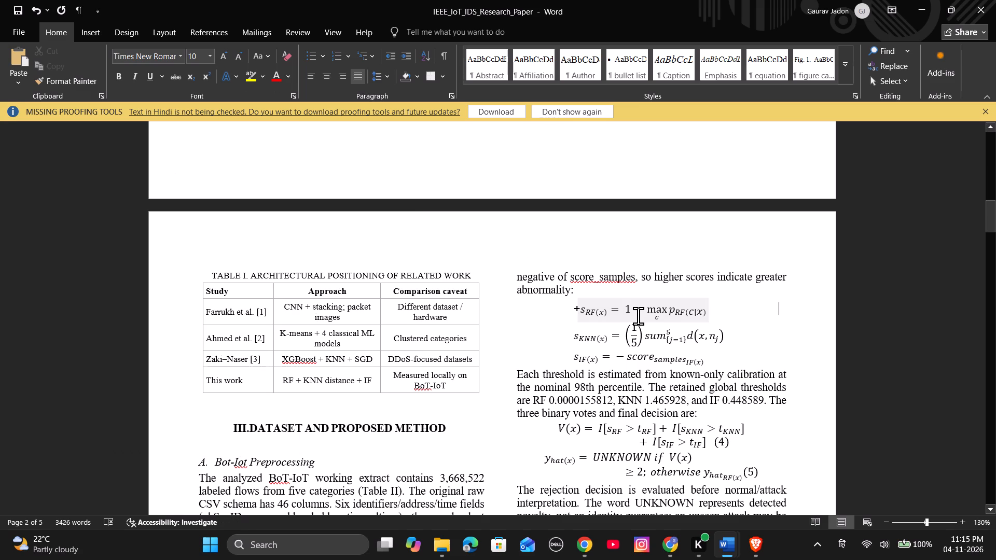
text(91)
key(BackSpace)
key(BackSpace)
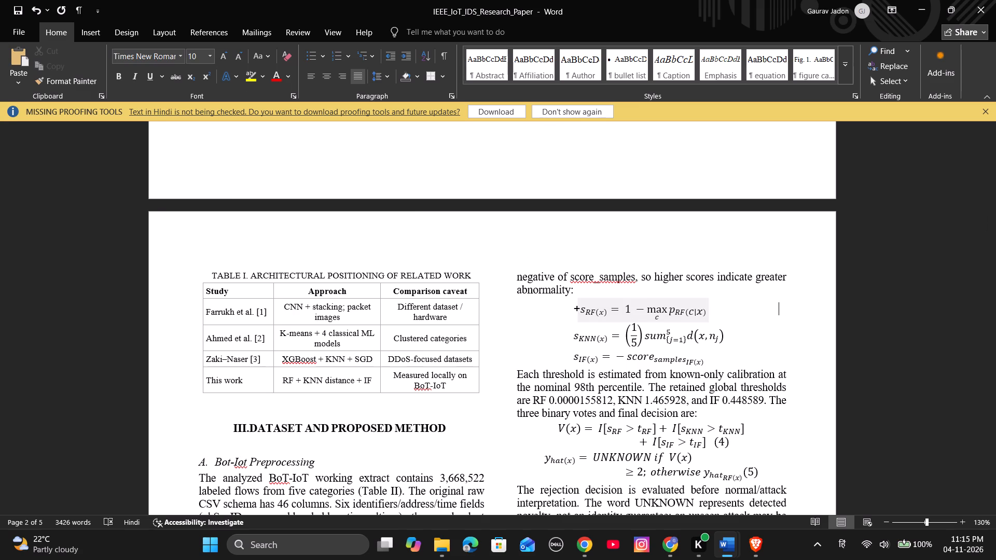
text((1)
key(shift+parenright)
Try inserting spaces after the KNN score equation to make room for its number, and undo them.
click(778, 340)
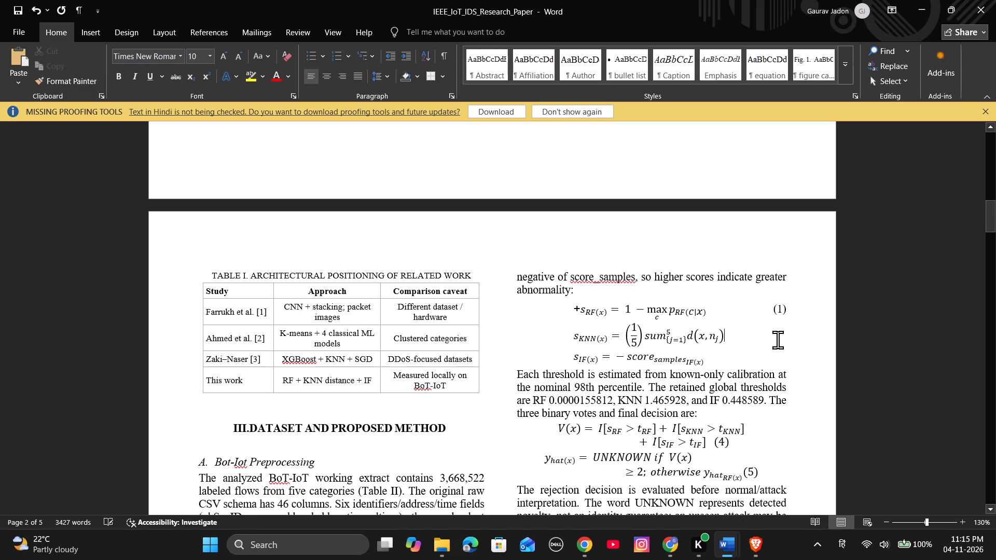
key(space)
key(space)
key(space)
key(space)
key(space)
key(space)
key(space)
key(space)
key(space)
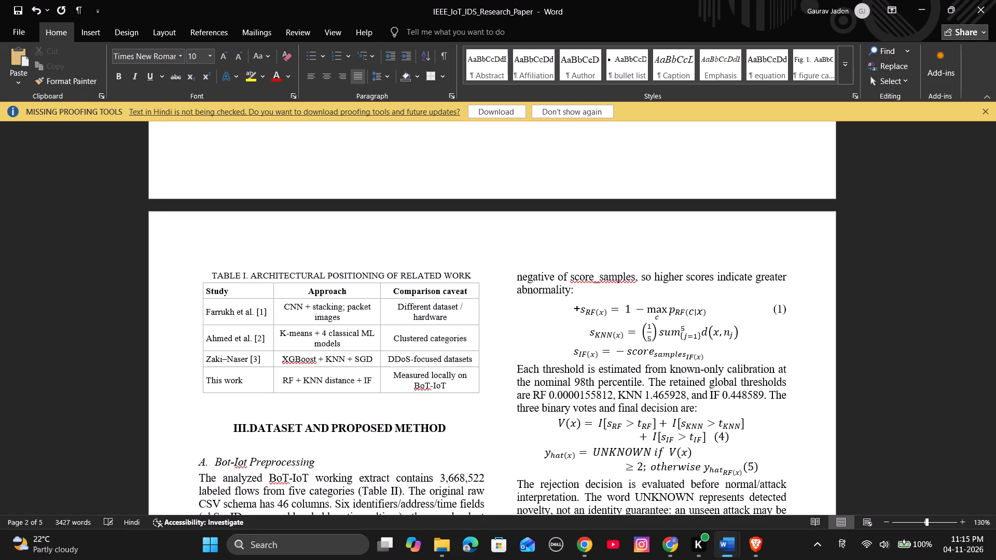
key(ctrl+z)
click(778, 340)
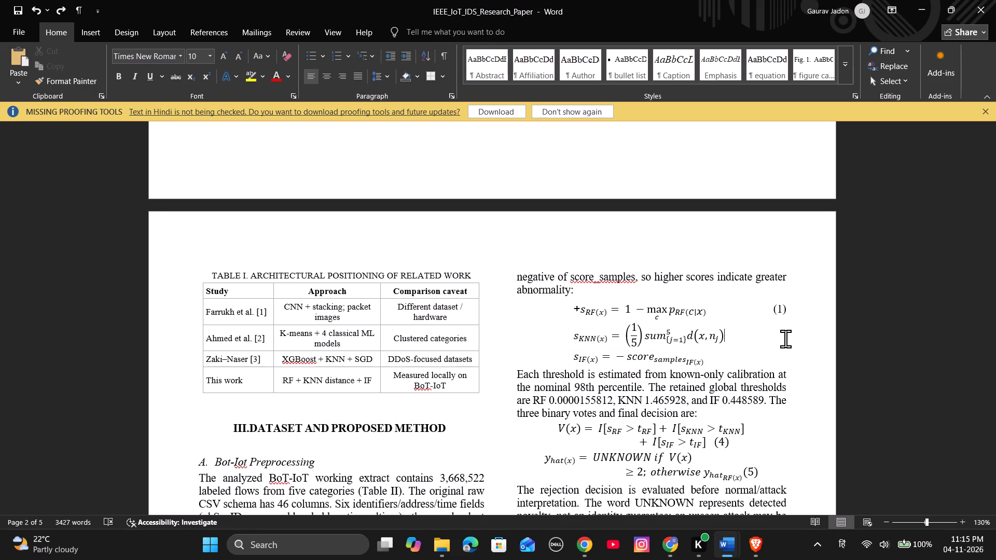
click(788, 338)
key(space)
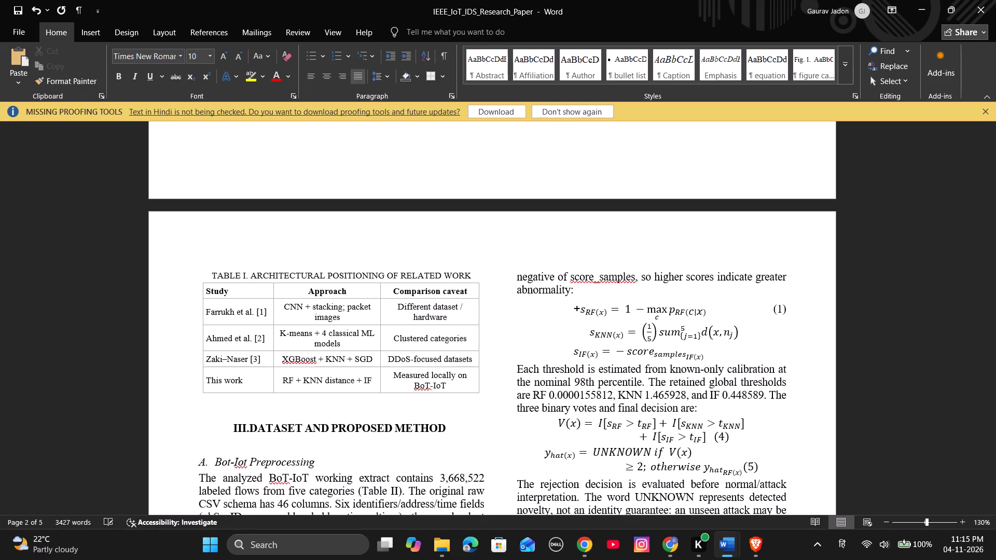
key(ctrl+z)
Insert spaces after the KNN score equation to make a gap reaching close to the text column's outer edge.
click(738, 317)
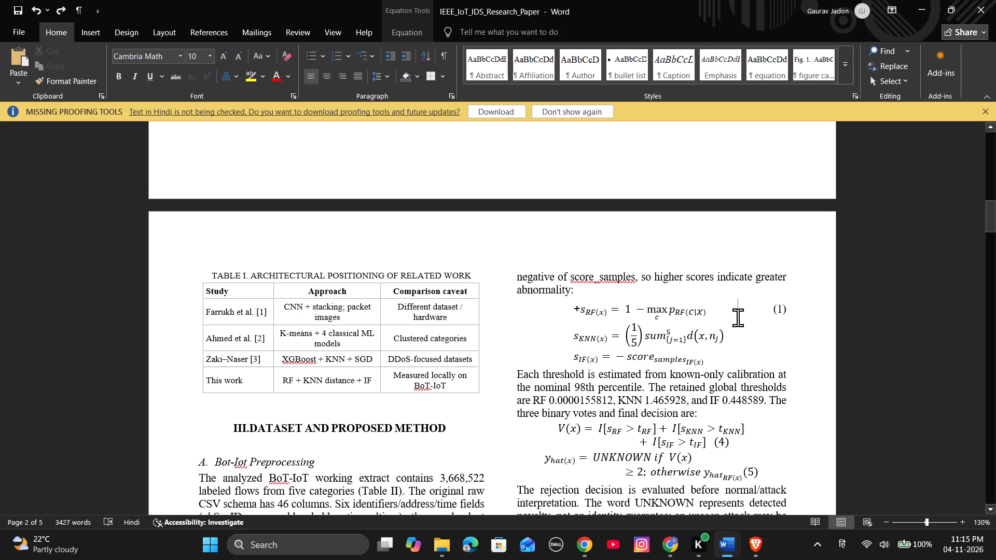
click(795, 317)
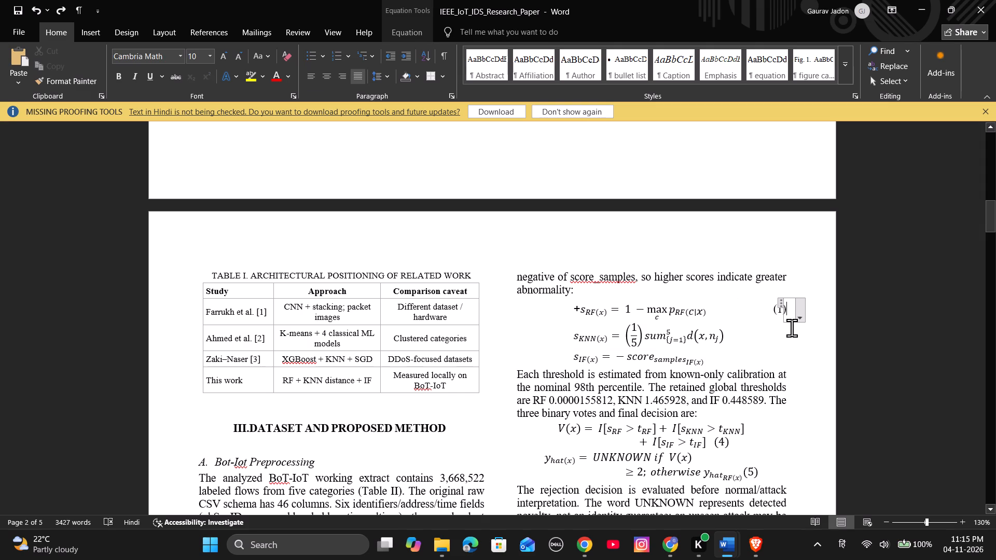
click(789, 343)
key(space)
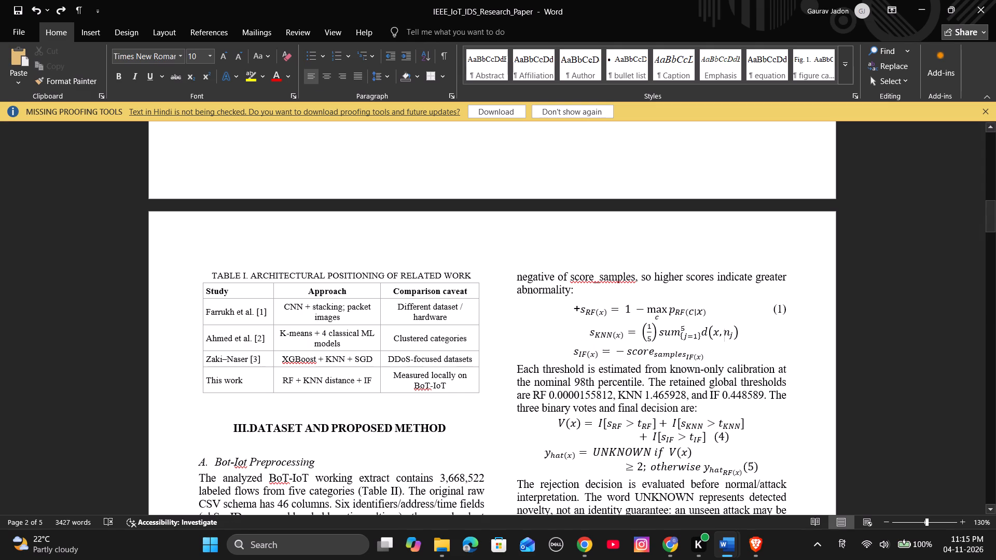
key(space)
key(space)
key(space)
key(space)
key(space)
key(space)
key(space)
key(space)
key(space)
key(space)
key(space)
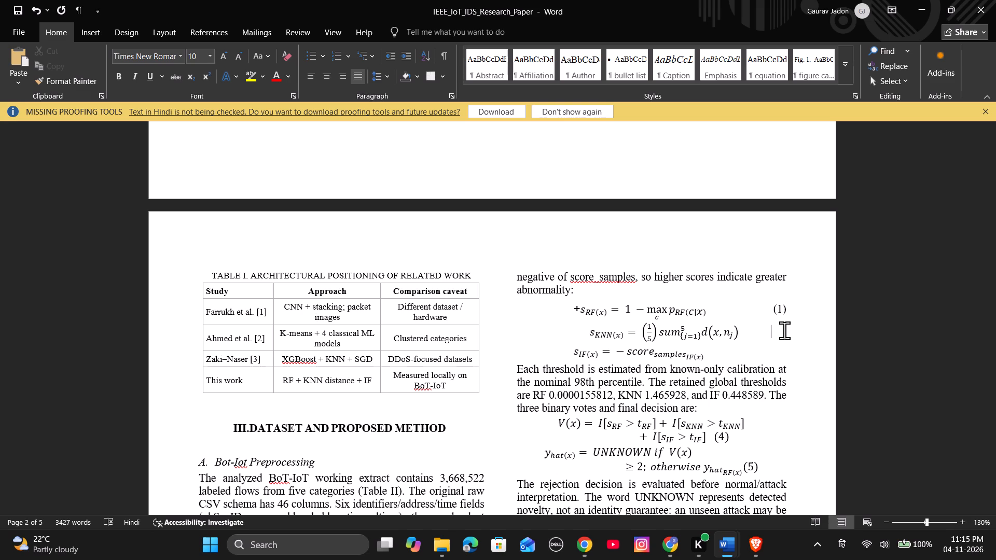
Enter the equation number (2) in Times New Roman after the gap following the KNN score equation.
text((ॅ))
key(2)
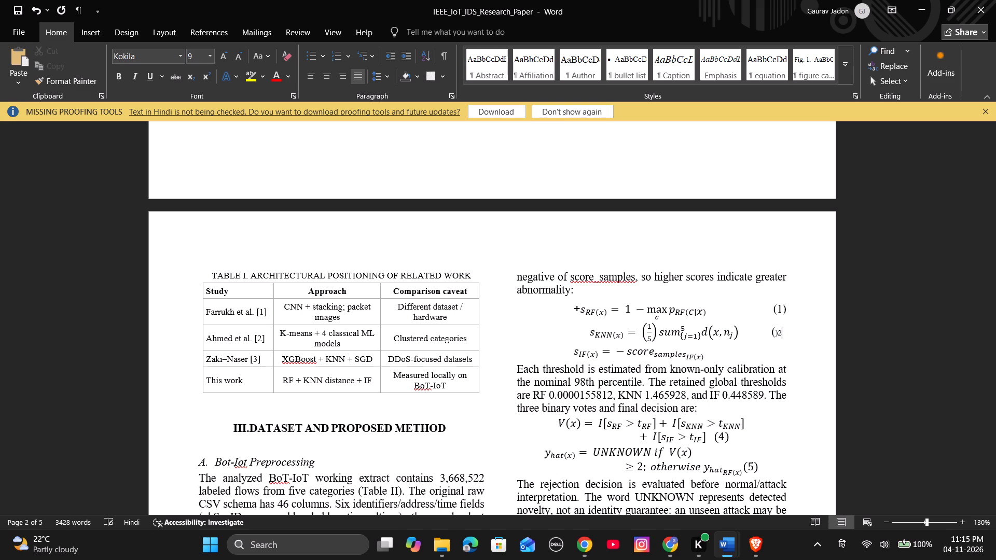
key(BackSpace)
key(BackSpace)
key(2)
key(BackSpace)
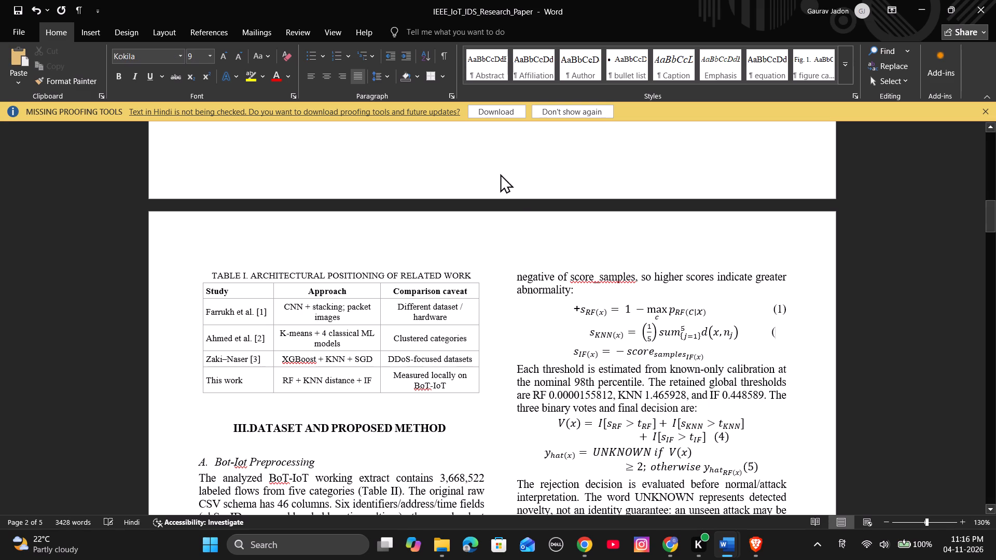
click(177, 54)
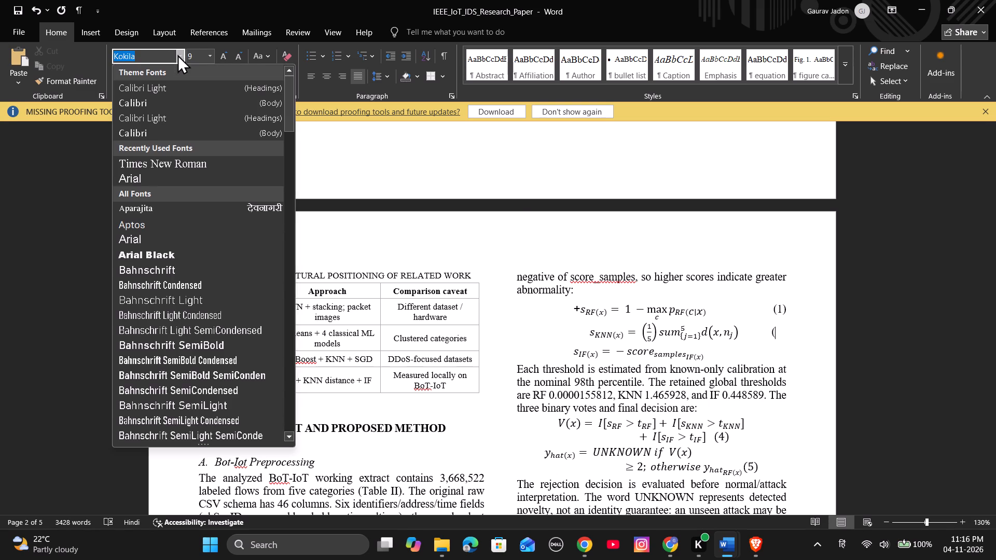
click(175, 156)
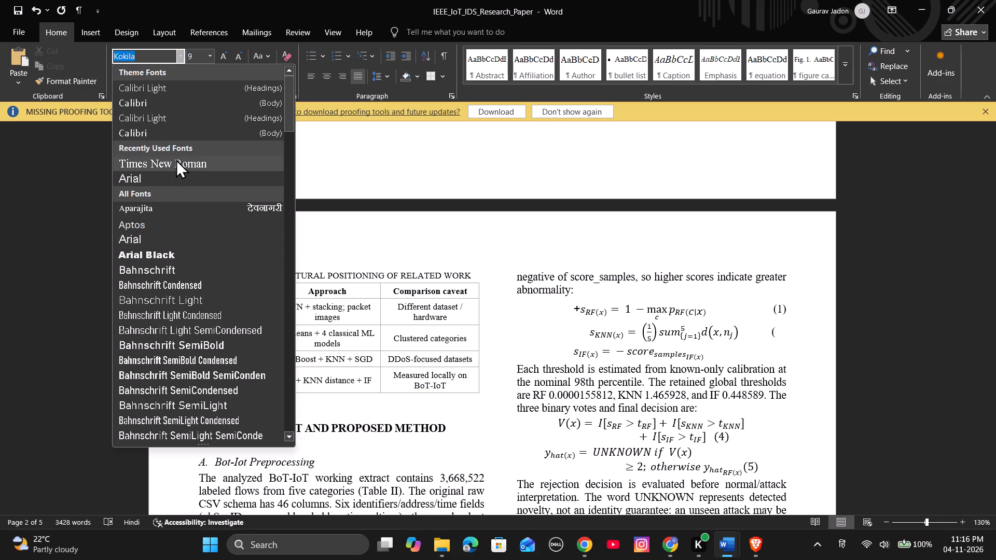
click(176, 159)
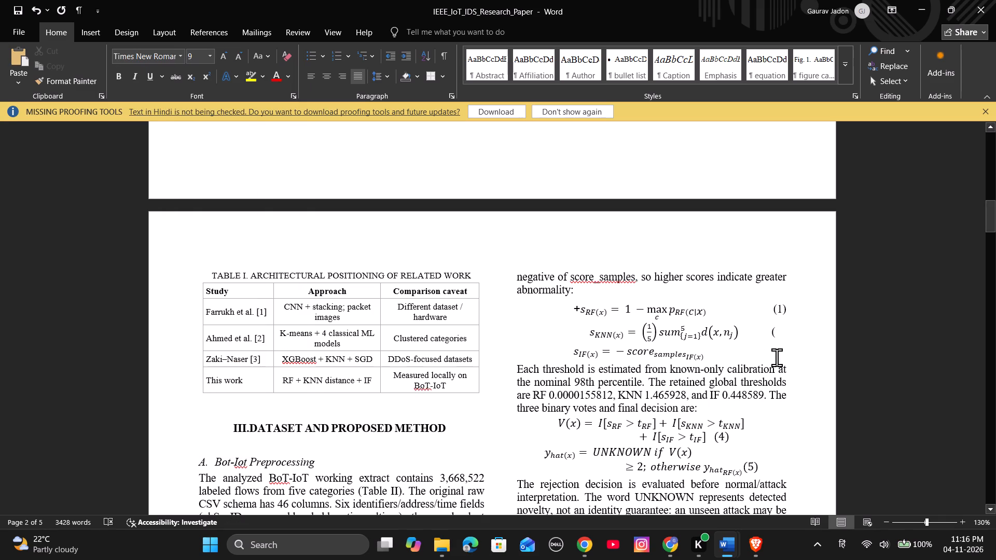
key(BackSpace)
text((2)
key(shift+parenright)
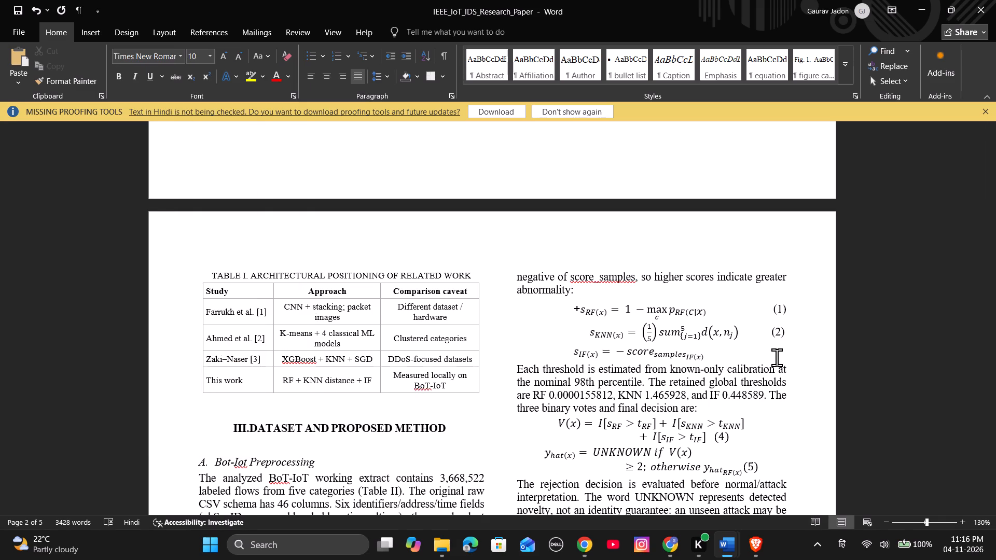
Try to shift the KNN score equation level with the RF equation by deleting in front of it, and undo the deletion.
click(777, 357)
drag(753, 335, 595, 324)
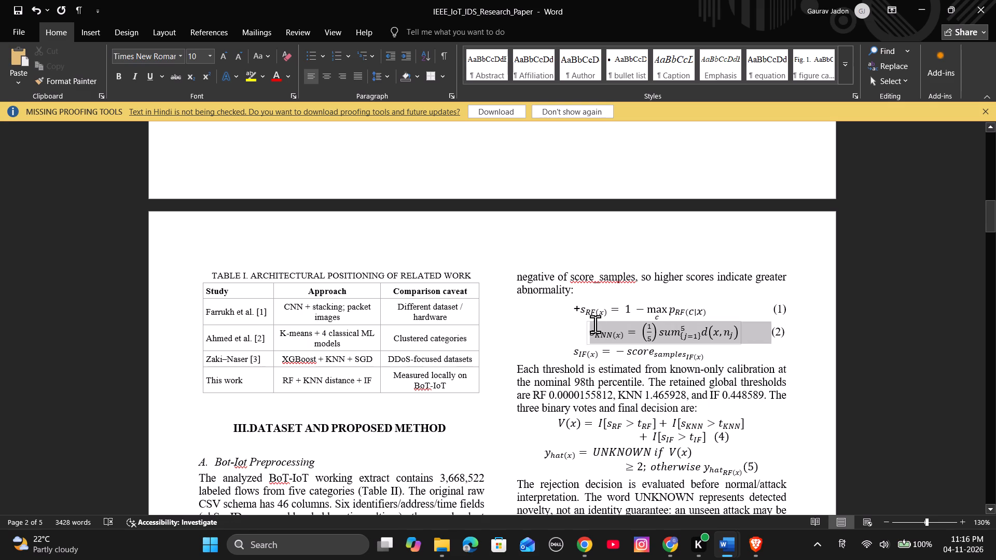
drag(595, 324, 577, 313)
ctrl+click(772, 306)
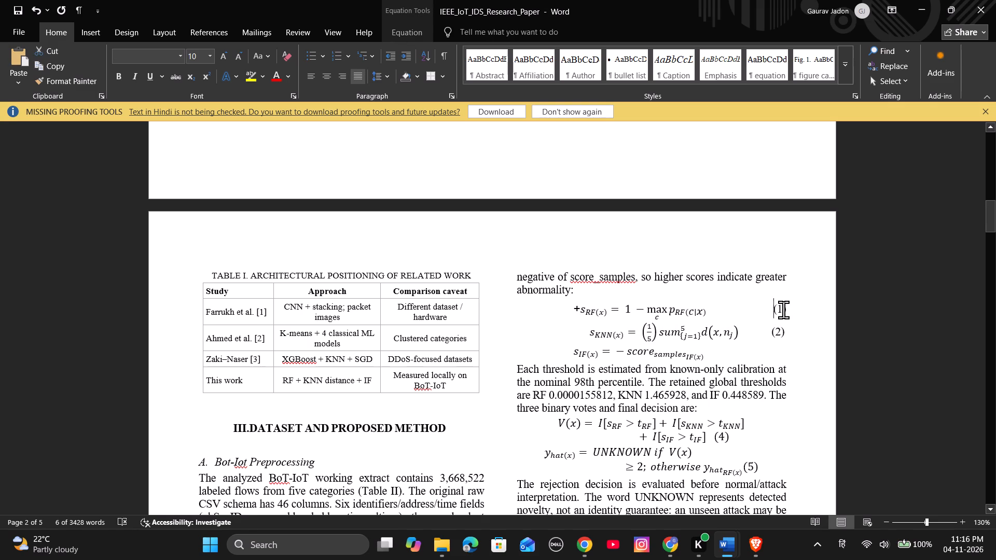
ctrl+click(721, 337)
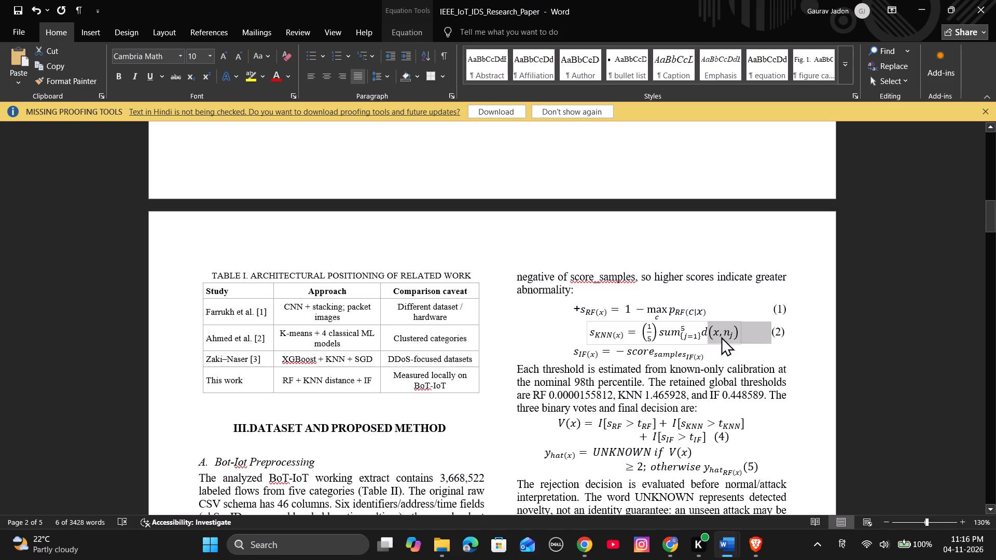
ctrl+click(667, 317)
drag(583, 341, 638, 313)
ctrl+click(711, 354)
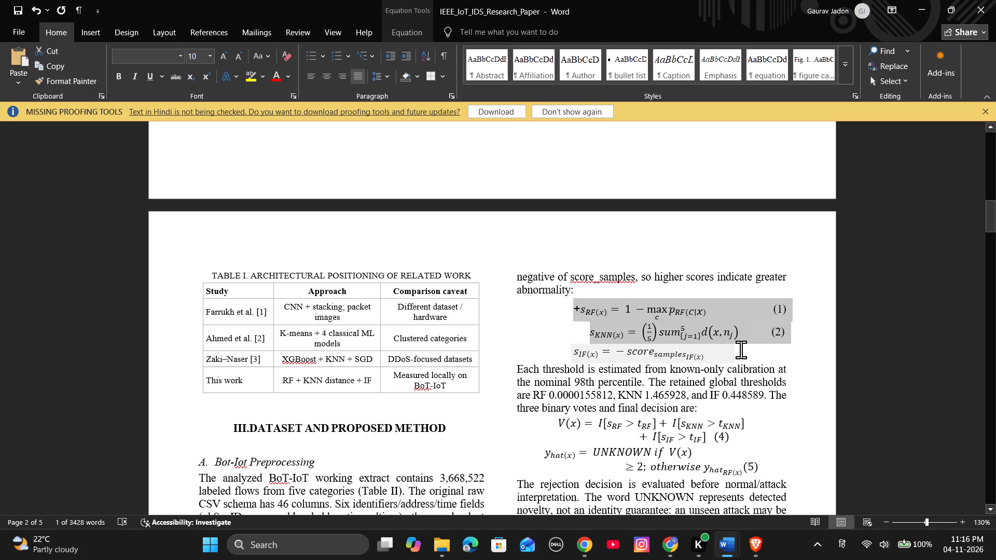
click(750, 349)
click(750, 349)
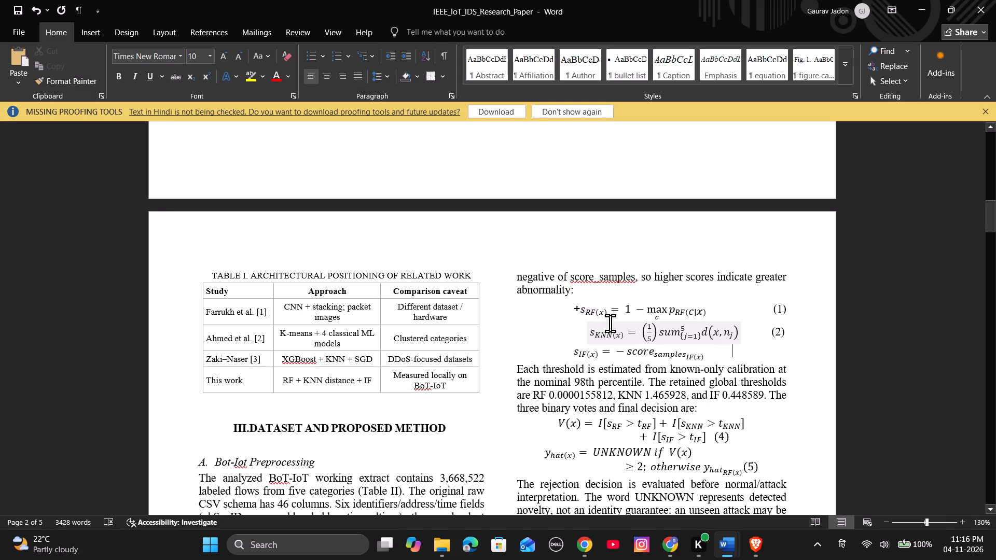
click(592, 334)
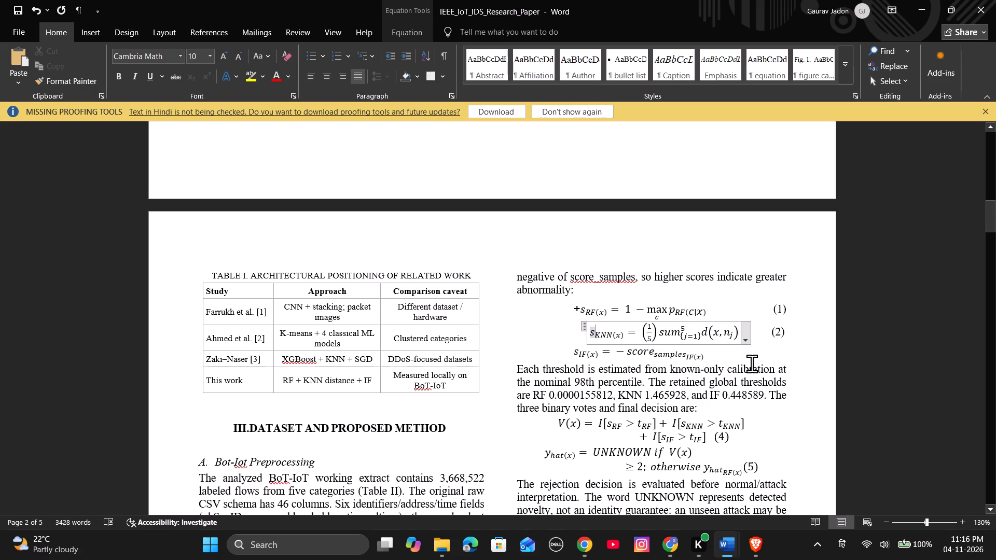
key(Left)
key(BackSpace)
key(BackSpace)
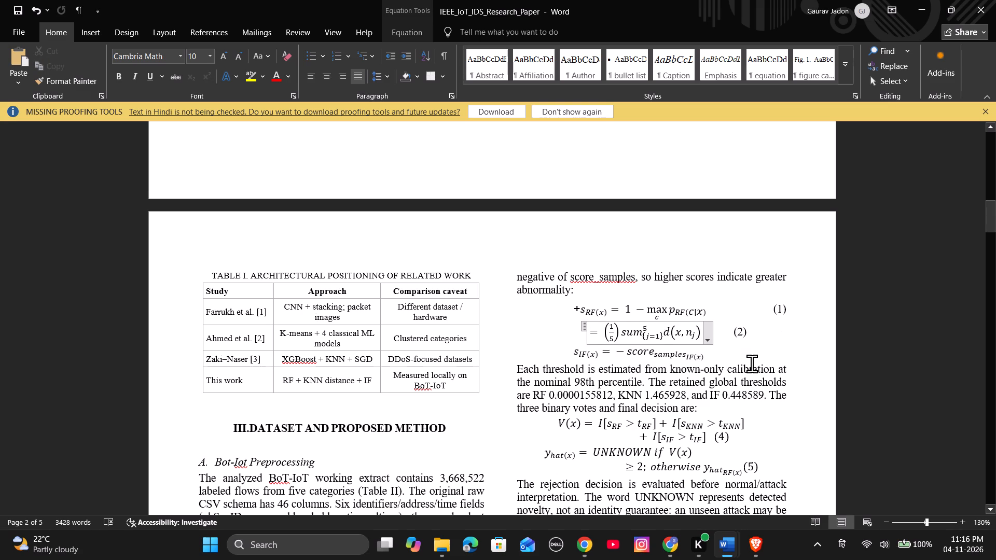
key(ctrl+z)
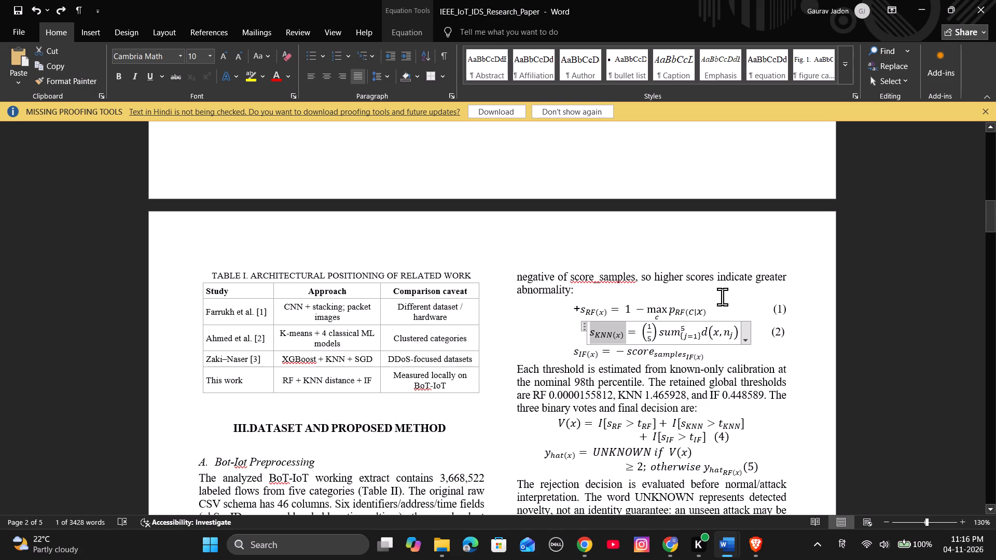
Left-align the KNN score equation and decrease its indent by one level.
click(722, 296)
click(735, 343)
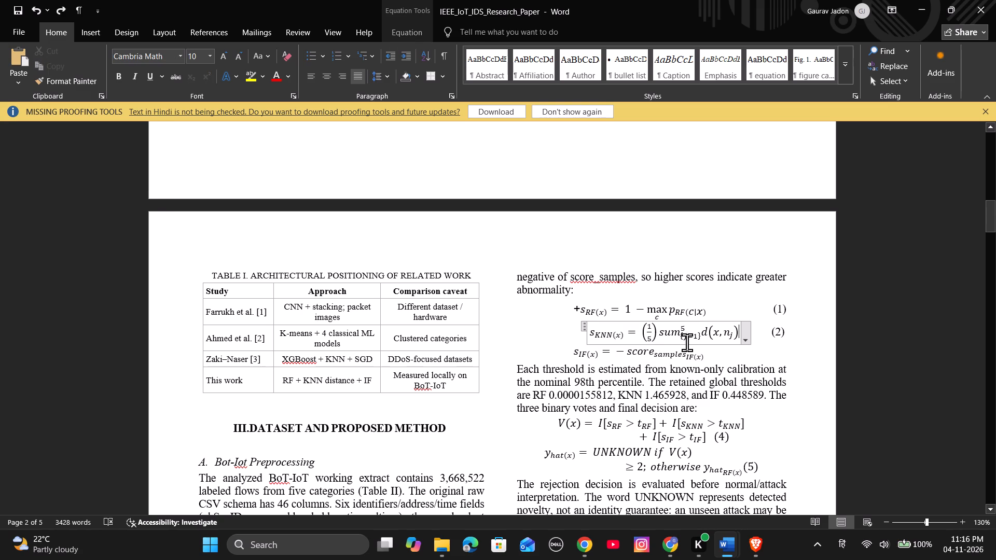
drag(741, 337, 577, 340)
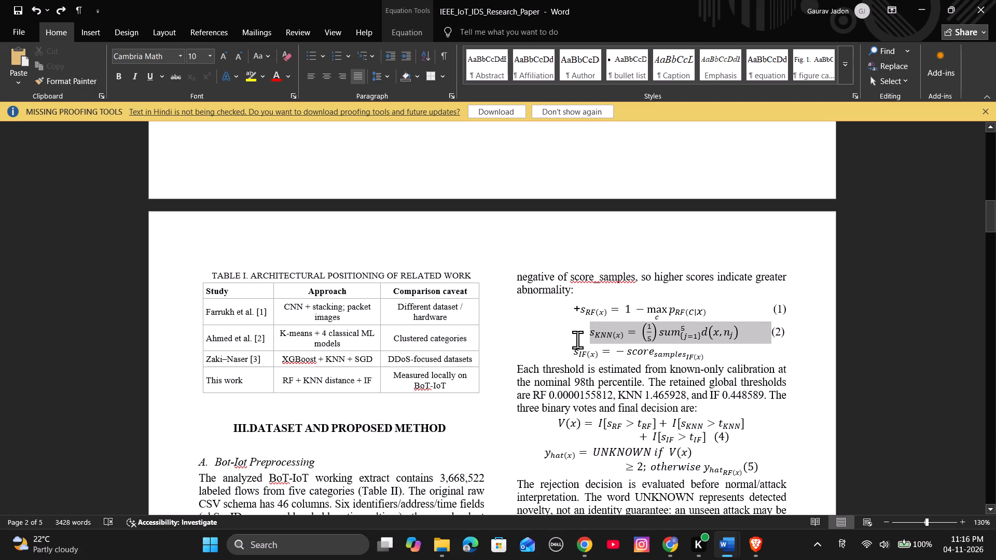
drag(577, 340, 576, 338)
click(324, 72)
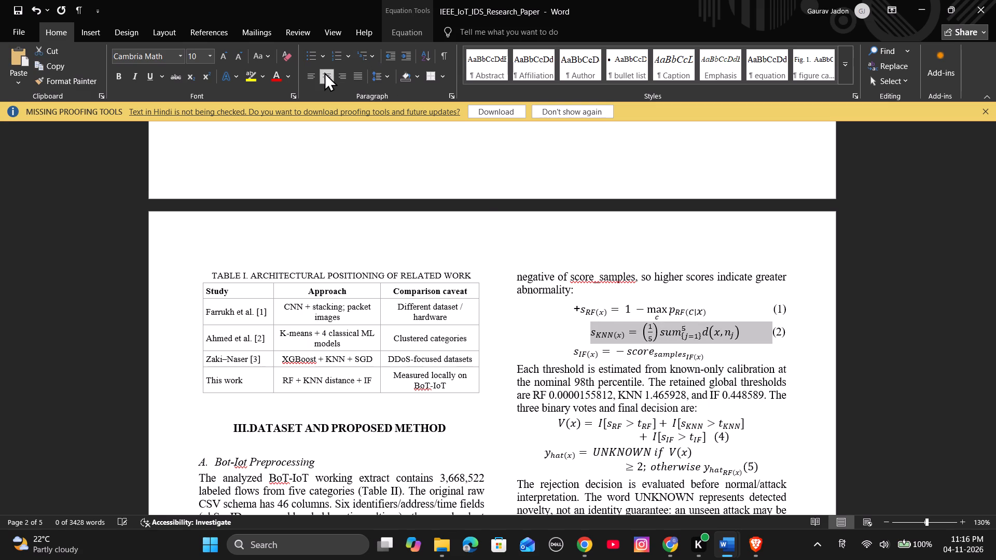
click(308, 73)
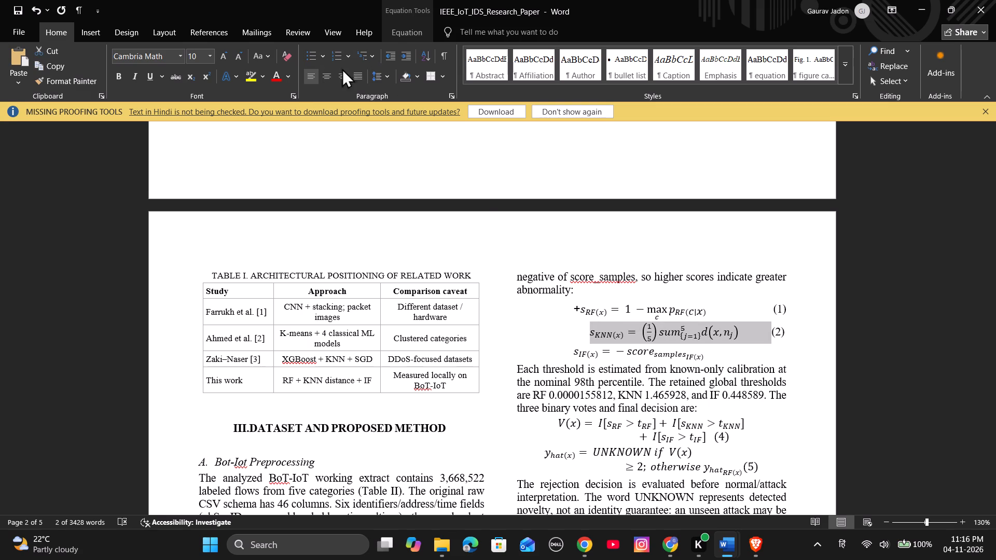
click(393, 56)
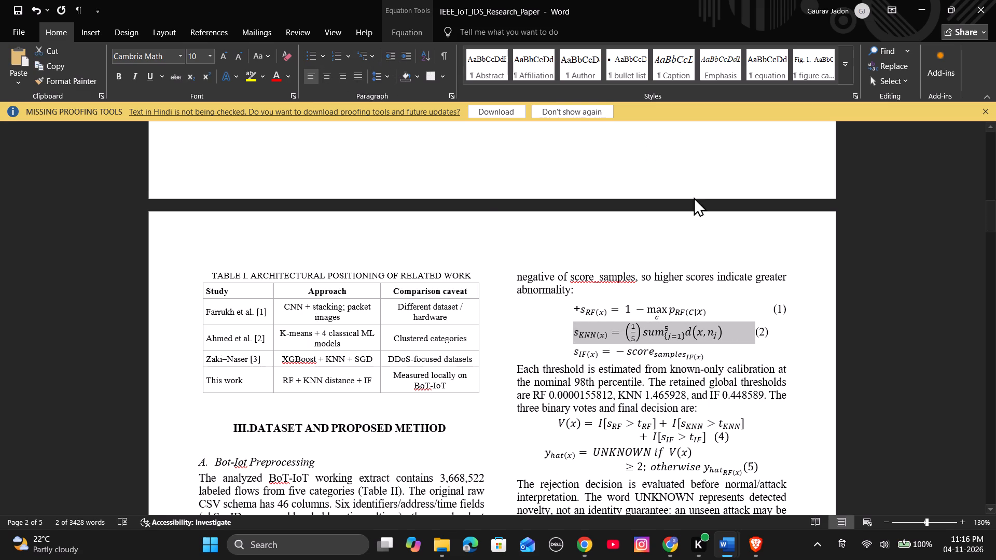
Clear the number following the KNN score equation and re-enter it as (2) after the gap.
click(767, 333)
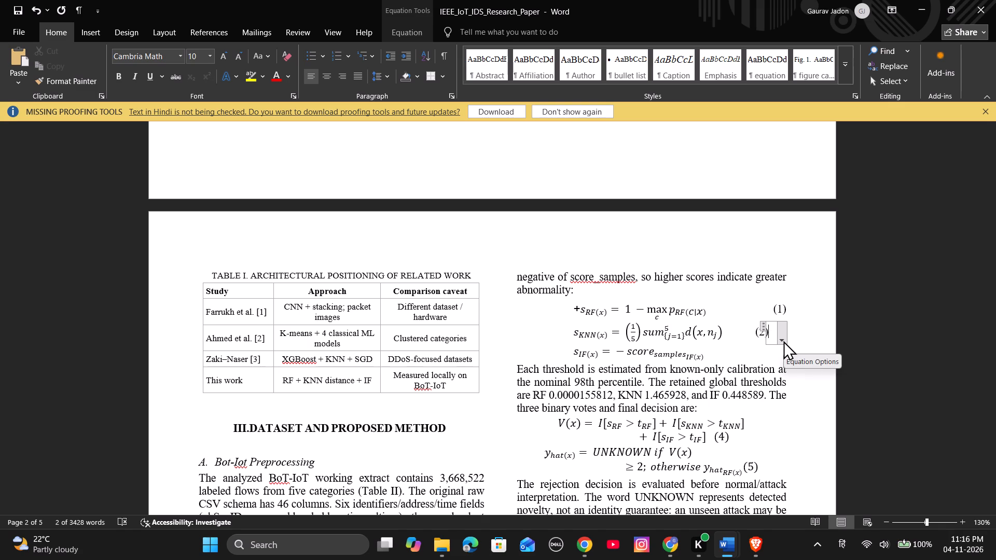
text((ॅ))
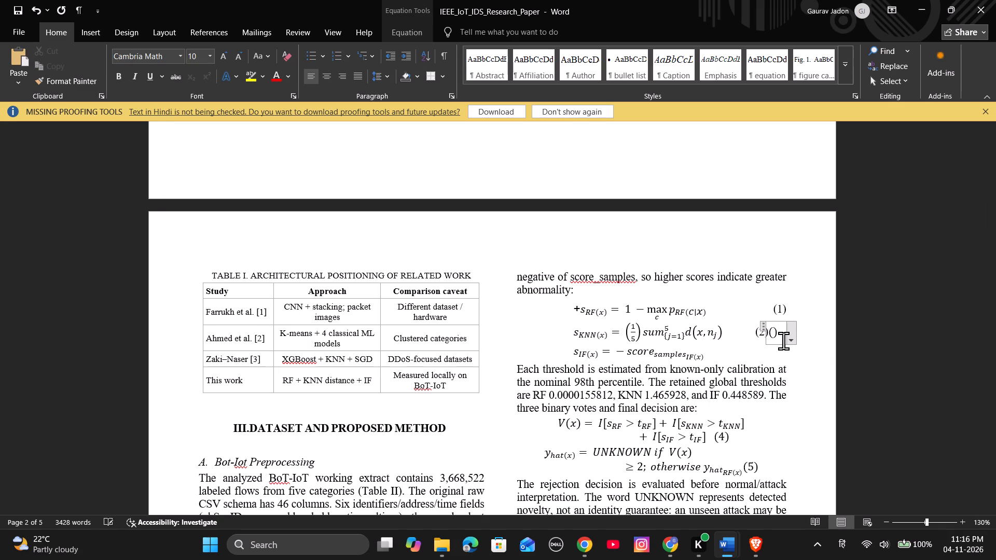
key(Left)
key(2)
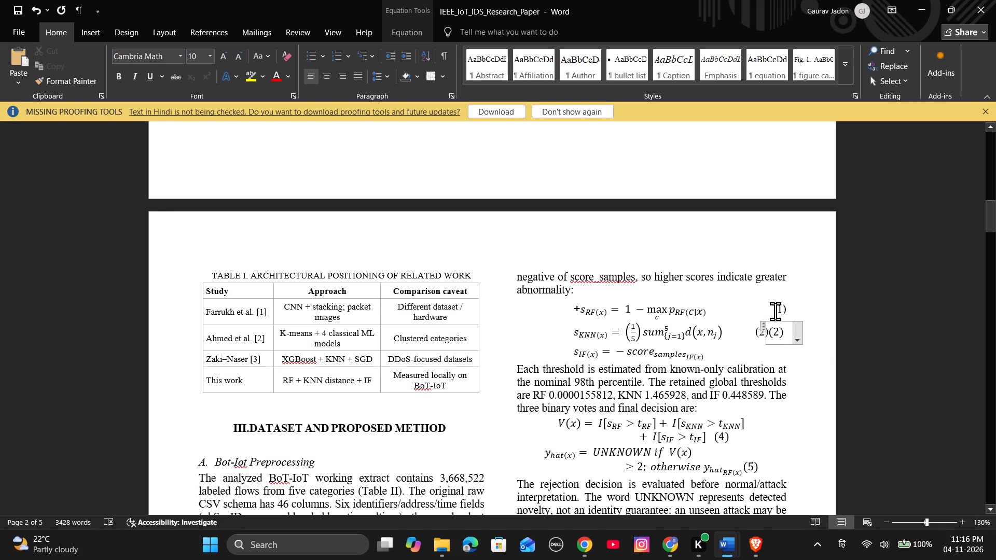
click(773, 297)
drag(767, 331, 755, 332)
key(BackSpace)
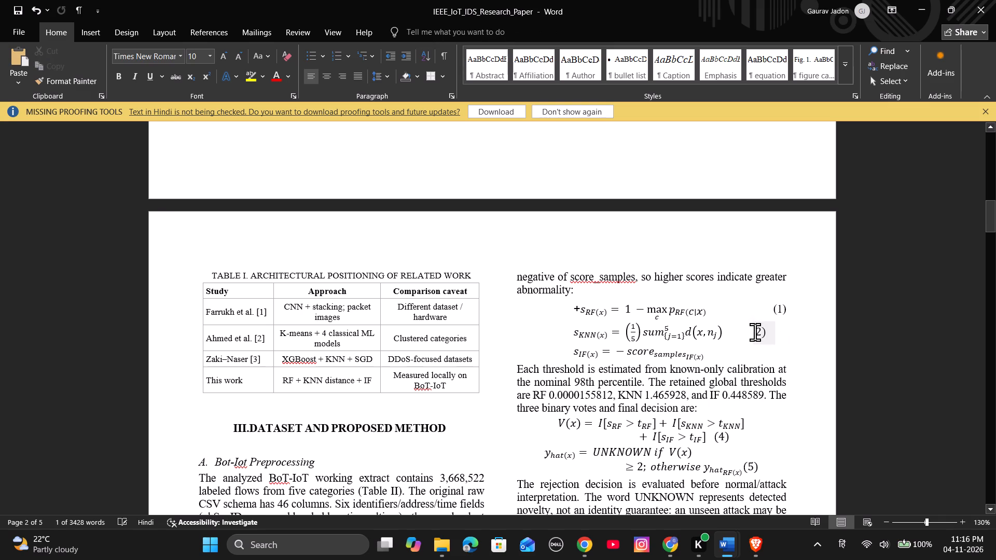
click(794, 335)
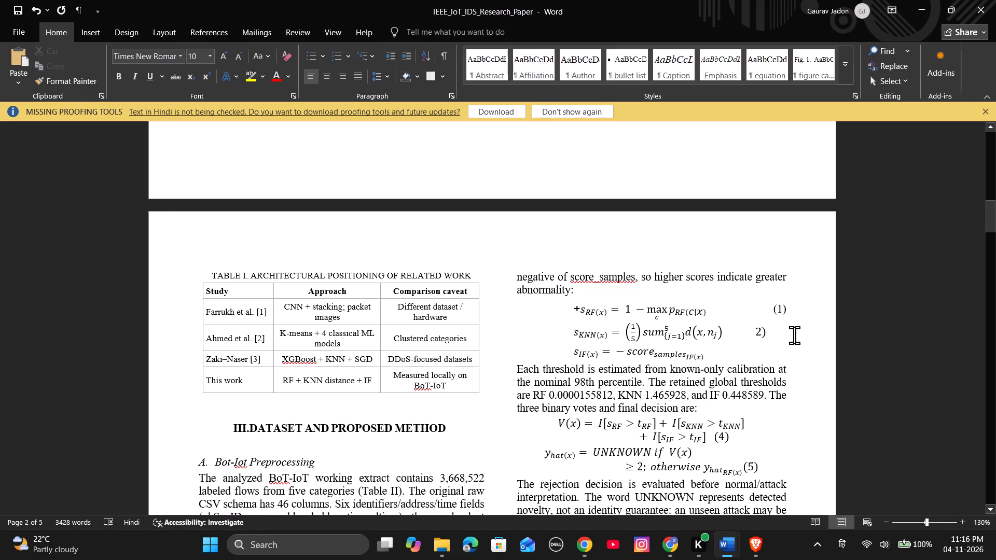
key(shift+parenleft)
key(BackSpace)
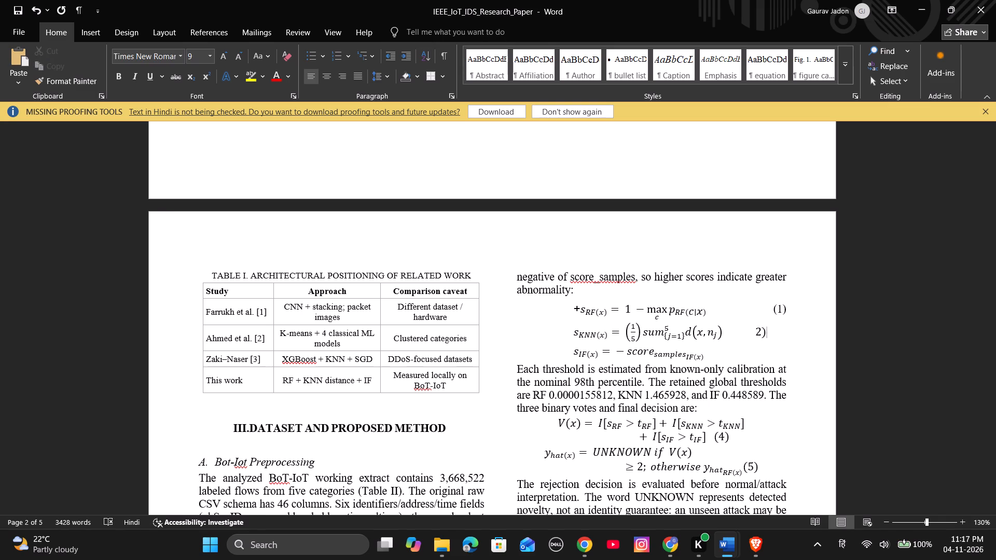
key(BackSpace)
key(BackSpace)
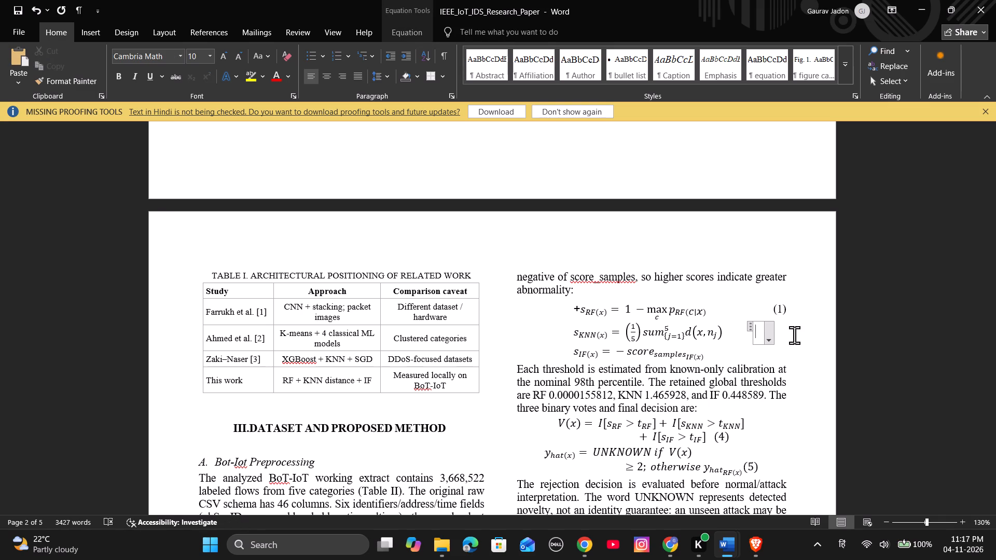
text((ॅ)
key(2)
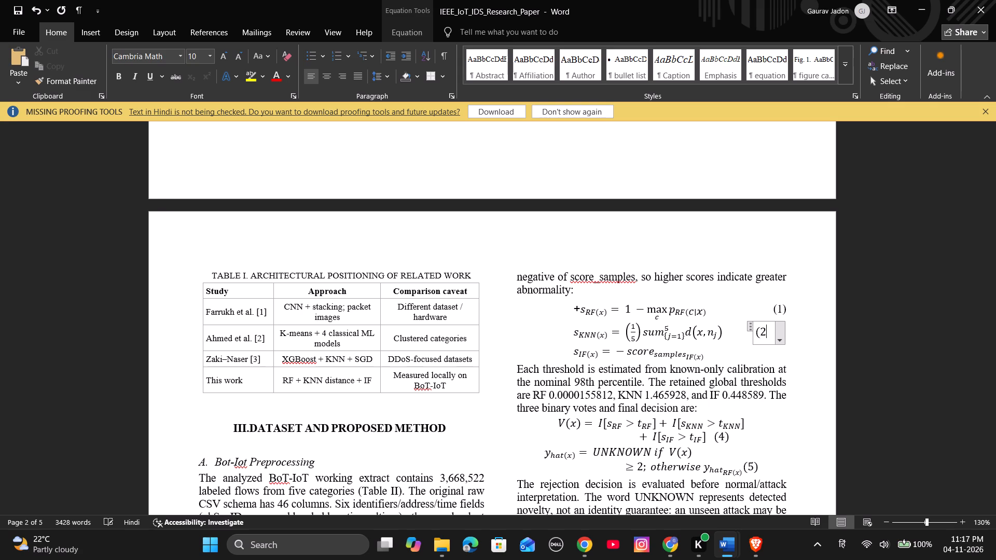
key(shift+parenright)
click(819, 353)
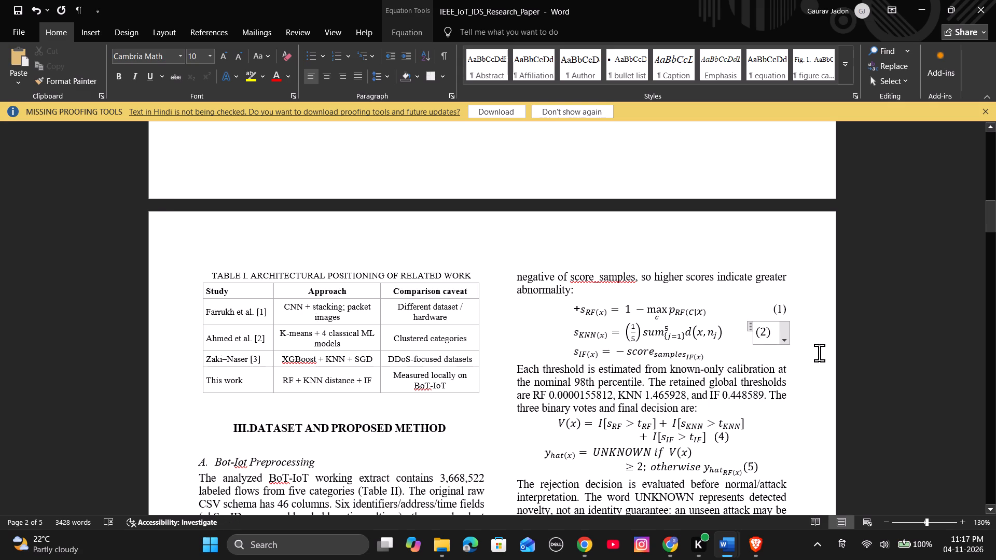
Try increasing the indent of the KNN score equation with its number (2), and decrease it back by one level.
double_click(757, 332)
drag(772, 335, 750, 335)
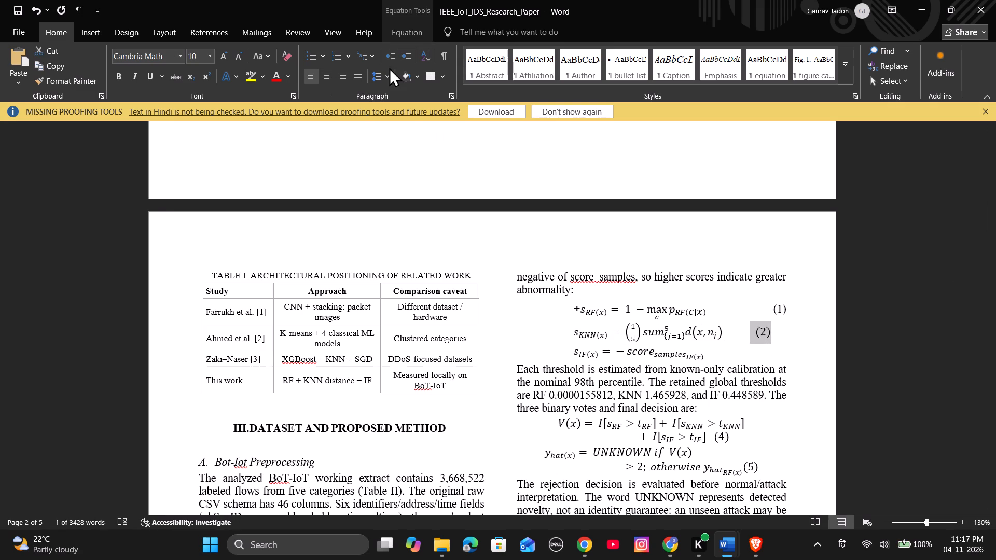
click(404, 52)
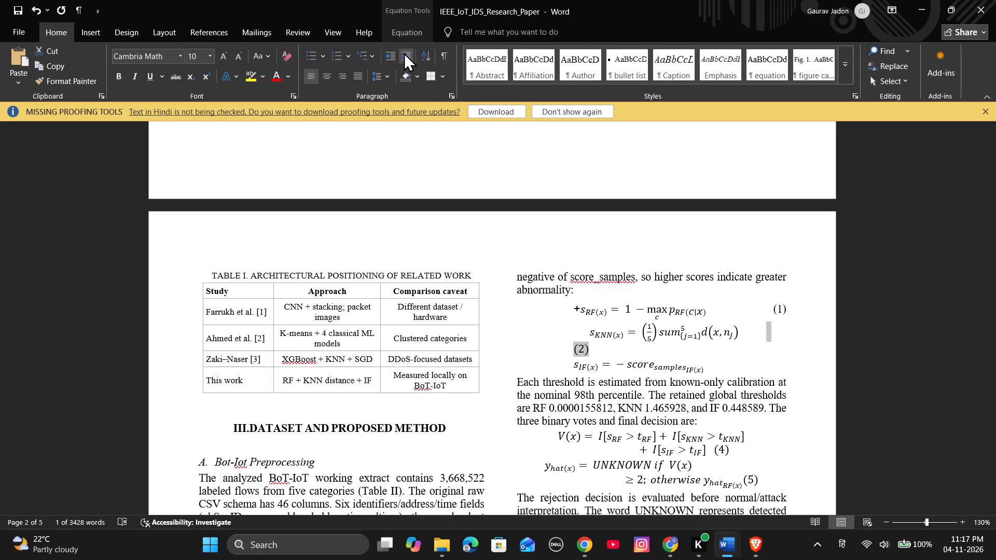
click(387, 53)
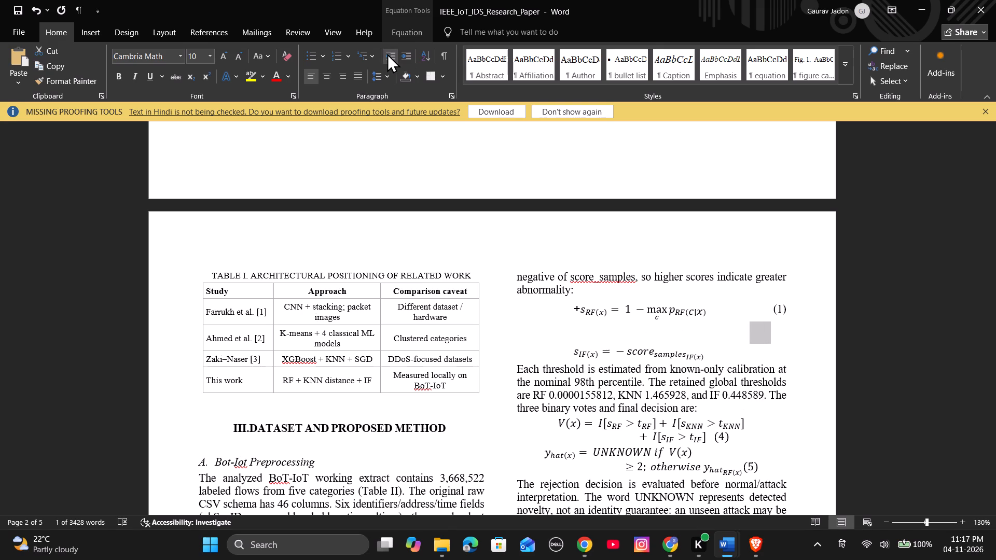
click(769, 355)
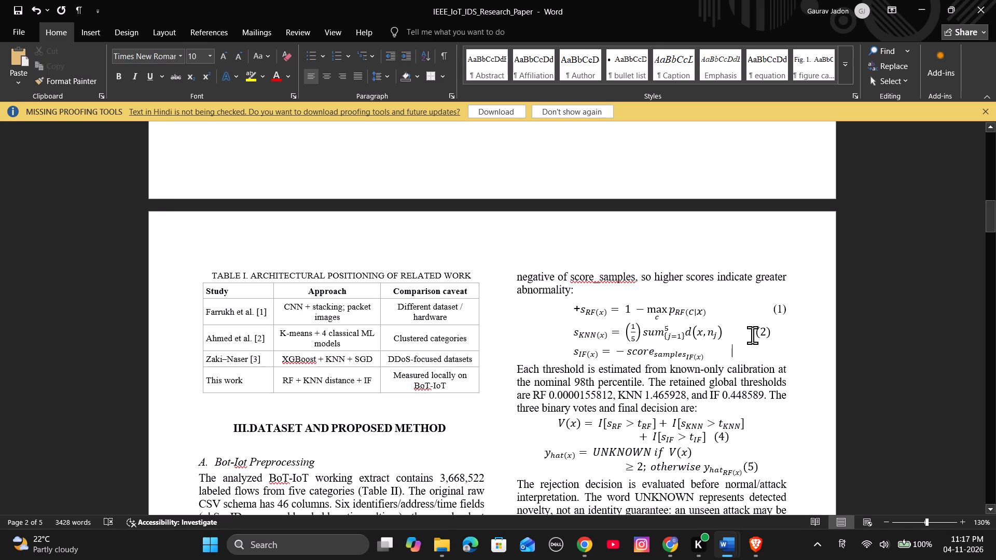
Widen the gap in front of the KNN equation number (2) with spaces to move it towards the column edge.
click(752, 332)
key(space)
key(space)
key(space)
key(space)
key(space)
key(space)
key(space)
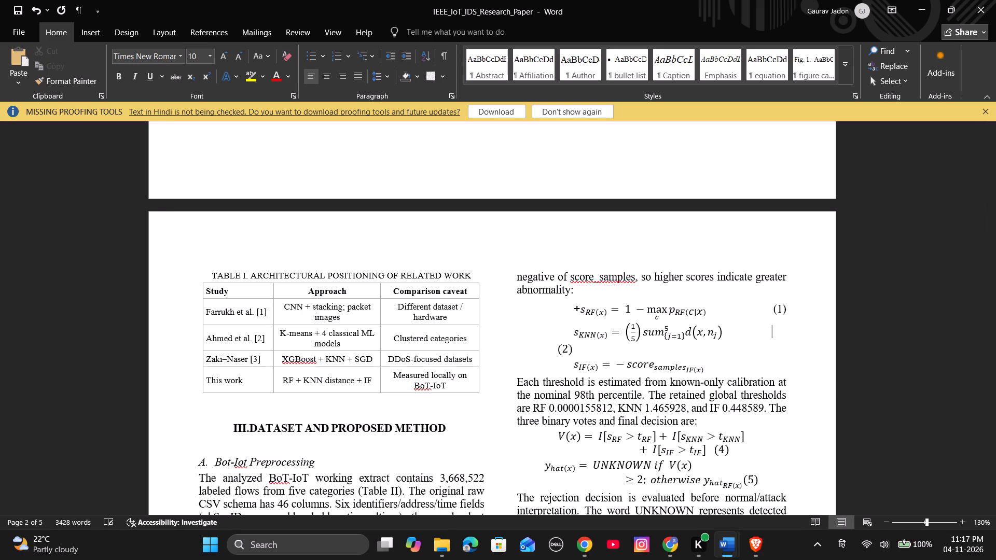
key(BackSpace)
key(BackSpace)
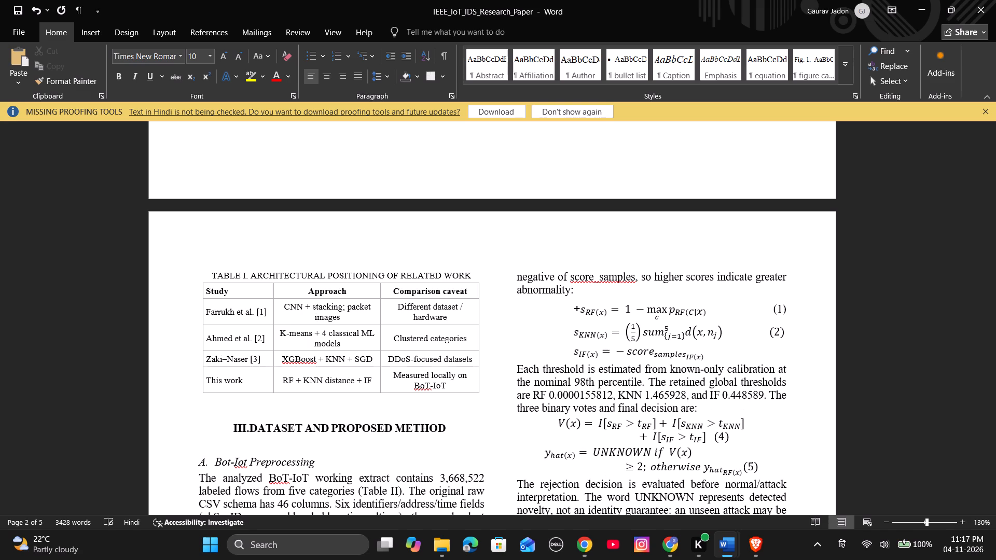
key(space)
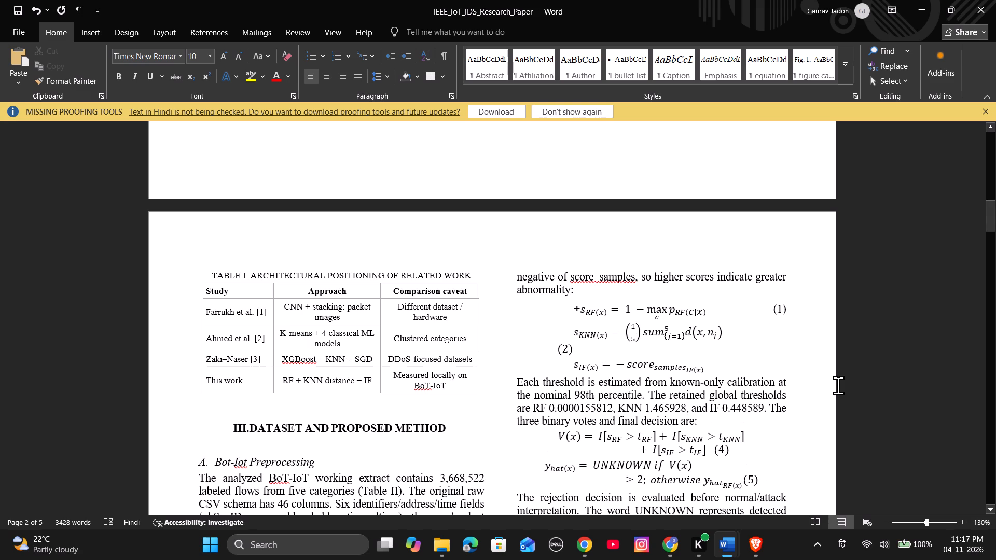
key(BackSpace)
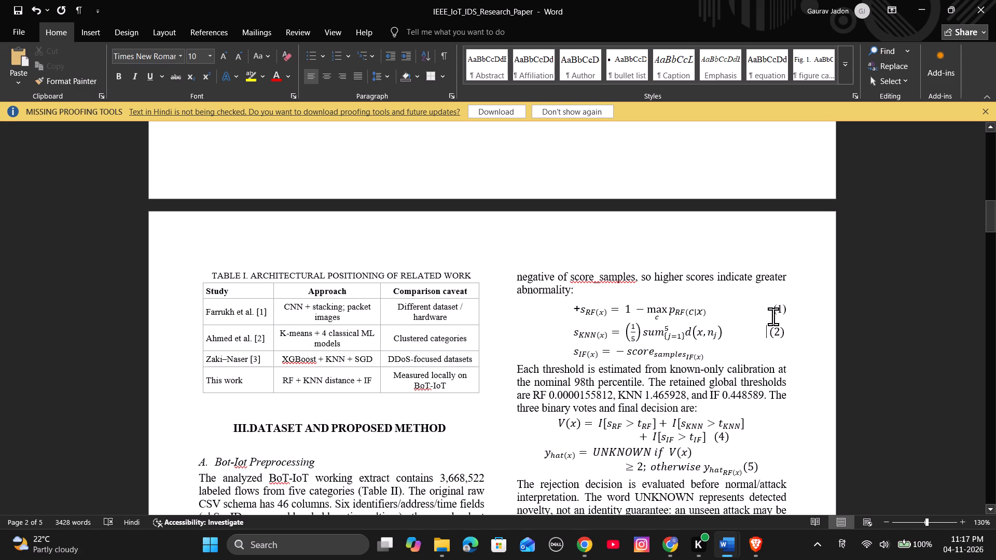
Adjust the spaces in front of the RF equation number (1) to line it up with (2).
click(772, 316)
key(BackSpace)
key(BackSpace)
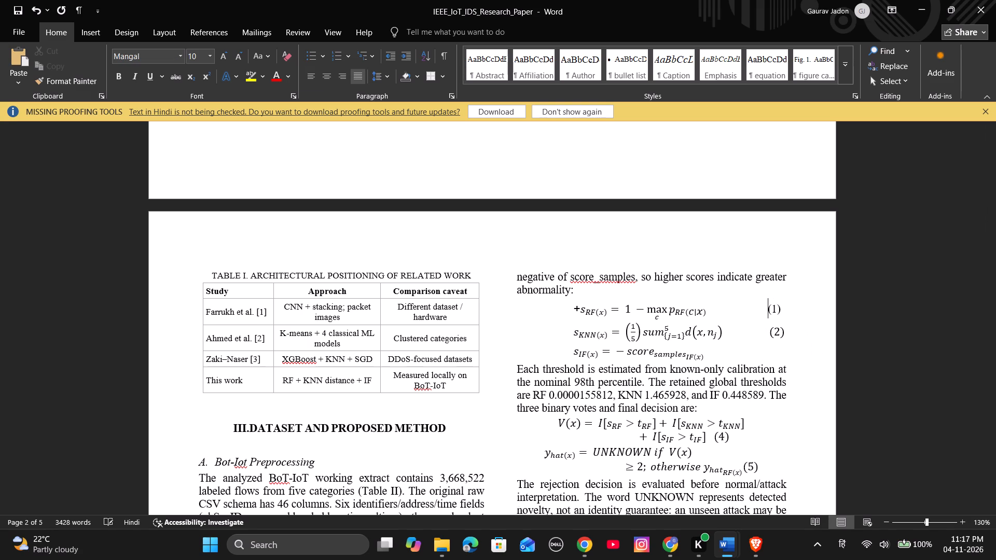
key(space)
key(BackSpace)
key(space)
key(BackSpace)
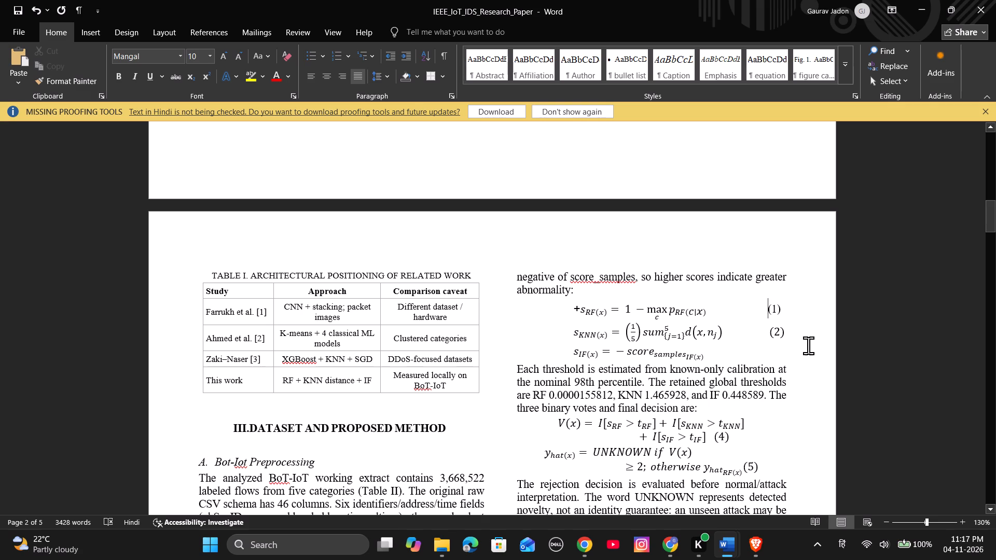
Undo the score equations' alignment, spacing and numbering edits back to the bordered versions numbered (1) to (3).
triple_click(32, 10)
triple_click(32, 10)
triple_click(32, 10)
triple_click(32, 10)
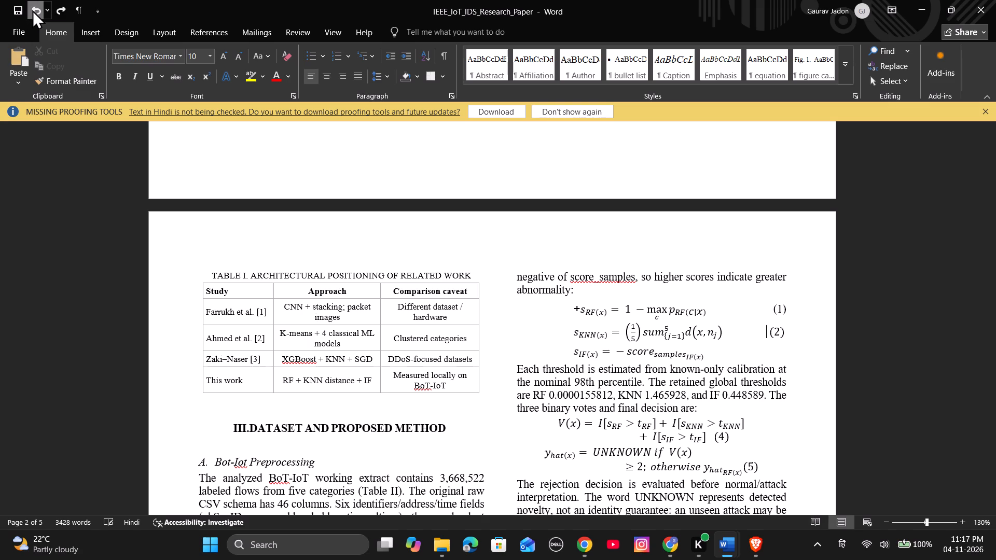
triple_click(32, 10)
triple_click(32, 10)
triple_click(32, 10)
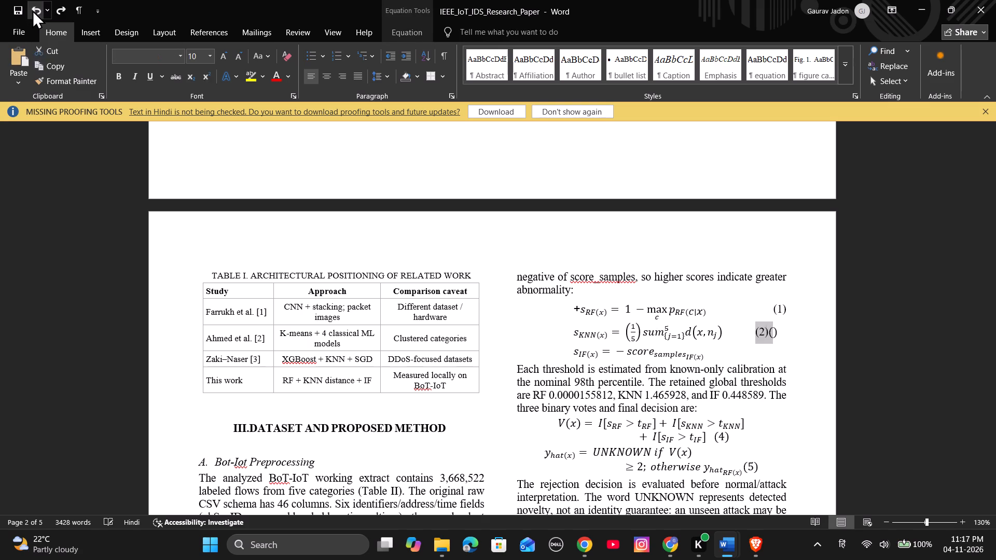
triple_click(32, 10)
triple_click(32, 10)
triple_click(32, 10)
triple_click(32, 10)
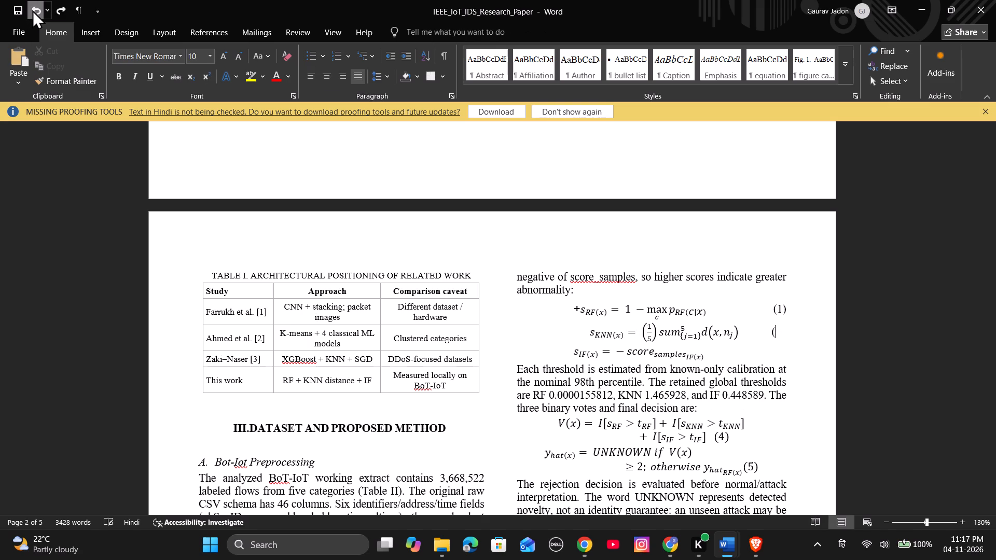
triple_click(32, 10)
click(32, 10)
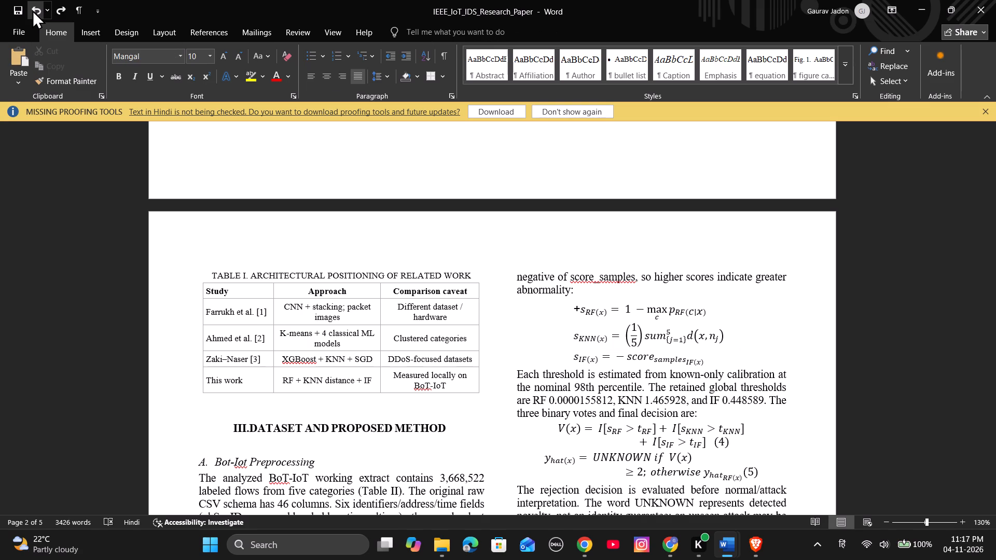
triple_click(32, 10)
triple_click(32, 10)
triple_click(32, 10)
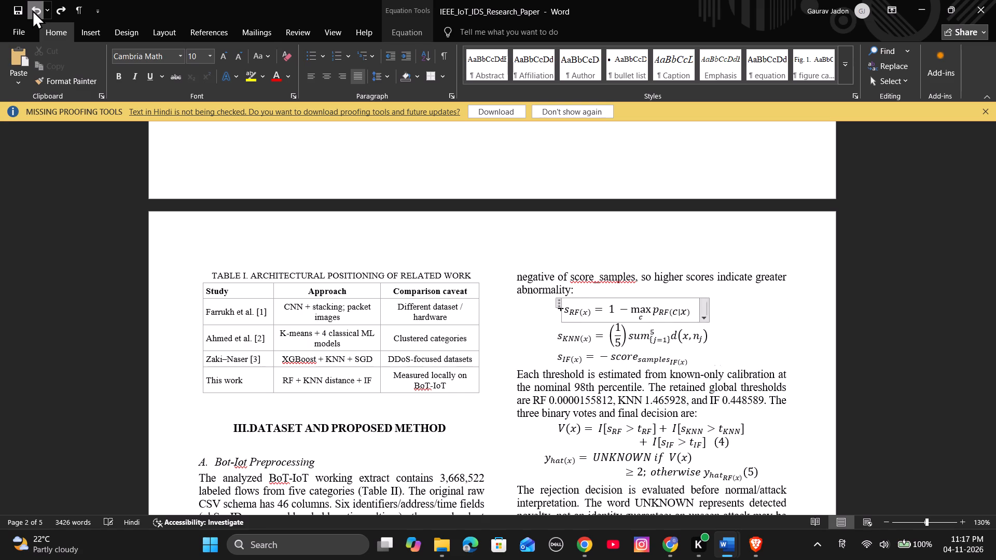
double_click(32, 10)
triple_click(32, 10)
triple_click(32, 10)
triple_click(32, 10)
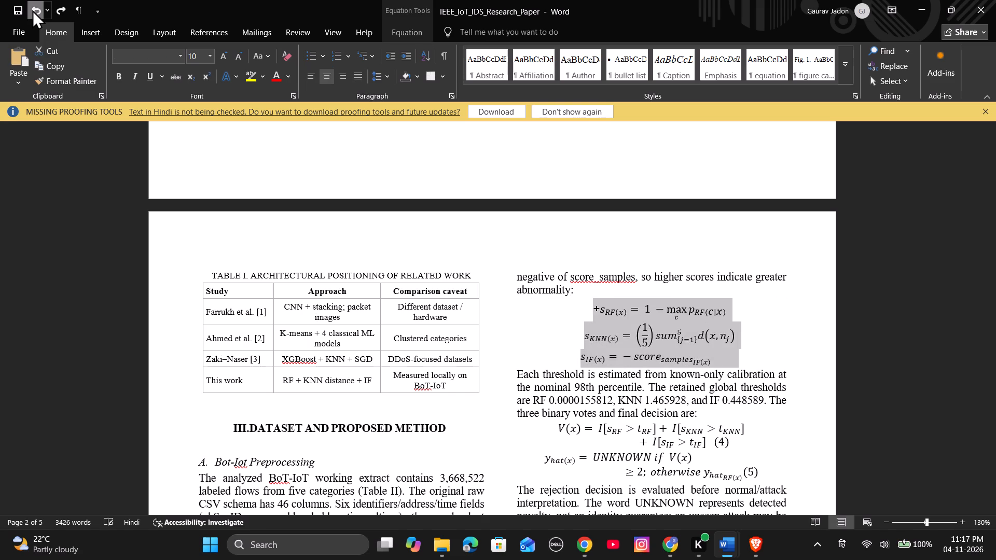
triple_click(32, 10)
click(32, 10)
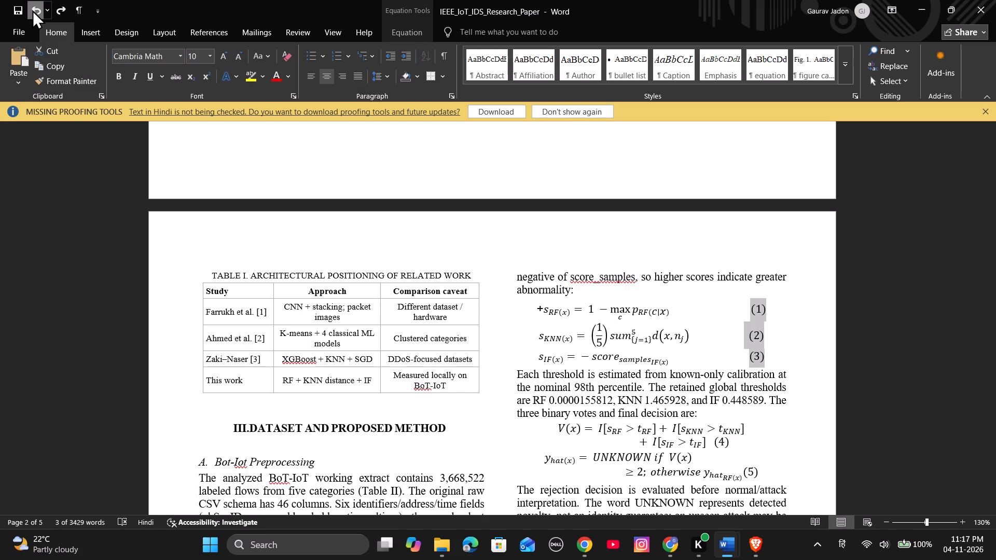
triple_click(32, 10)
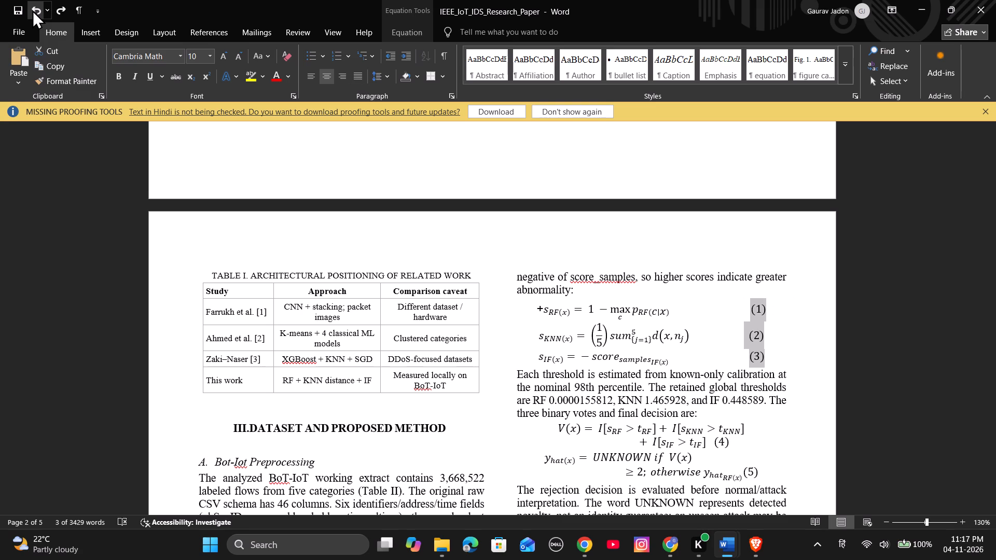
click(32, 10)
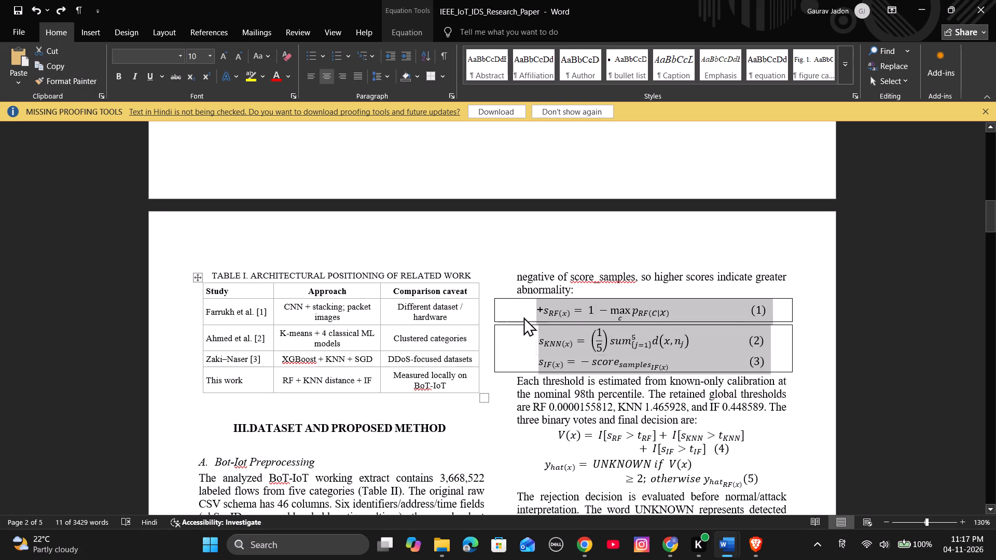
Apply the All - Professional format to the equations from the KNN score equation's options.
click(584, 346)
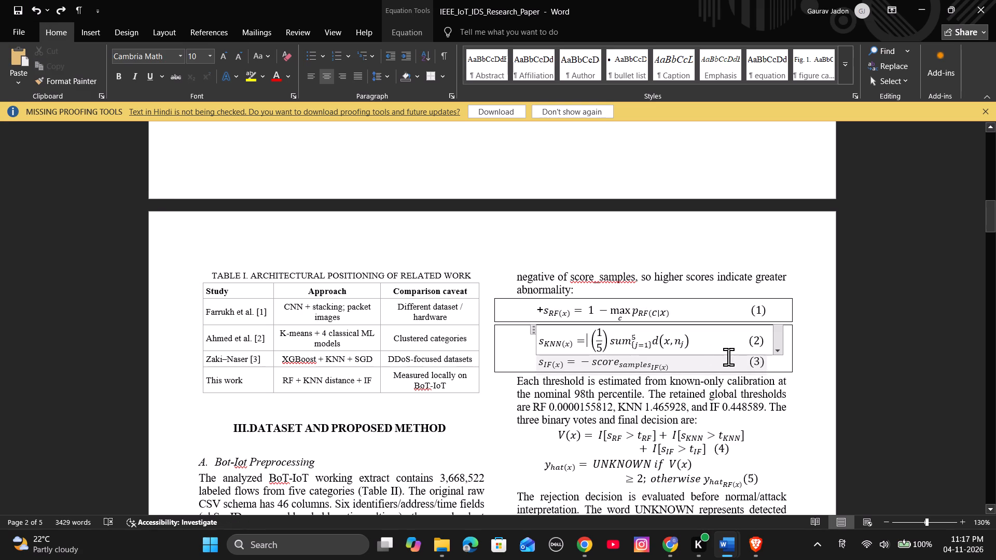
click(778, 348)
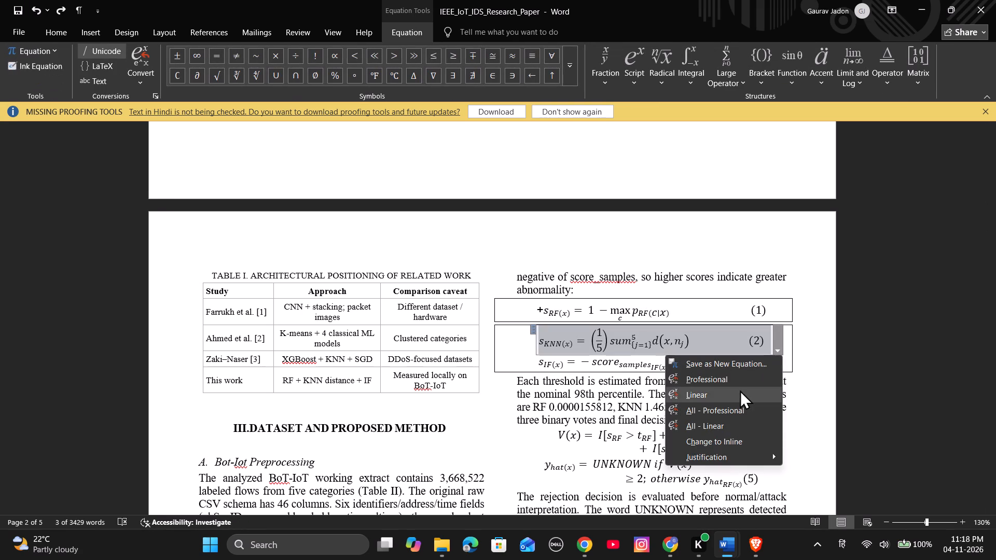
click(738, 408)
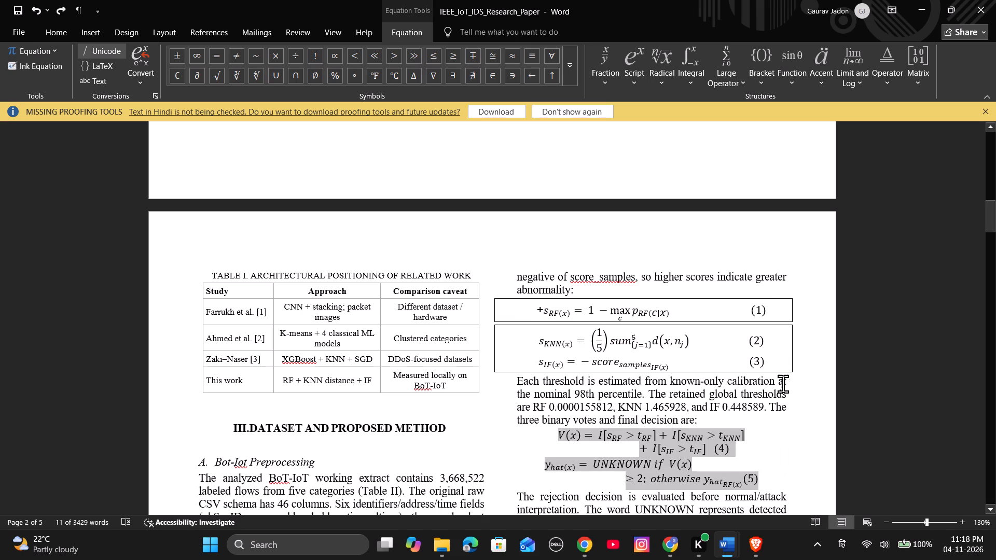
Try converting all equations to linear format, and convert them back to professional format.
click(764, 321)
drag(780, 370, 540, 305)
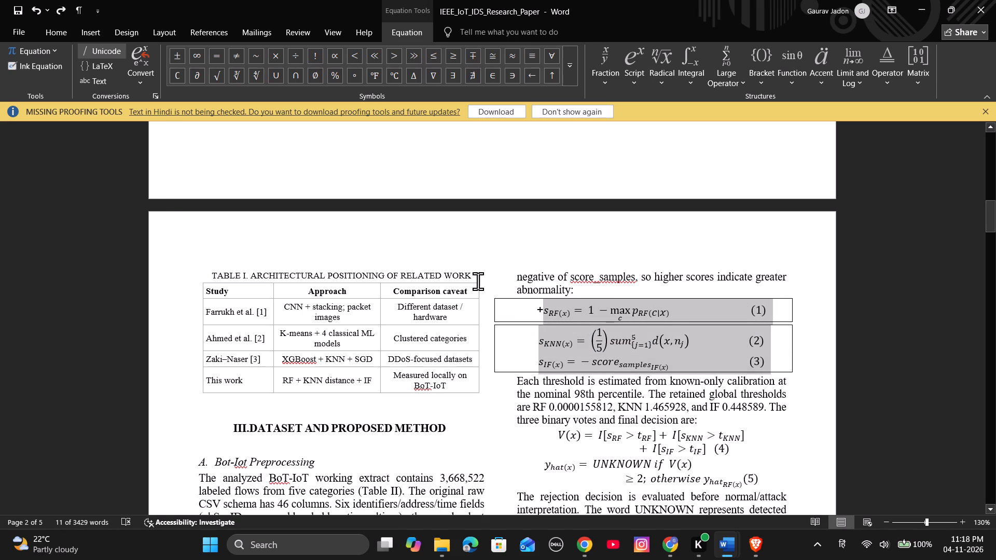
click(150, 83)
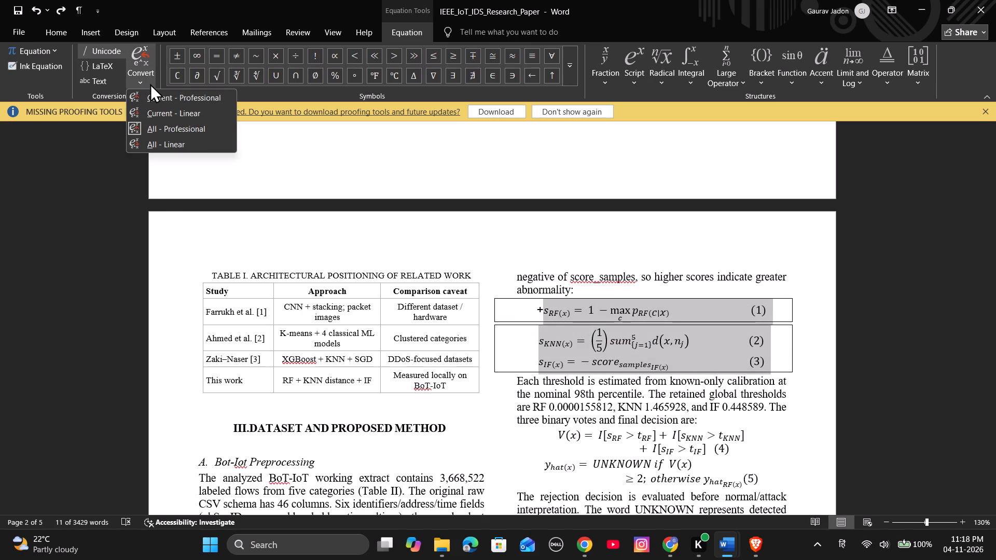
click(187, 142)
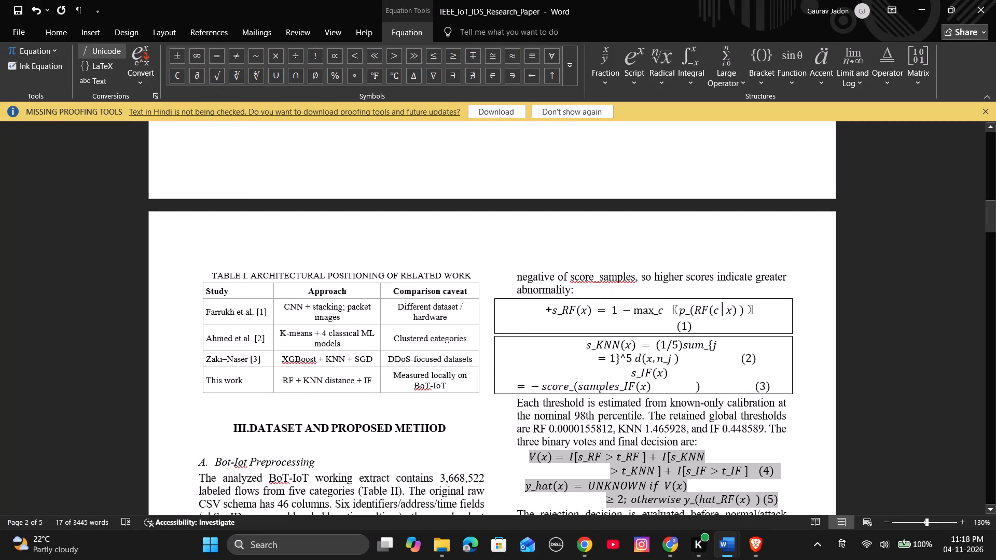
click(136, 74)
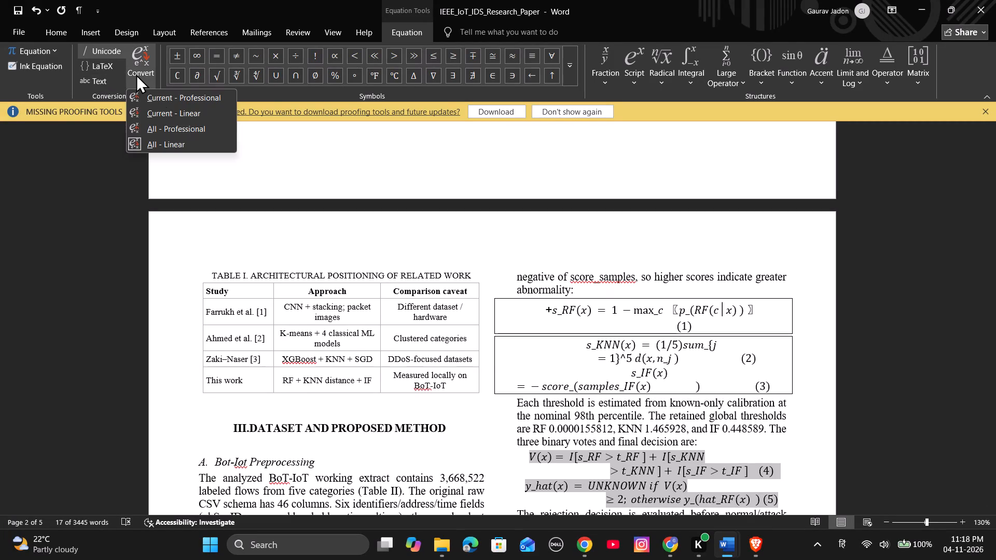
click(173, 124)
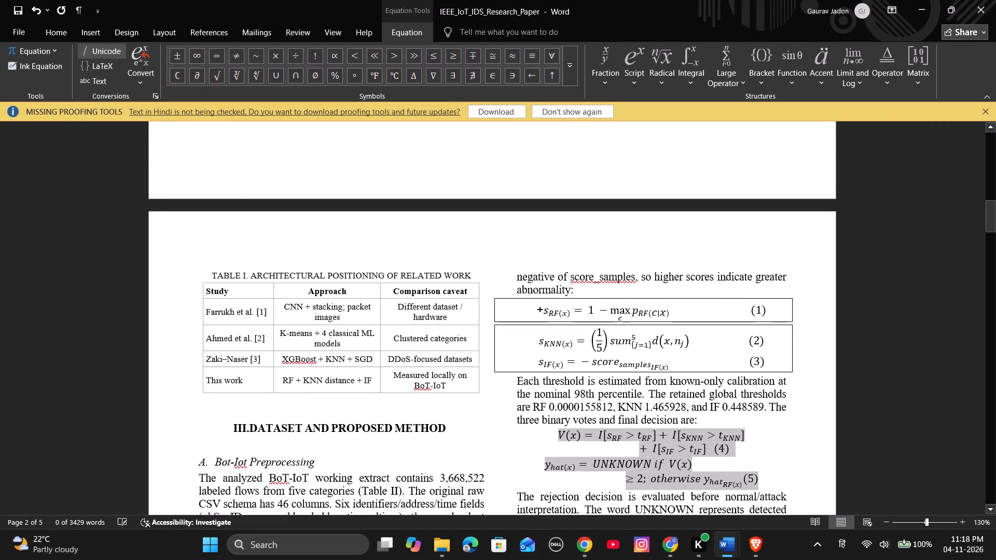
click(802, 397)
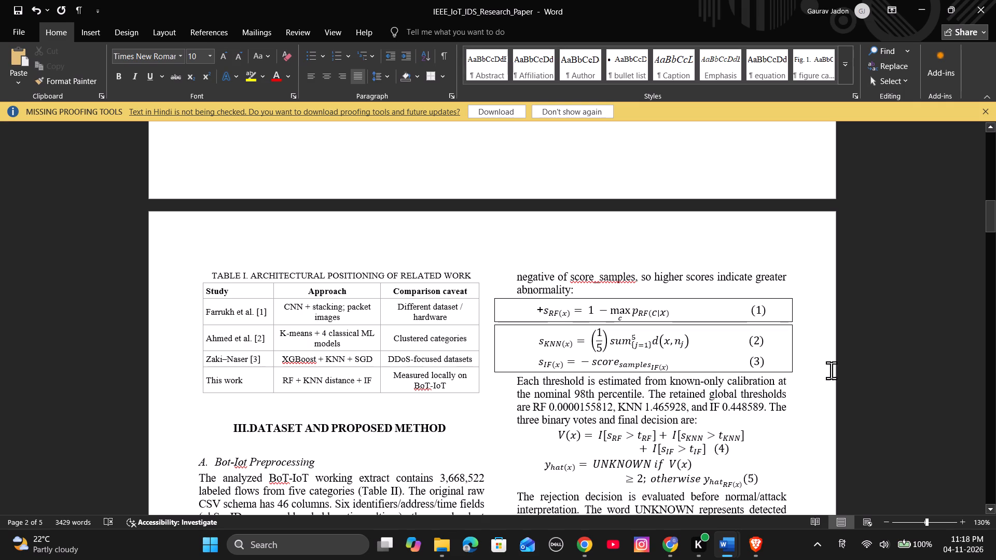
Delete two spaces in front of the RF equation number (1) to line it up with (2) and (3).
click(752, 313)
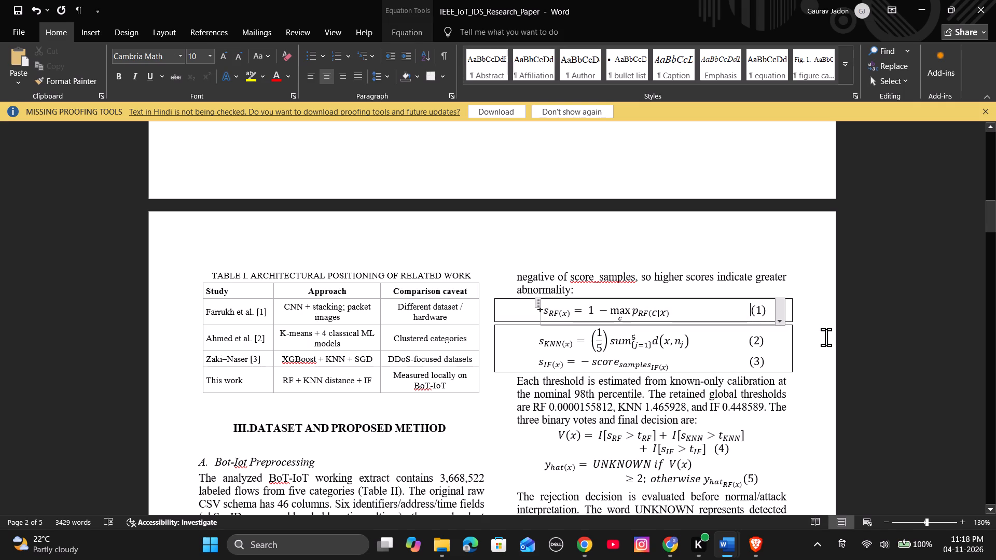
key(BackSpace)
key(BackSpace)
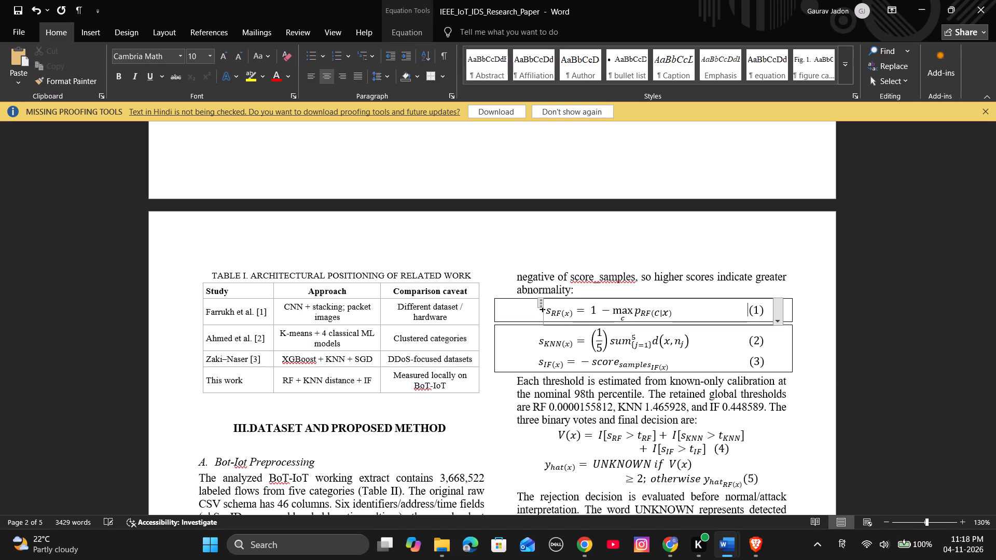
click(803, 237)
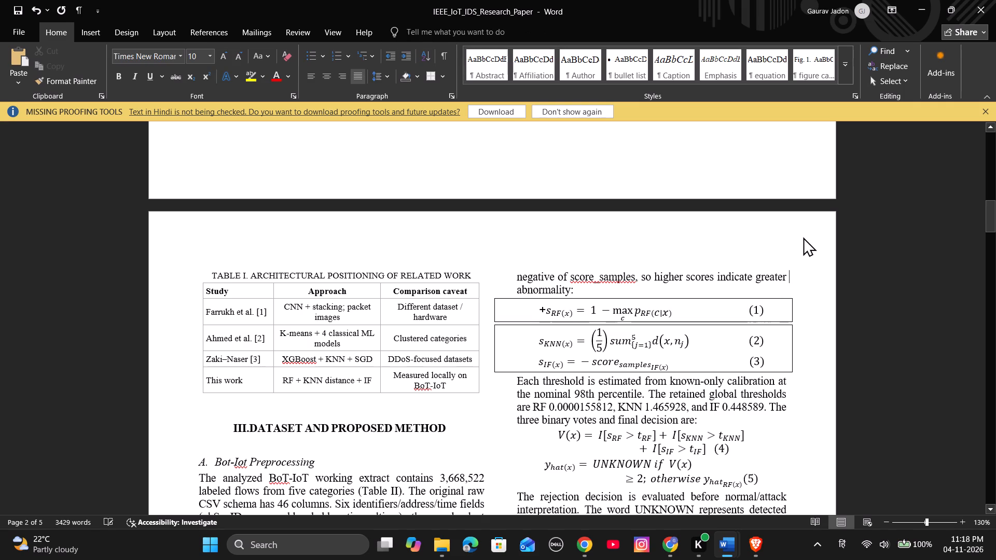
Apply the All - Professional format to decision equations (4) and (5) from each equation's options.
scroll(803, 237, down, 1)
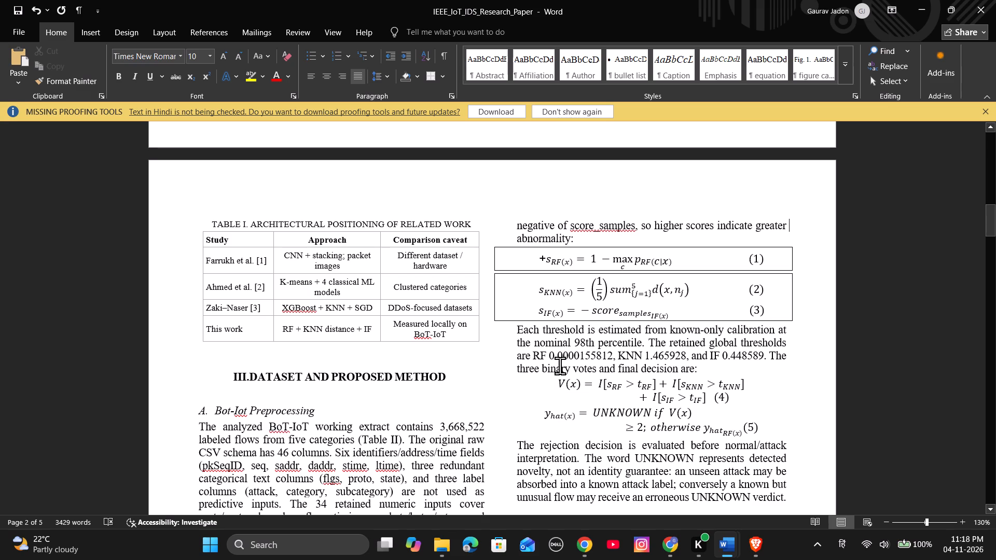
click(551, 385)
drag(551, 385, 761, 424)
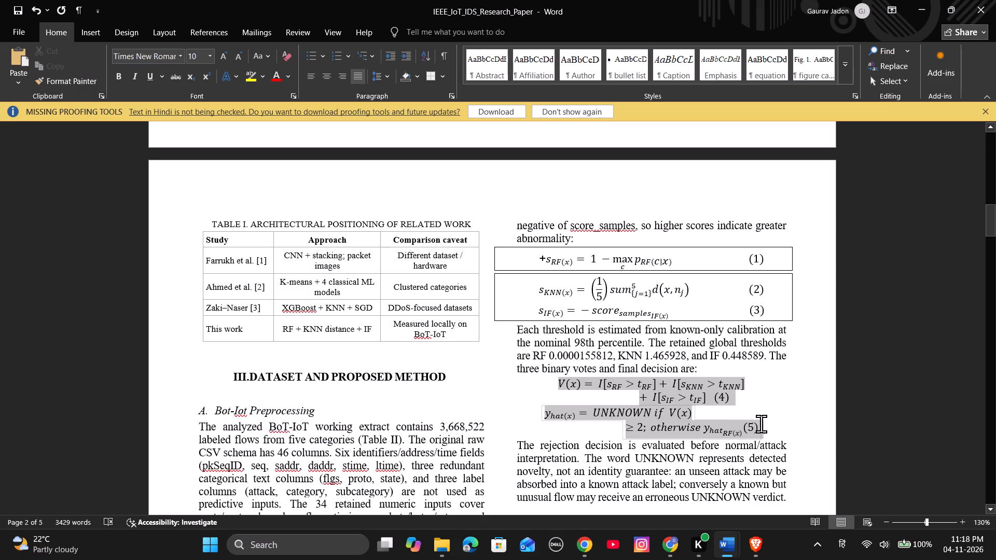
drag(761, 424, 768, 424)
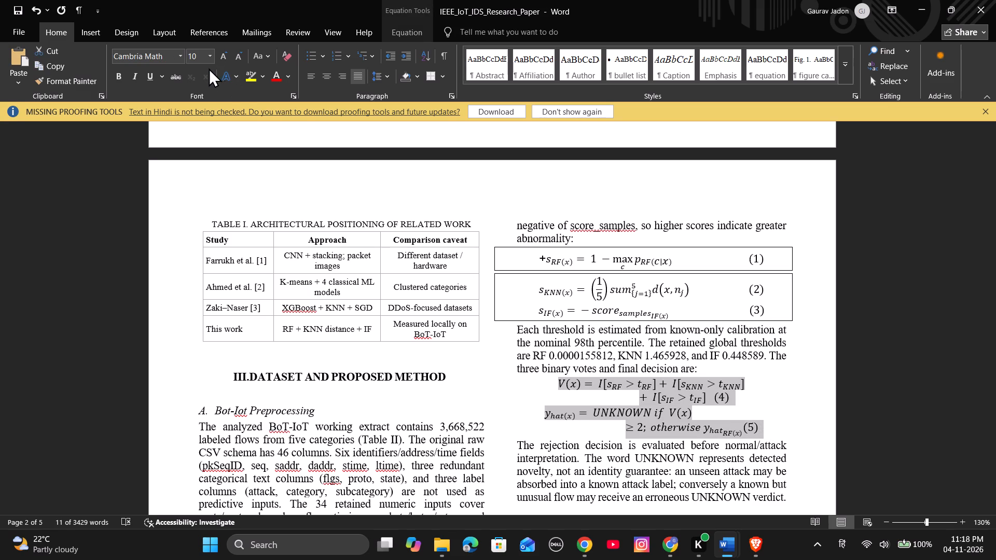
click(438, 73)
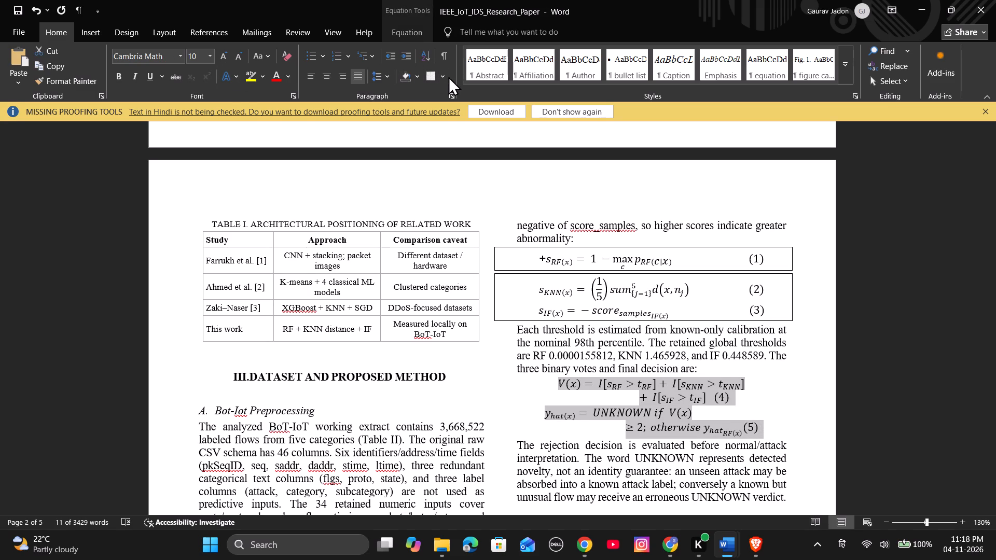
click(448, 76)
click(745, 424)
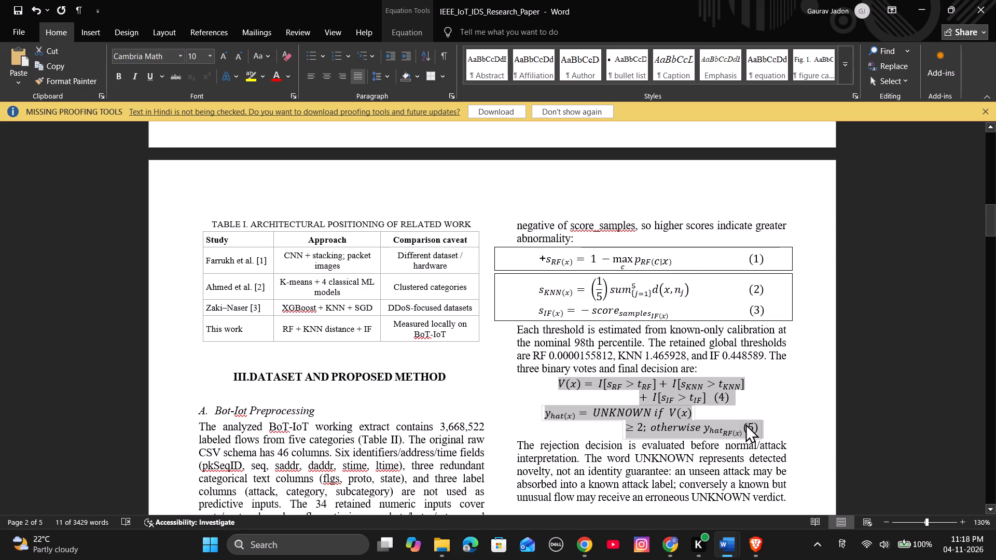
click(770, 428)
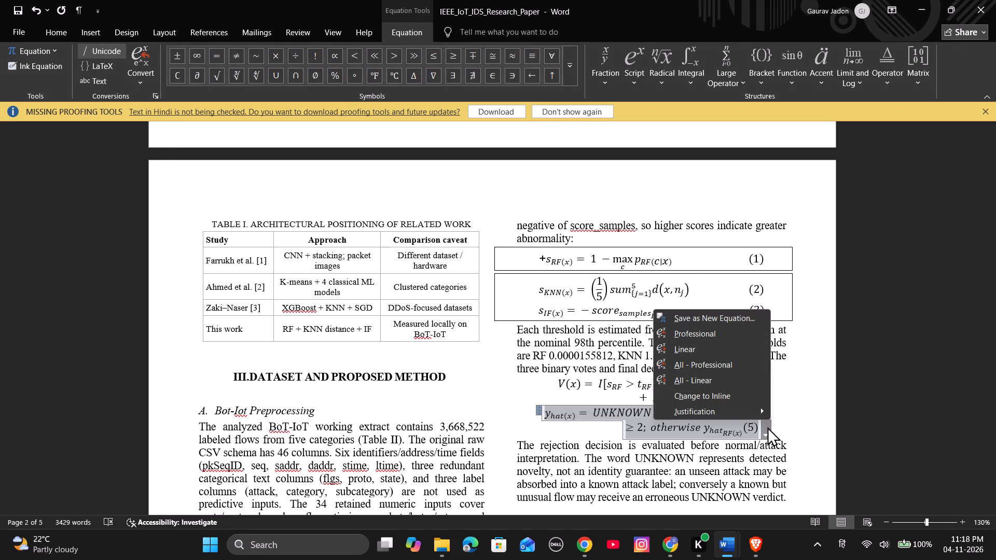
click(722, 365)
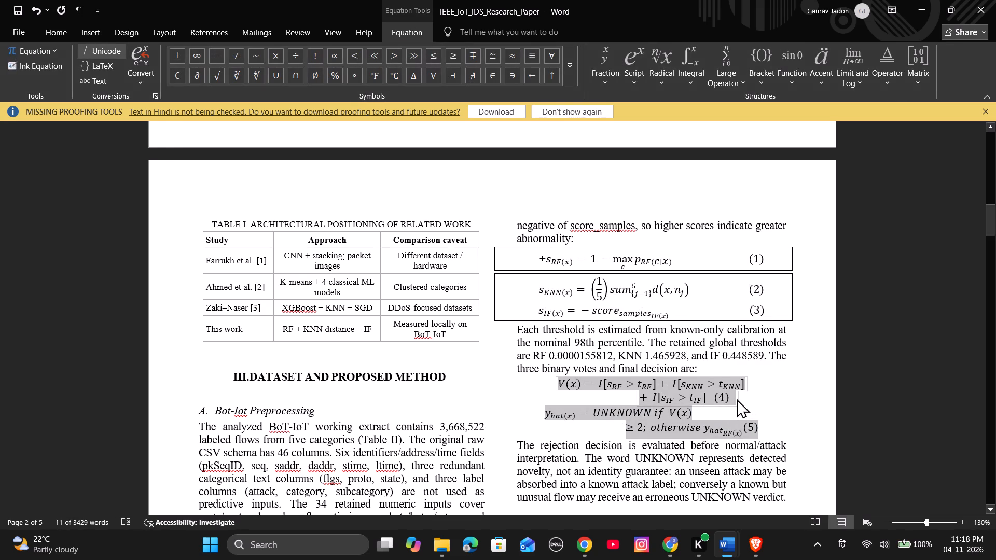
click(737, 399)
click(743, 401)
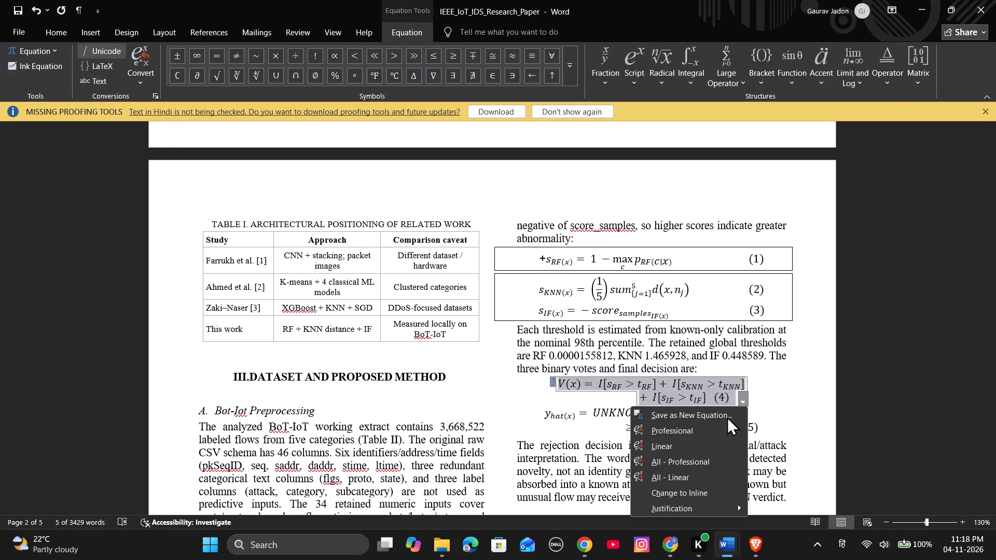
click(685, 460)
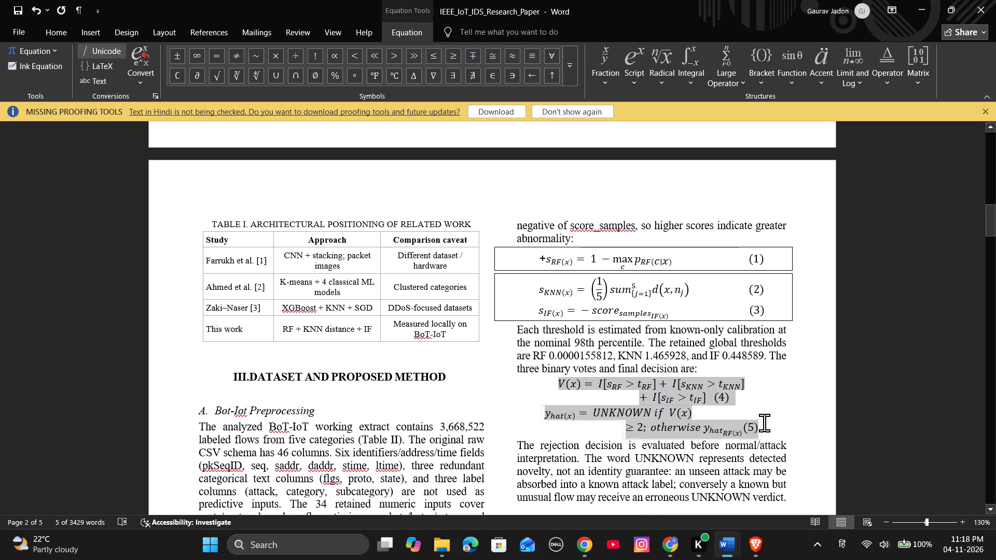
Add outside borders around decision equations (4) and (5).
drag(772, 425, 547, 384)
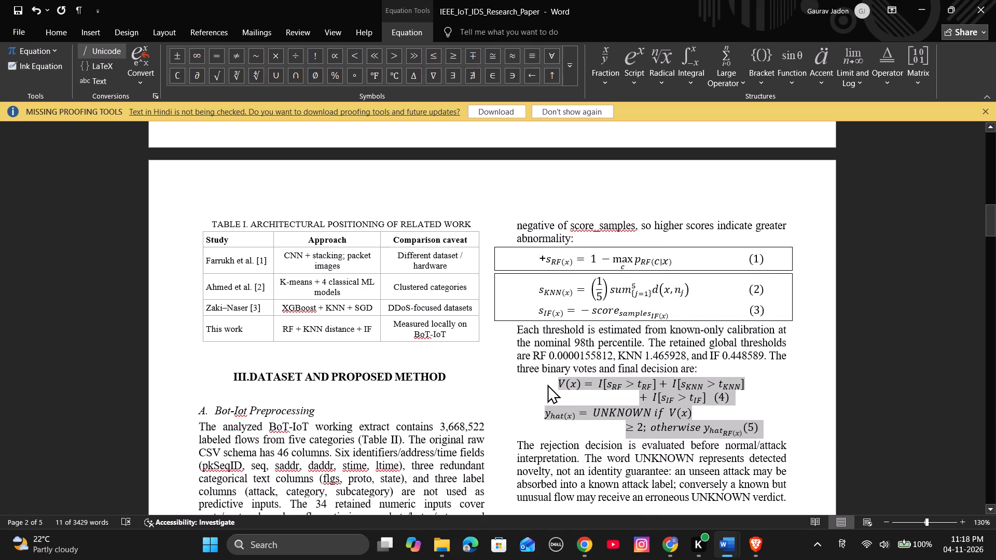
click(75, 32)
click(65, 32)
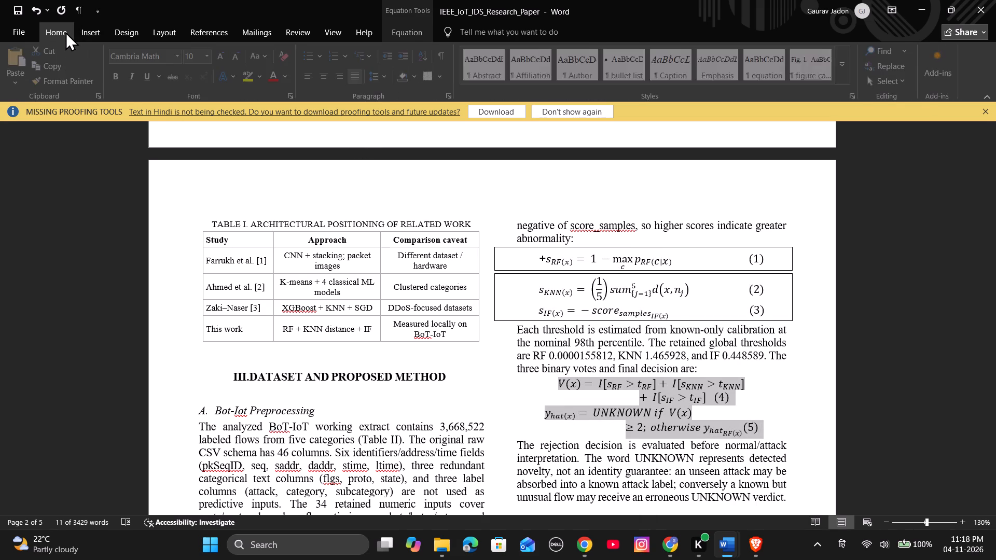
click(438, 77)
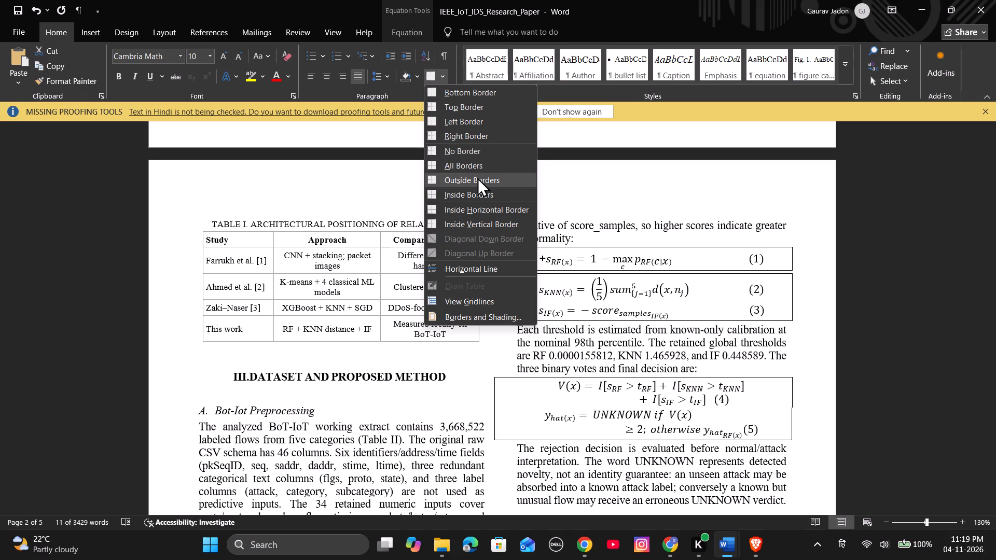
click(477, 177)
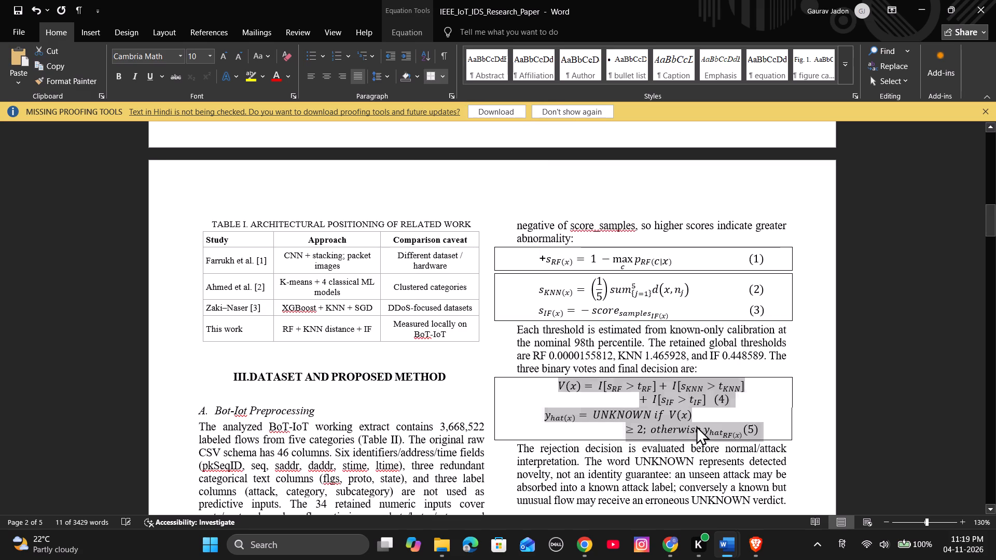
Try centring decision equations (4) and (5), and left-align them instead.
click(698, 428)
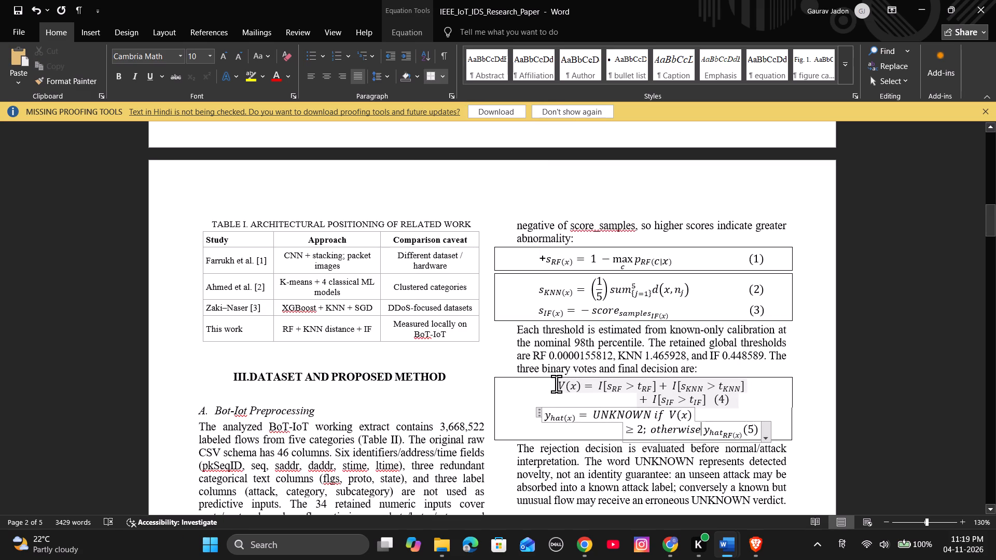
drag(556, 384, 764, 435)
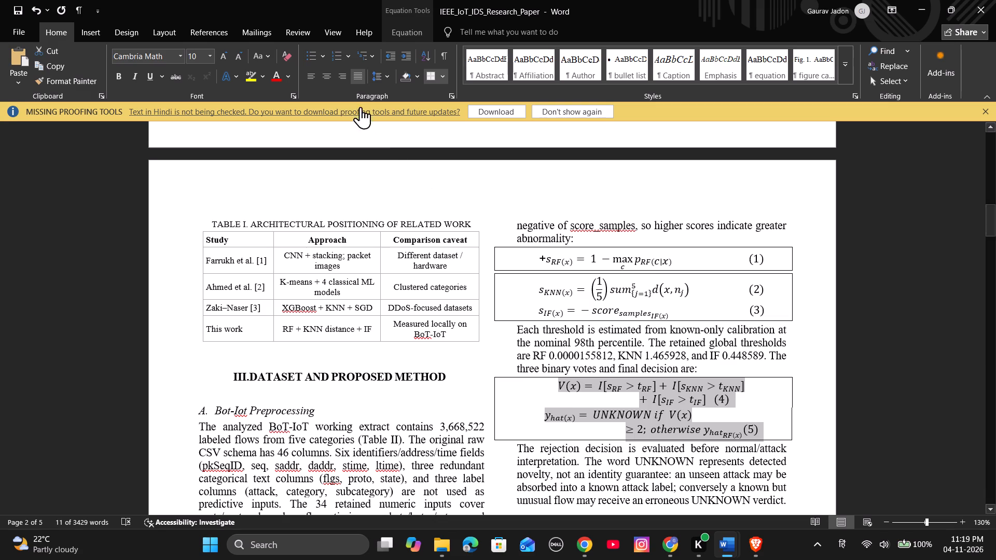
click(322, 76)
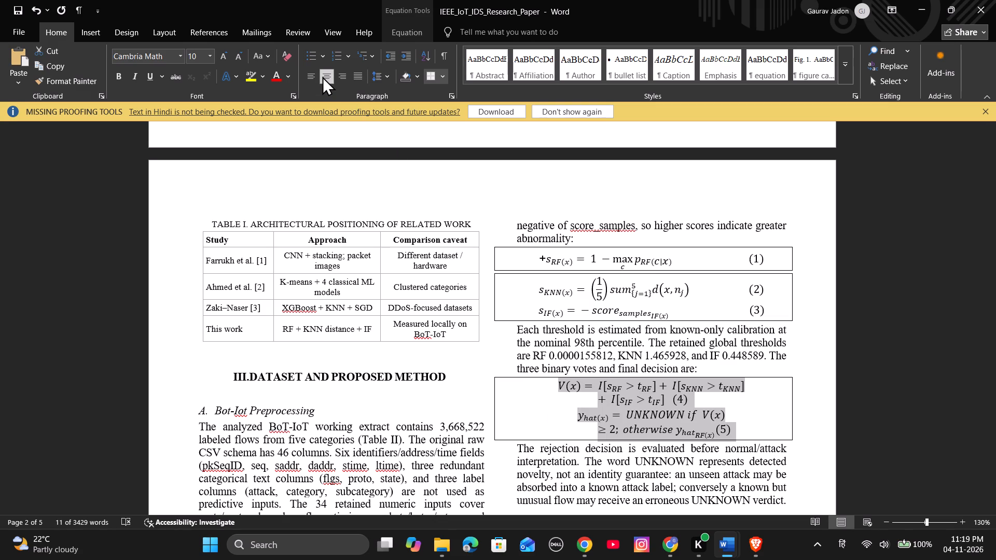
click(306, 77)
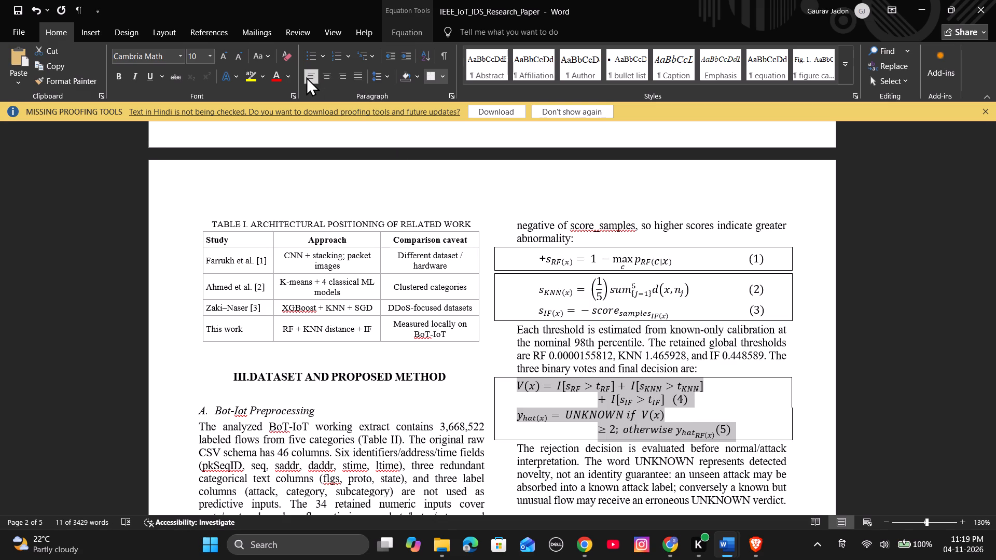
click(759, 398)
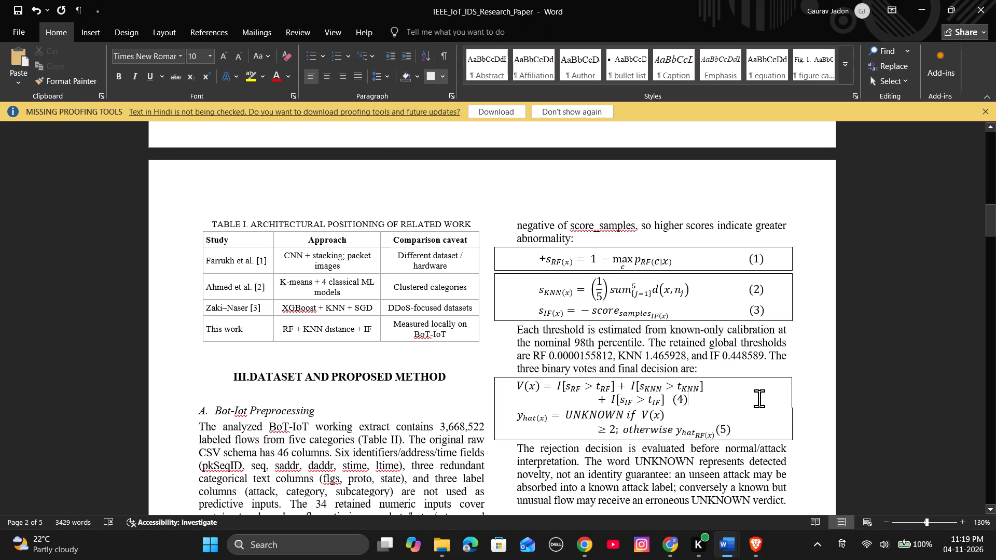
Remove the borders from the KNN and IF score equations (2) and (3) and from the RF score equation (1).
click(648, 255)
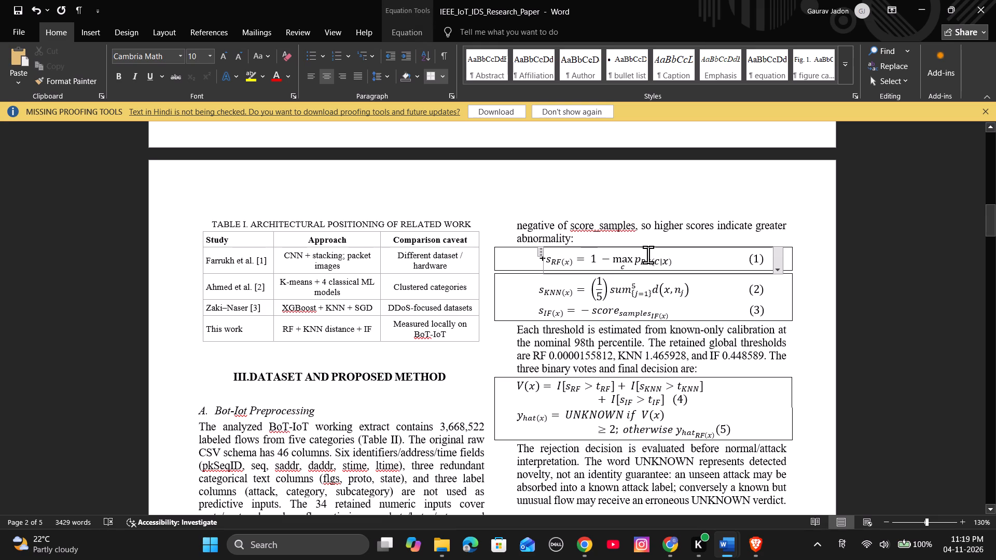
click(755, 320)
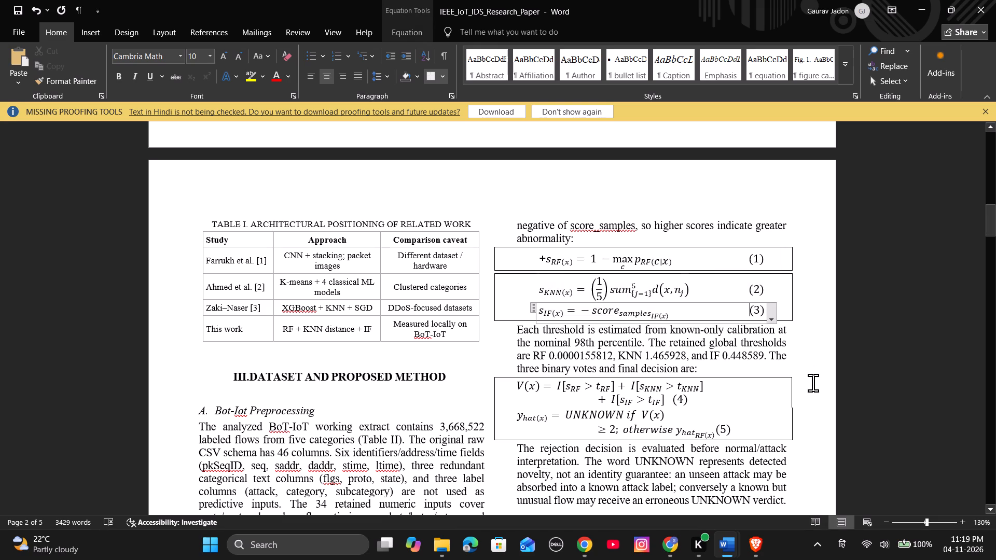
click(813, 390)
click(793, 396)
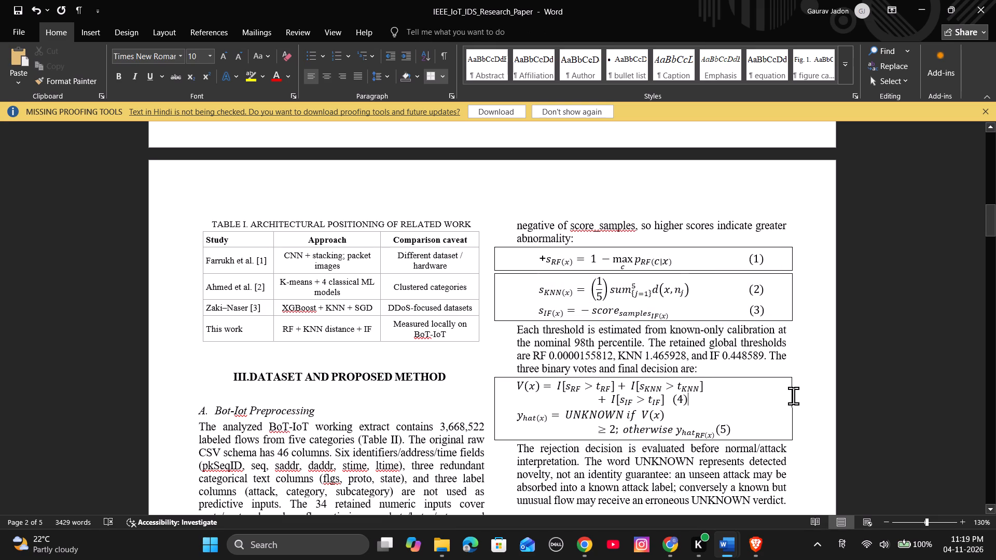
click(792, 305)
click(777, 262)
drag(777, 262, 543, 281)
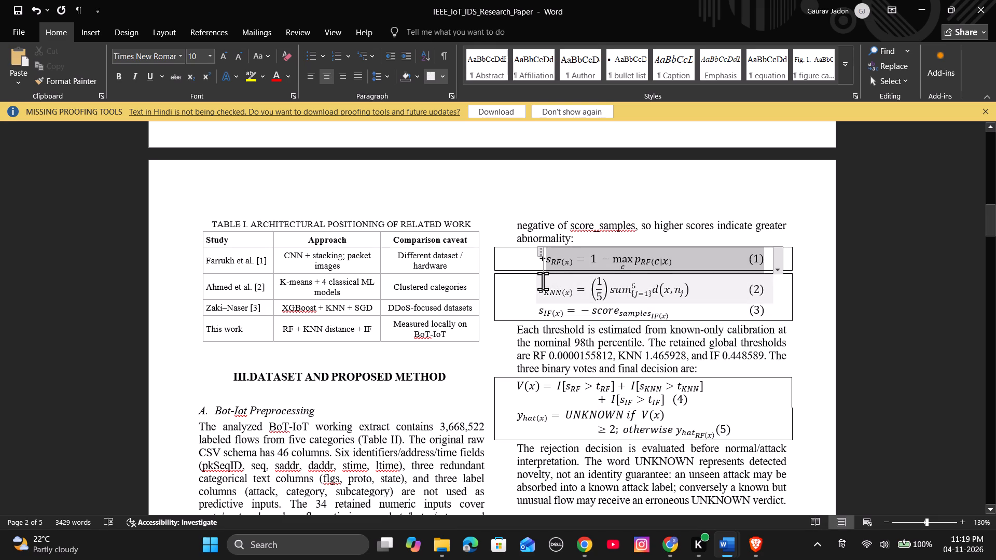
drag(543, 281, 563, 311)
click(723, 325)
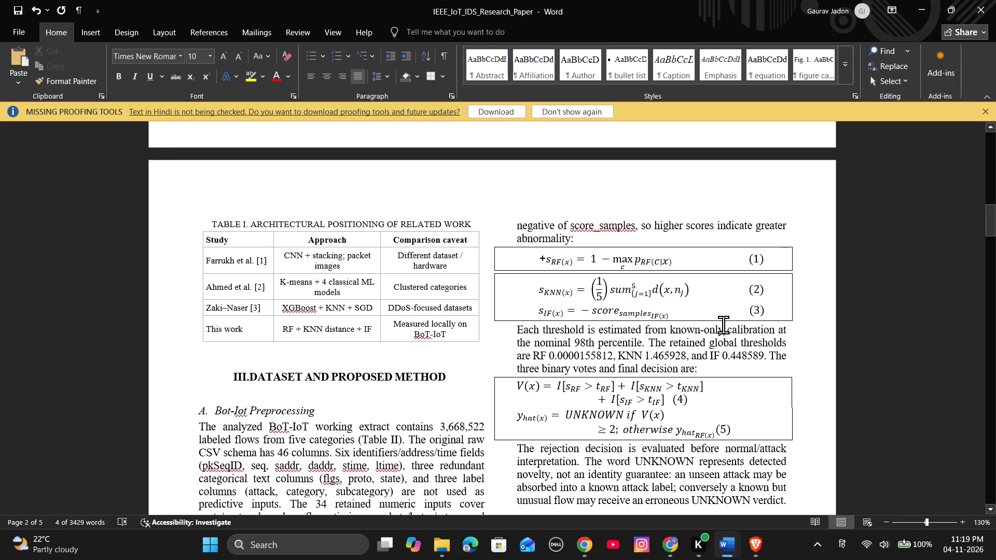
click(794, 317)
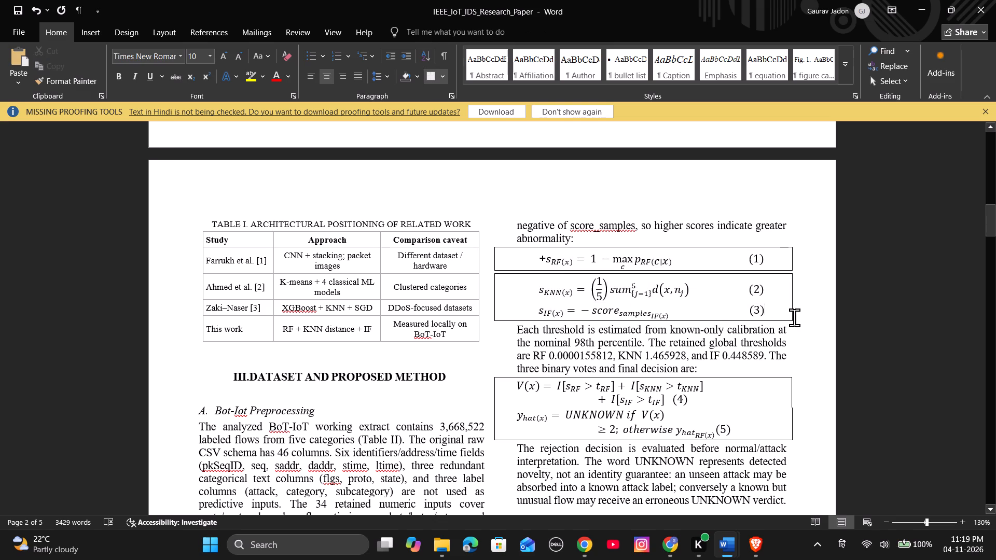
click(440, 74)
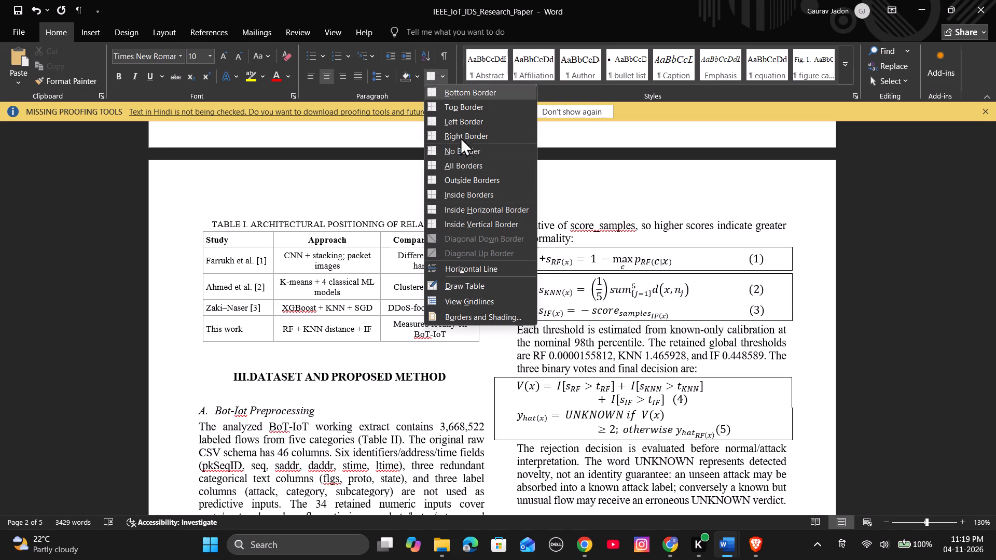
click(473, 152)
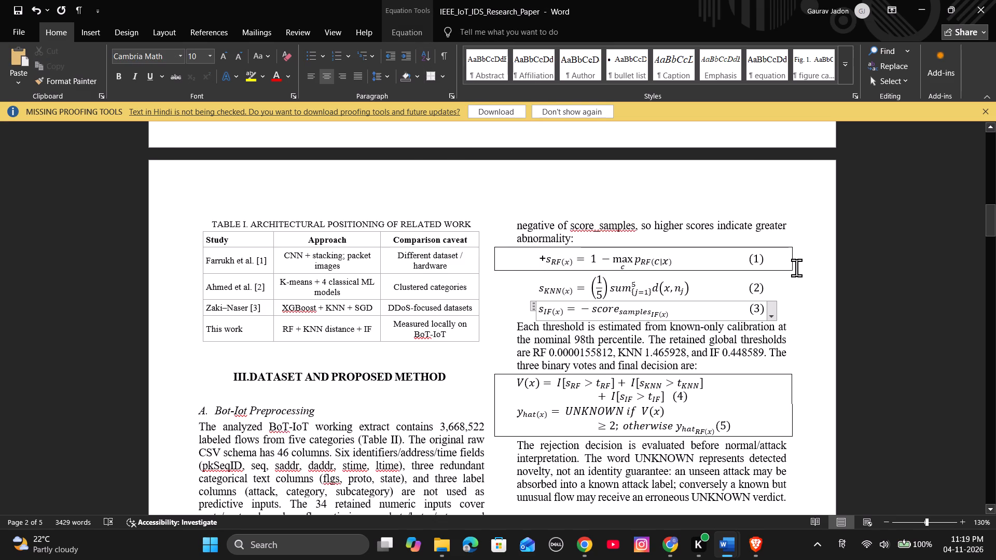
click(796, 269)
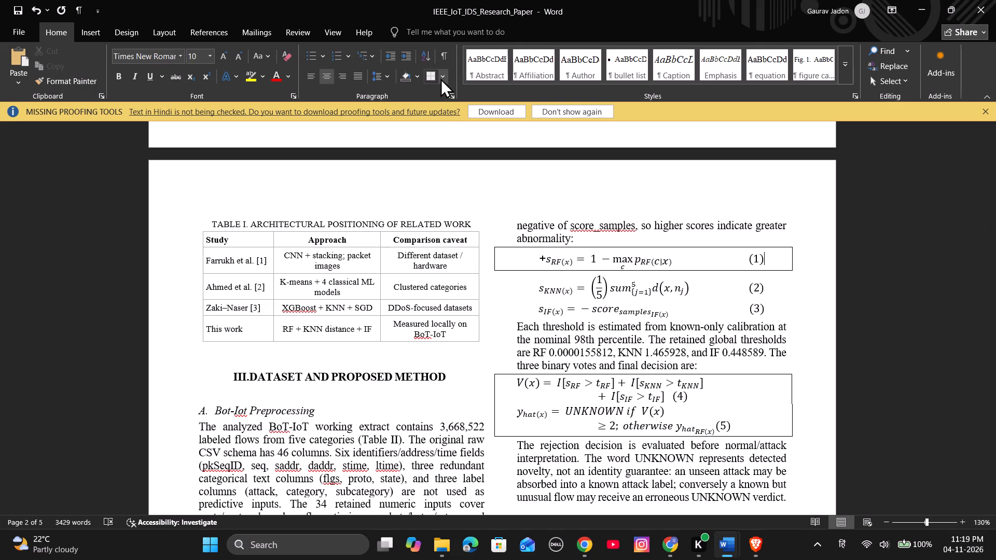
click(440, 78)
click(476, 152)
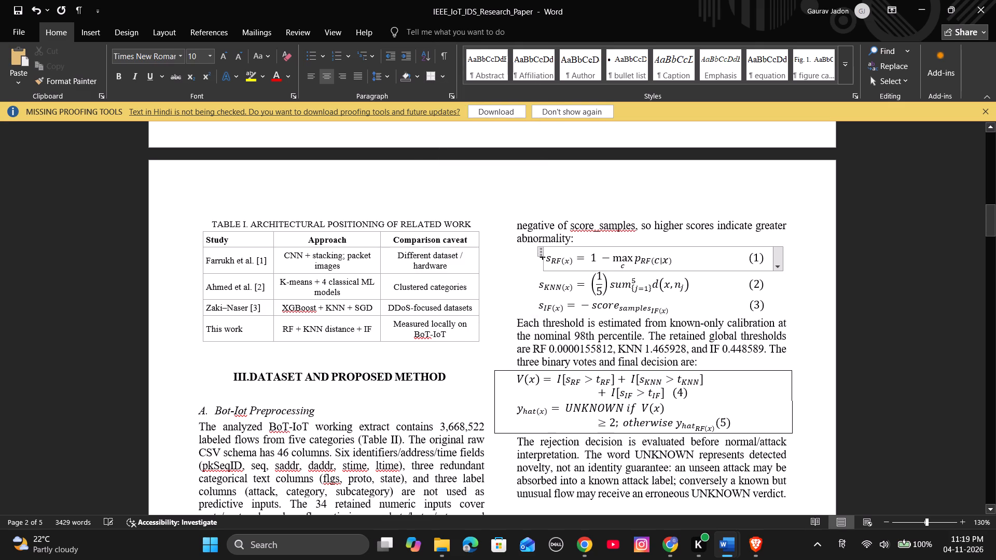
Remove the border around decision equations (4) and (5).
click(721, 402)
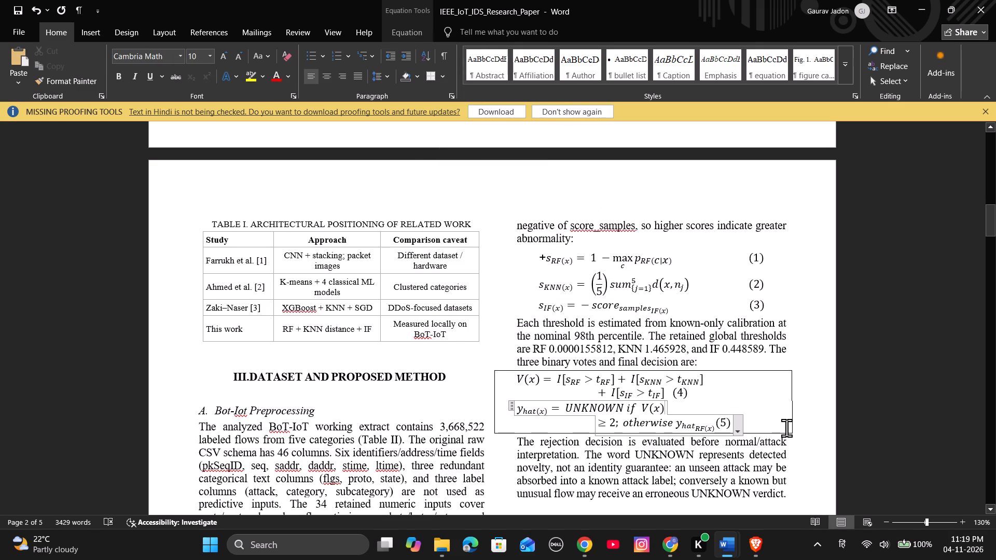
click(786, 428)
click(762, 429)
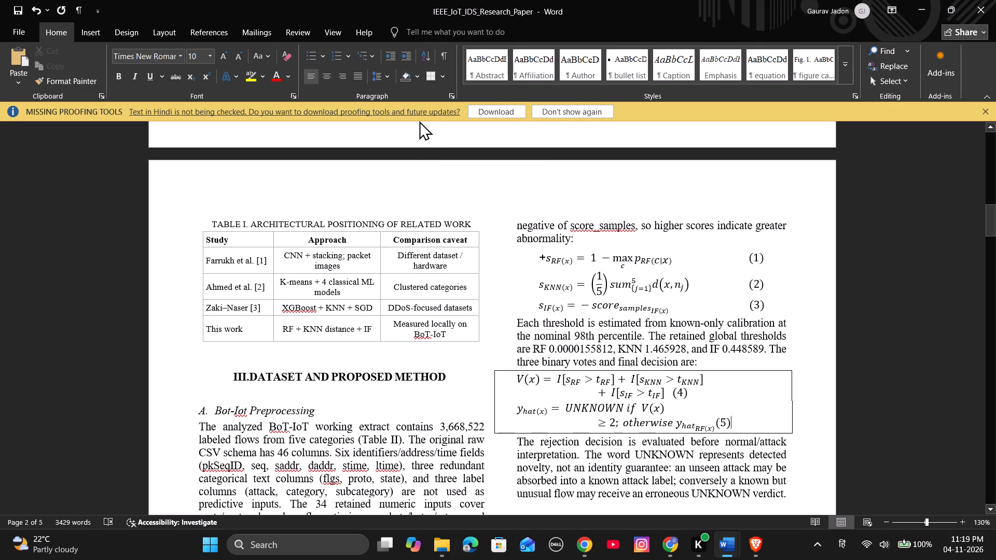
click(444, 71)
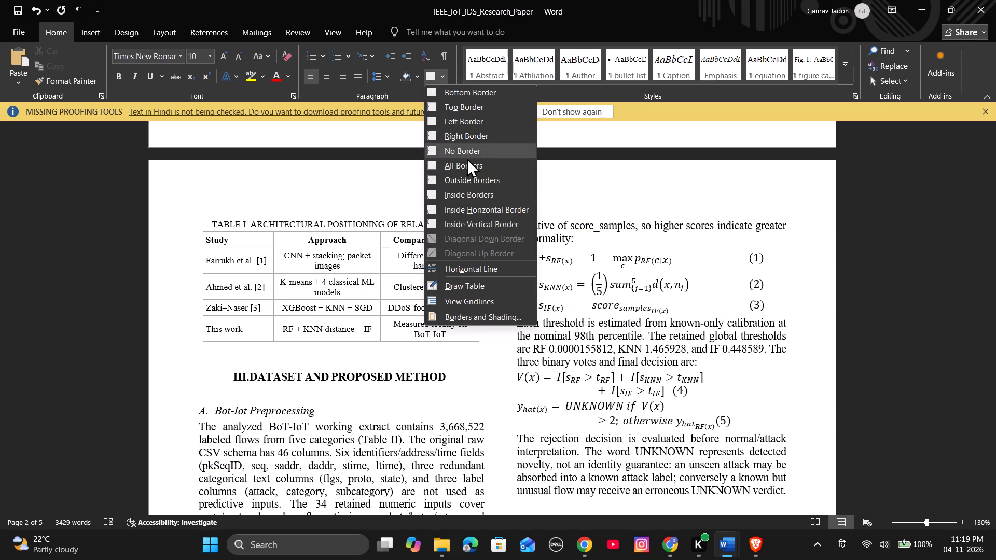
click(478, 147)
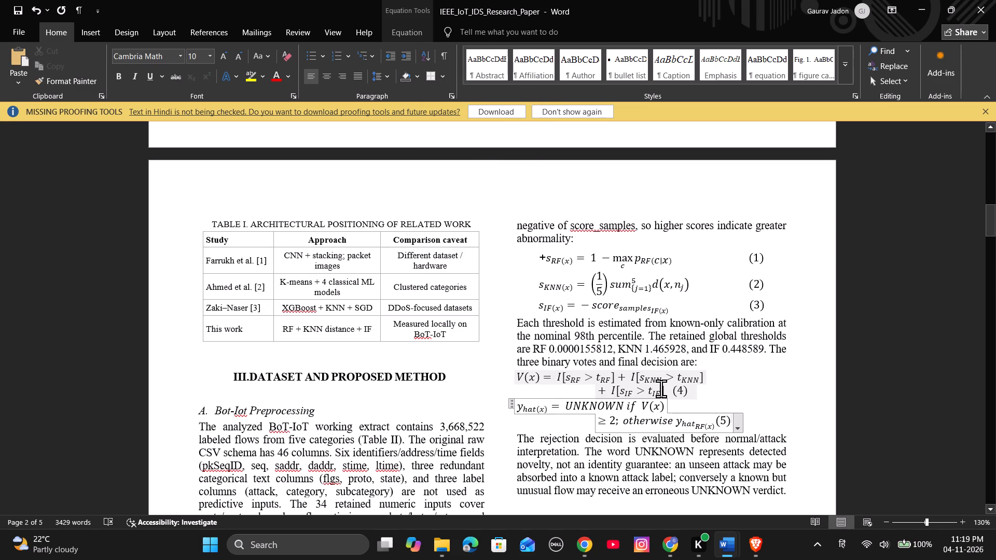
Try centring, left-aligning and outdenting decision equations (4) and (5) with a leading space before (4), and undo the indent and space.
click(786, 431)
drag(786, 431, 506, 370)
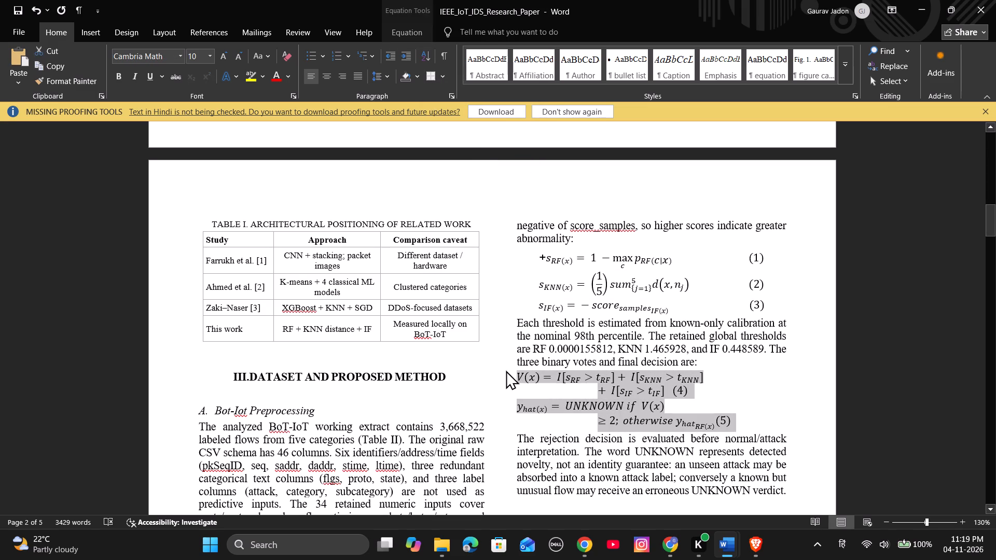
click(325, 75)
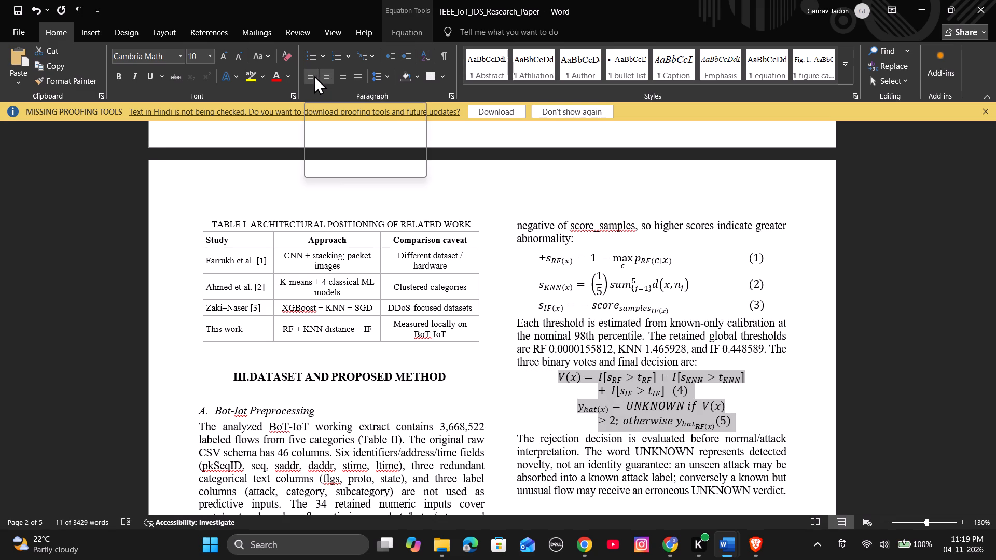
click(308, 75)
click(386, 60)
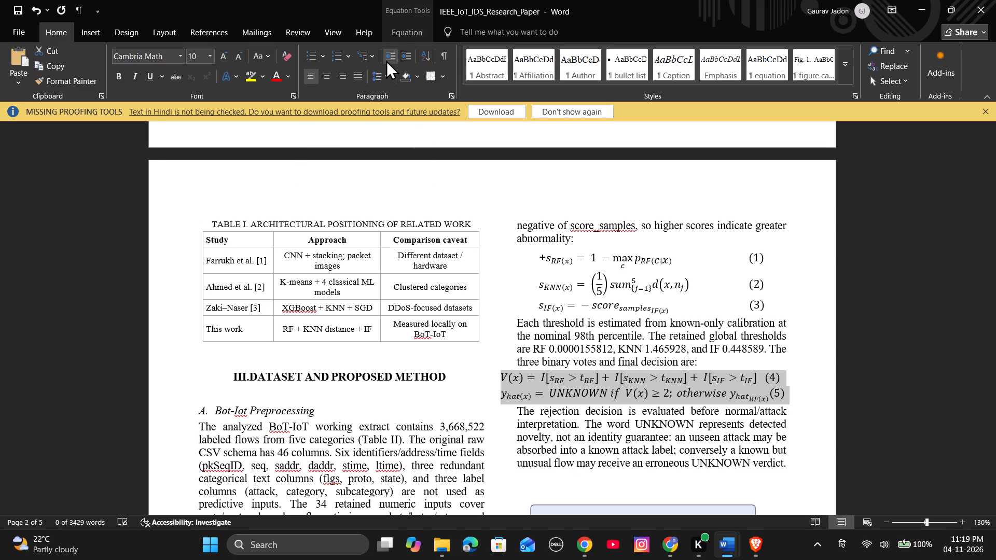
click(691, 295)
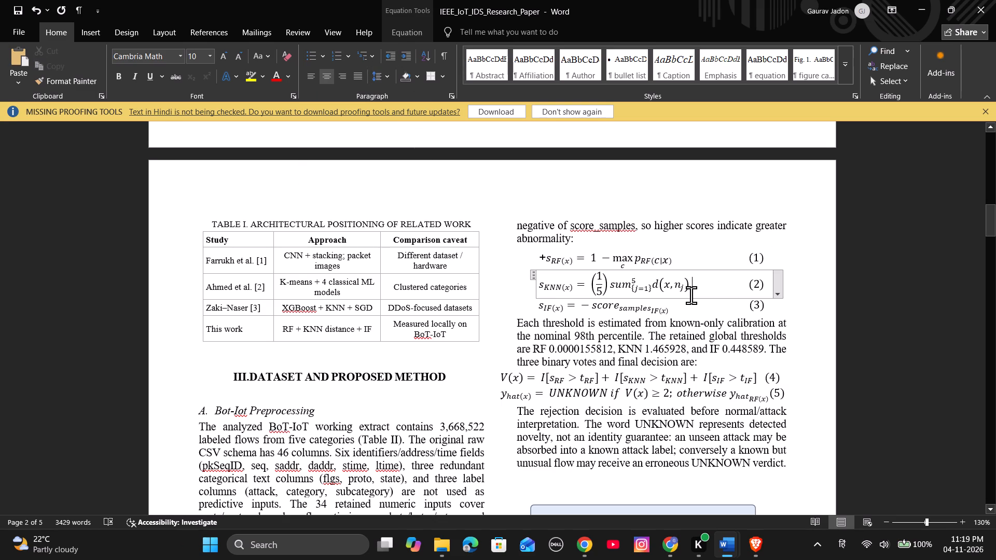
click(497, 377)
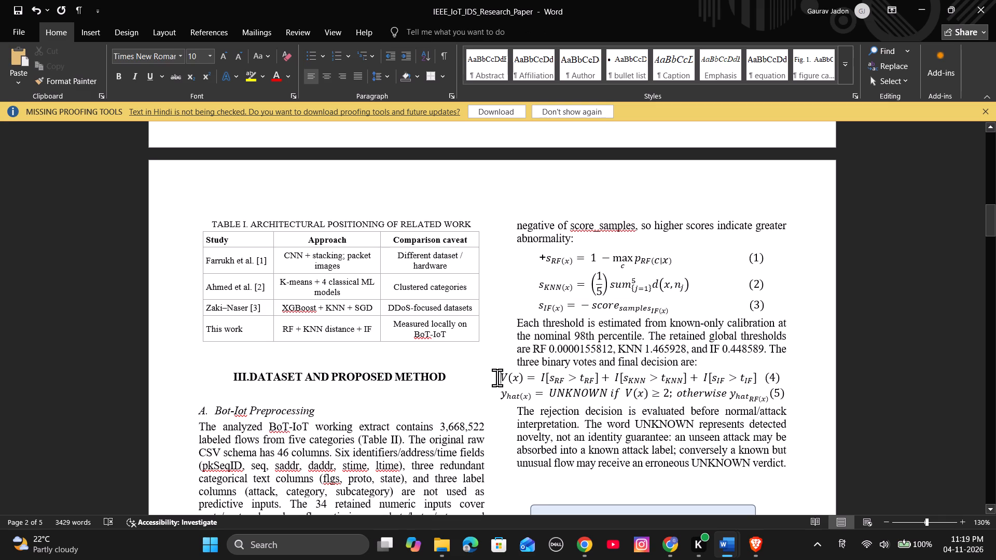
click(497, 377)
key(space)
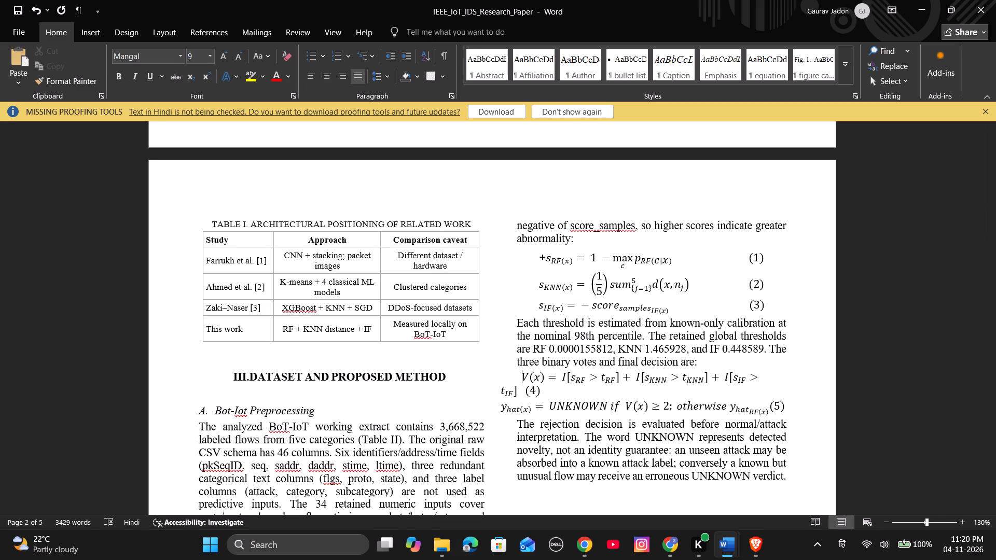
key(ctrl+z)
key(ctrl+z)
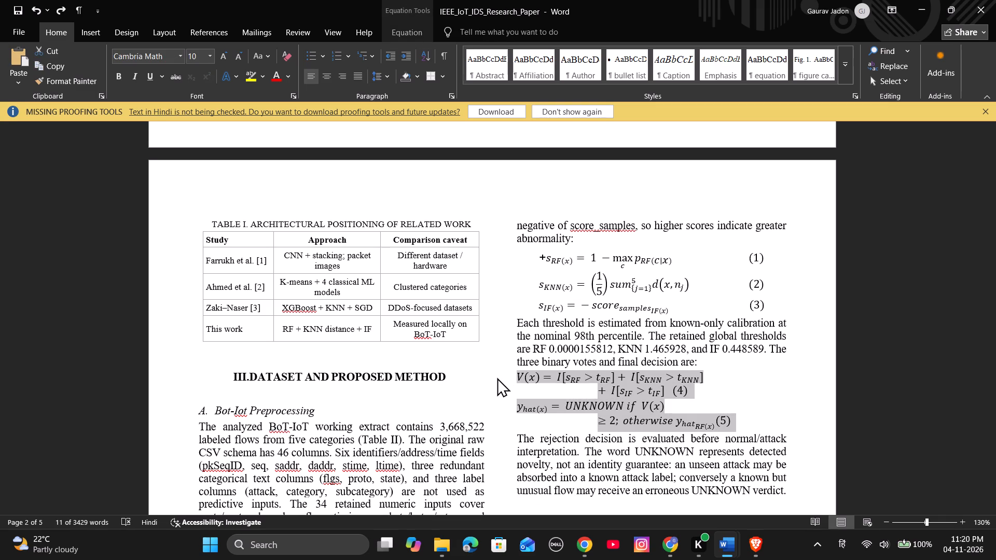
Centre decision equations (4) and (5) in the column.
click(330, 80)
click(699, 383)
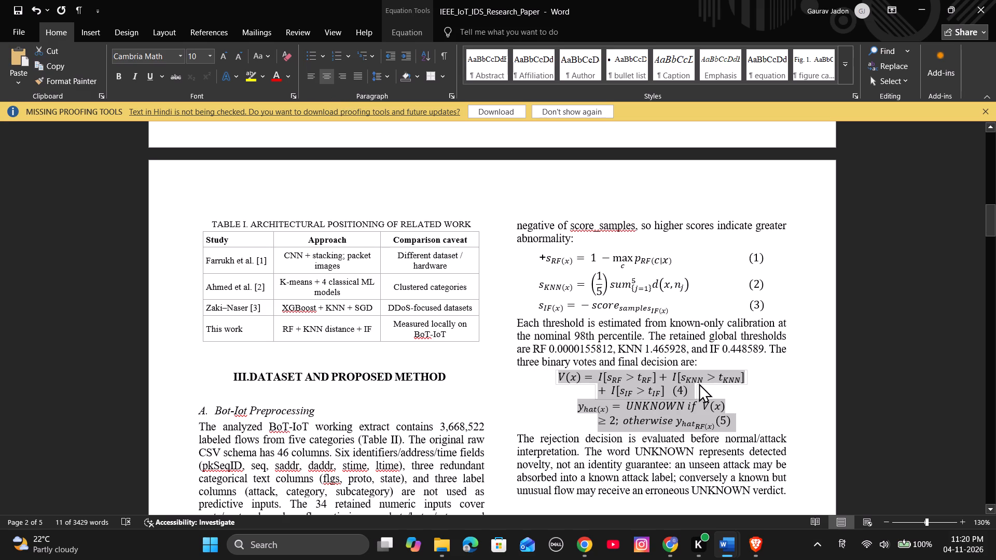
Insert spaces before the number (4) in the V(x) equation to line it up with the equation numbers above.
click(672, 390)
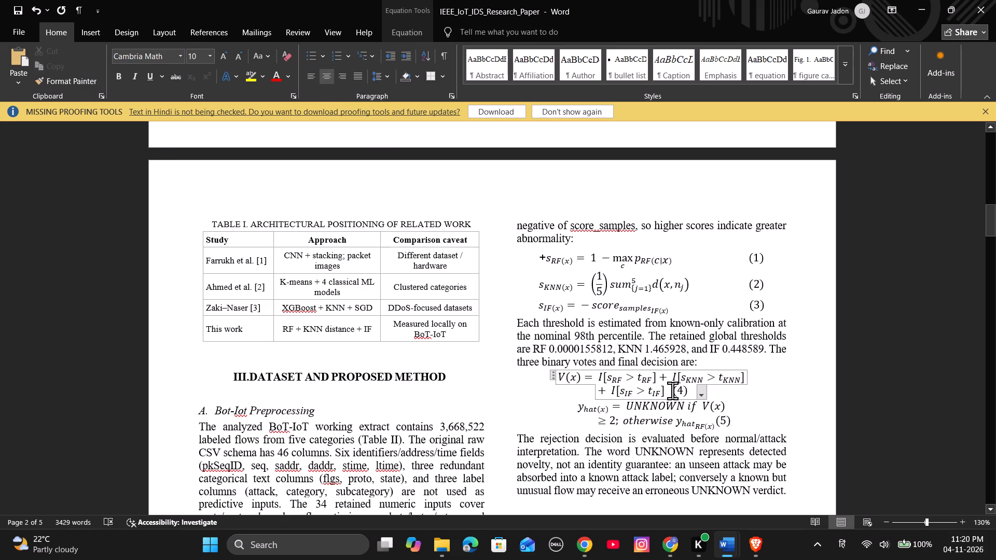
key(space)
key(space)
key(space)
key(space)
key(space)
key(space)
key(space)
key(space)
key(space)
key(space)
key(space)
key(space)
key(space)
key(space)
key(space)
key(space)
key(space)
key(space)
key(space)
key(space)
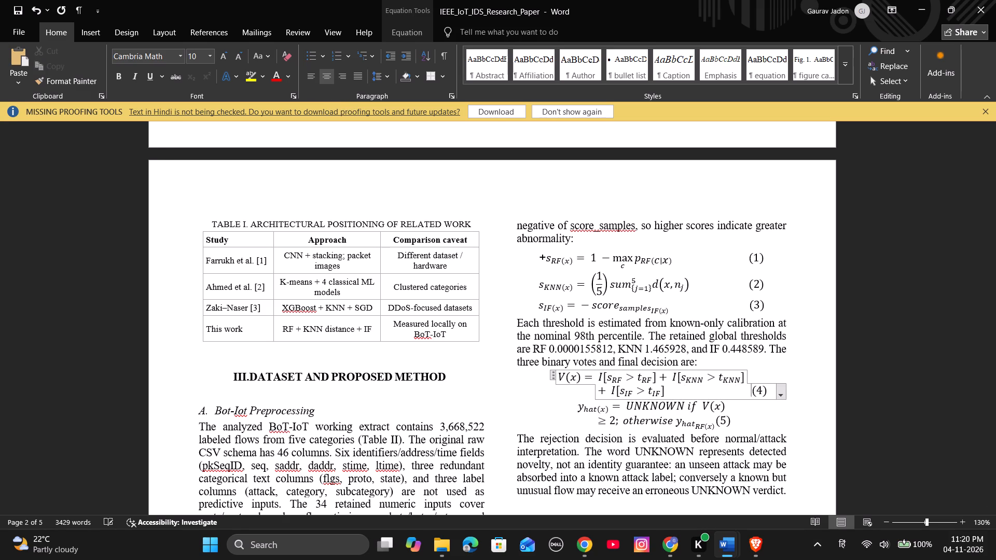
key(space)
key(BackSpace)
Insert spaces before the number (5) in the y_hat decision equation to line it up under (4).
click(715, 423)
key(space)
key(space)
key(space)
key(space)
key(space)
key(space)
key(space)
key(space)
key(space)
key(space)
key(space)
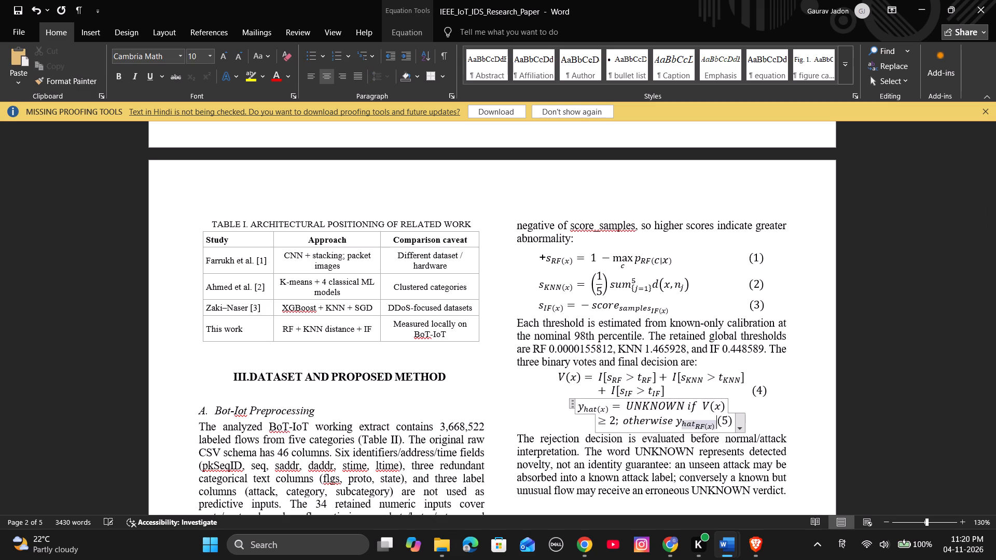
key(space)
key(space)
key(space)
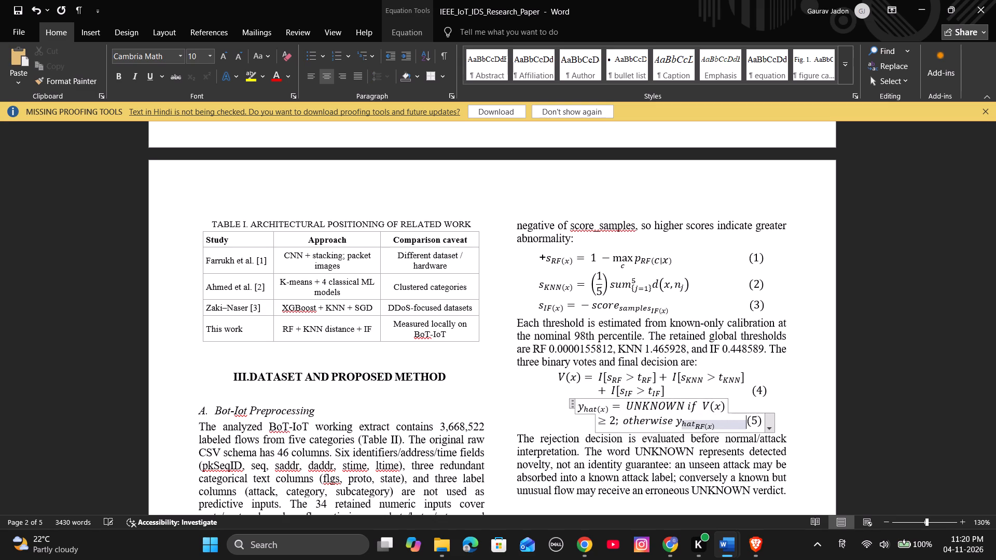
key(space)
key(space)
key(space)
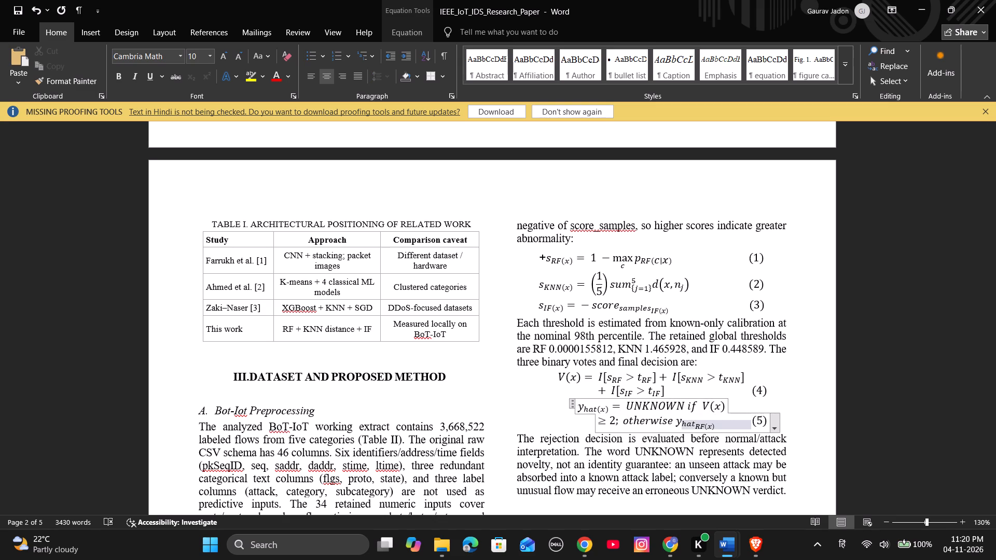
click(815, 431)
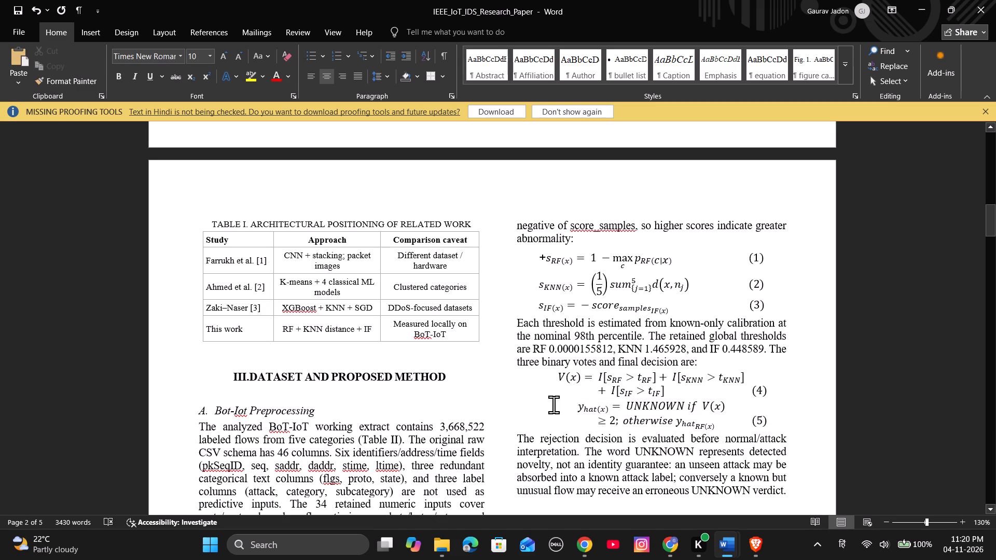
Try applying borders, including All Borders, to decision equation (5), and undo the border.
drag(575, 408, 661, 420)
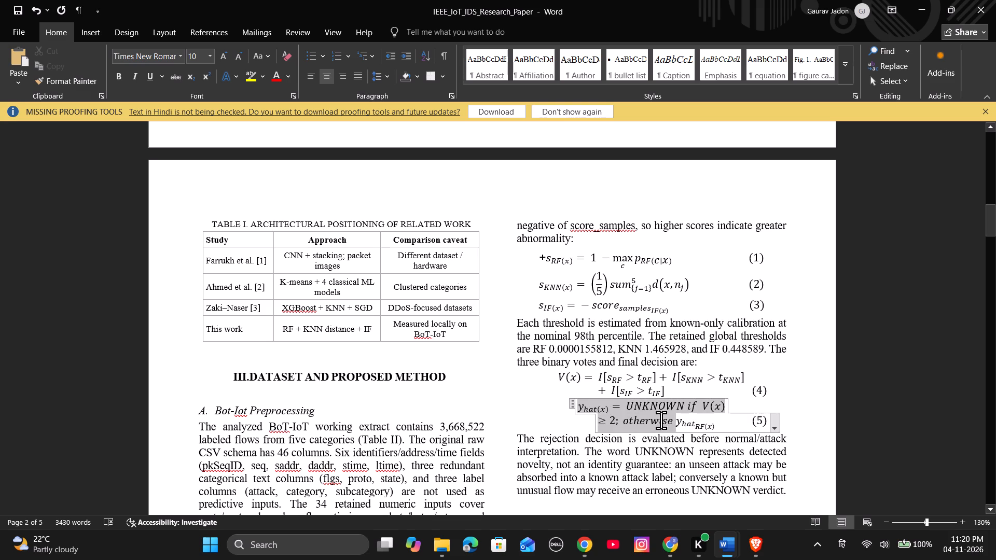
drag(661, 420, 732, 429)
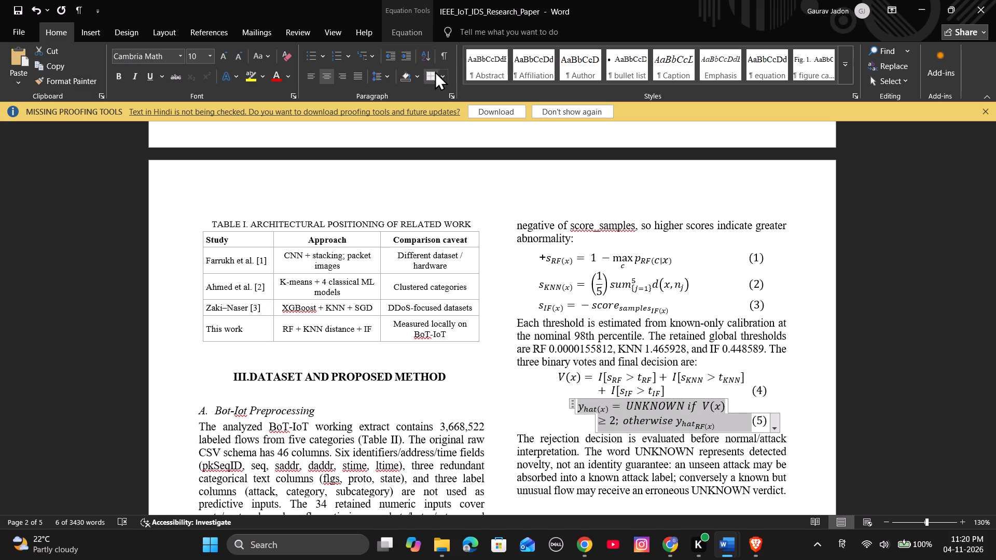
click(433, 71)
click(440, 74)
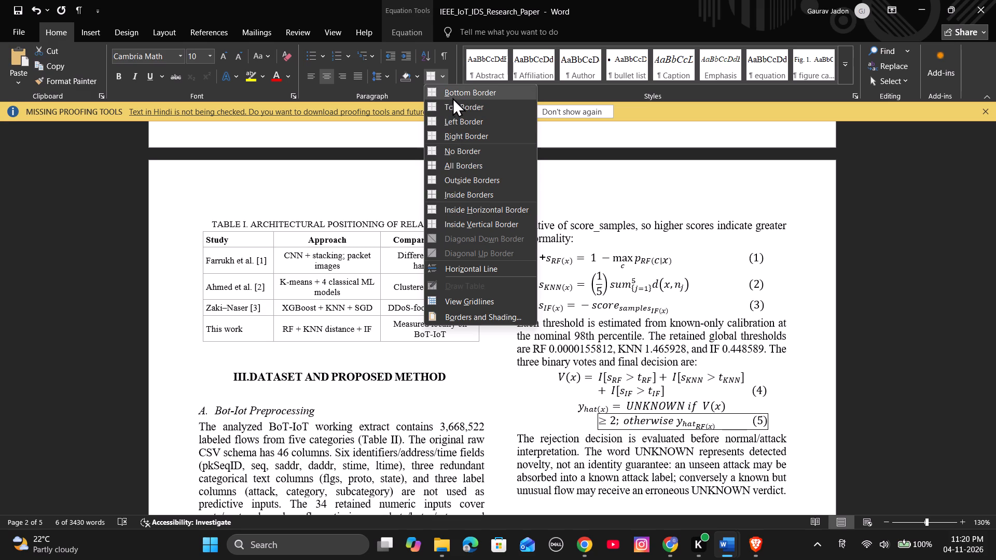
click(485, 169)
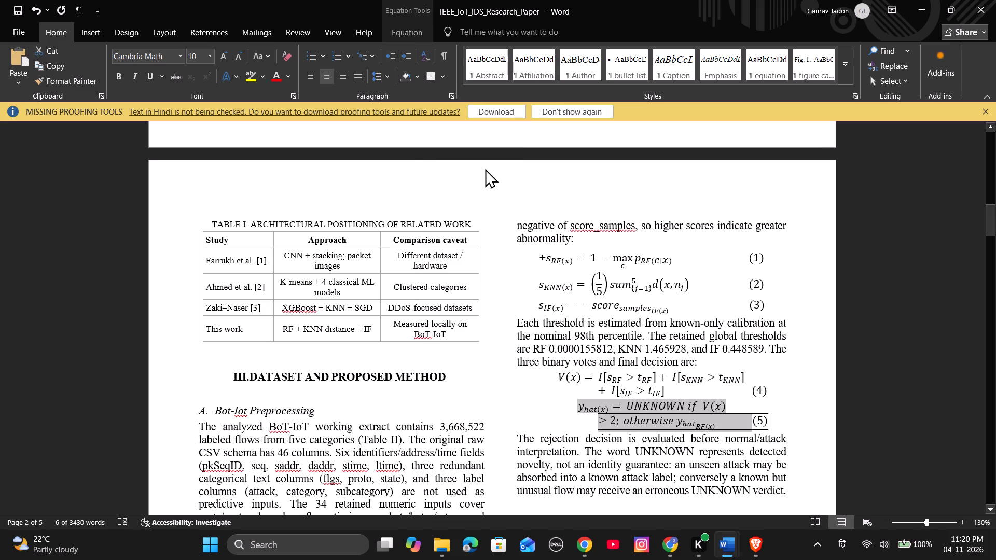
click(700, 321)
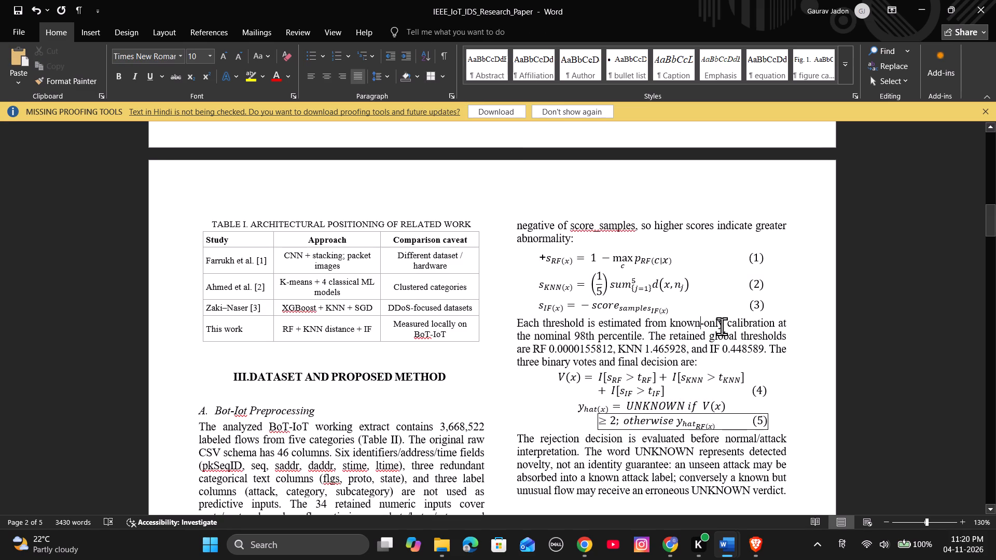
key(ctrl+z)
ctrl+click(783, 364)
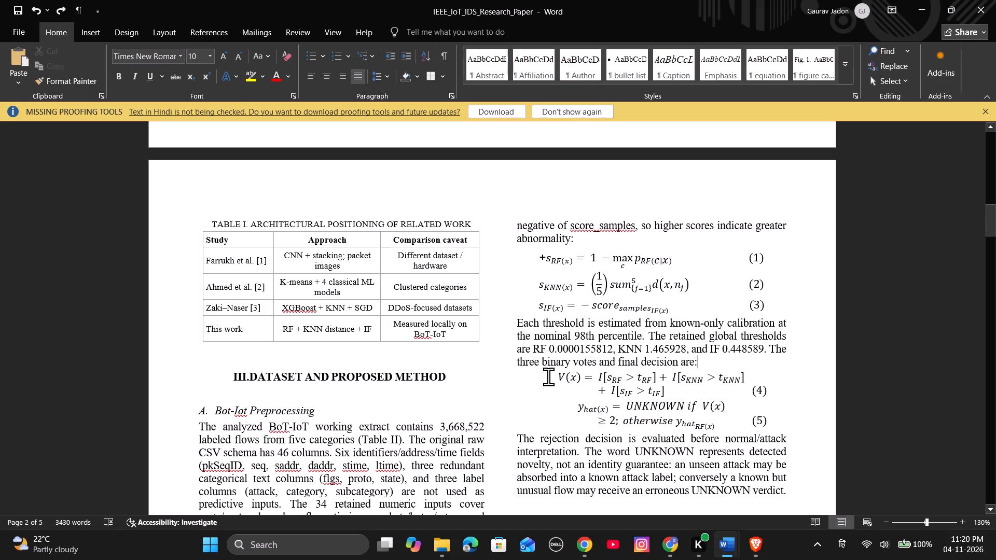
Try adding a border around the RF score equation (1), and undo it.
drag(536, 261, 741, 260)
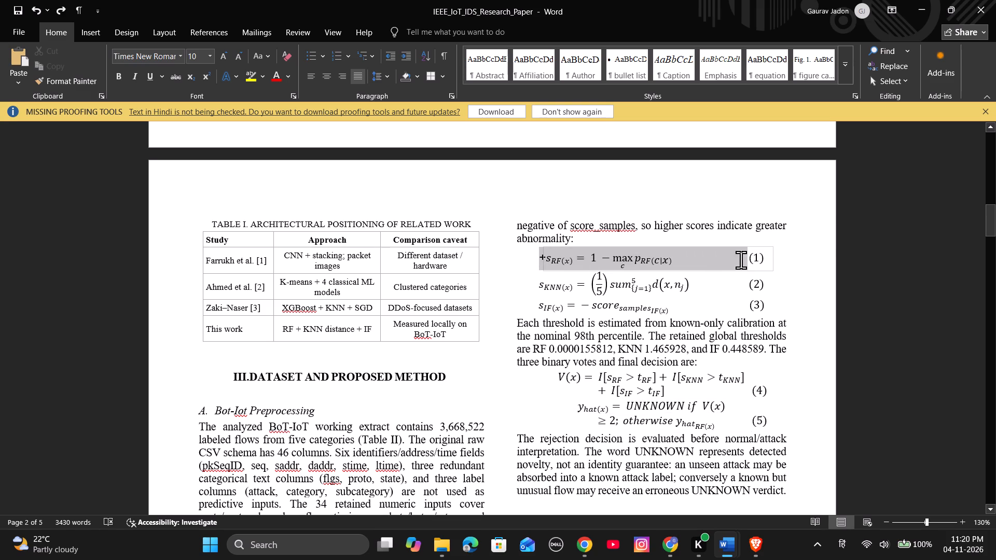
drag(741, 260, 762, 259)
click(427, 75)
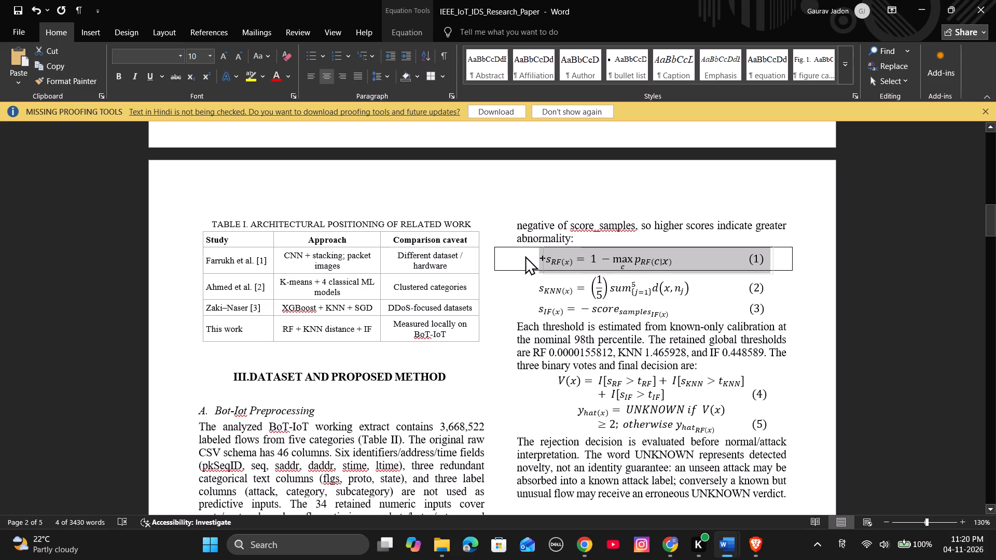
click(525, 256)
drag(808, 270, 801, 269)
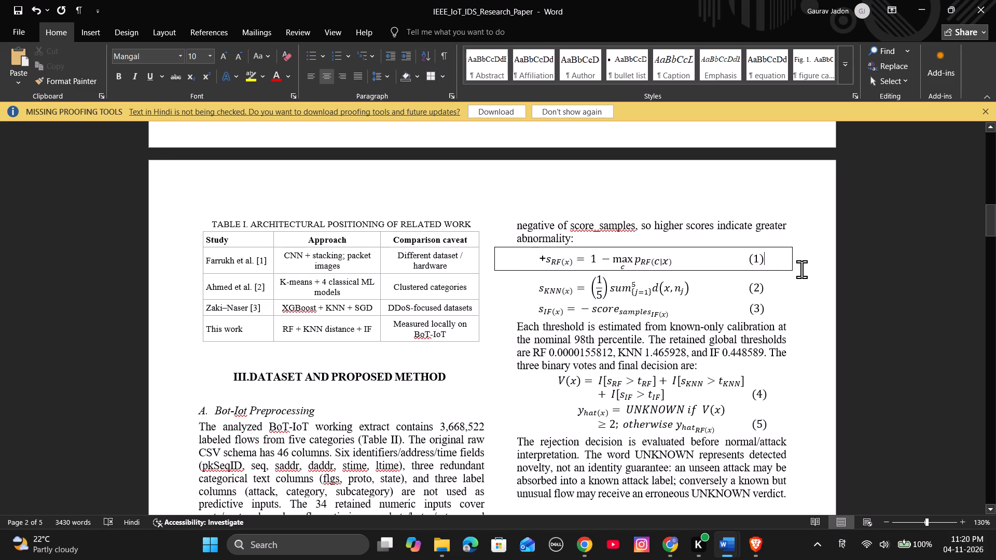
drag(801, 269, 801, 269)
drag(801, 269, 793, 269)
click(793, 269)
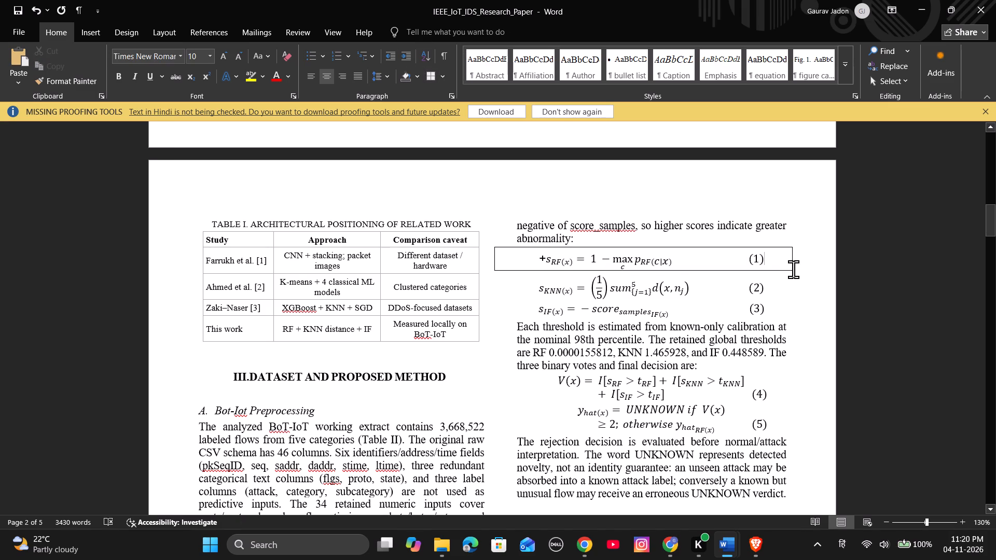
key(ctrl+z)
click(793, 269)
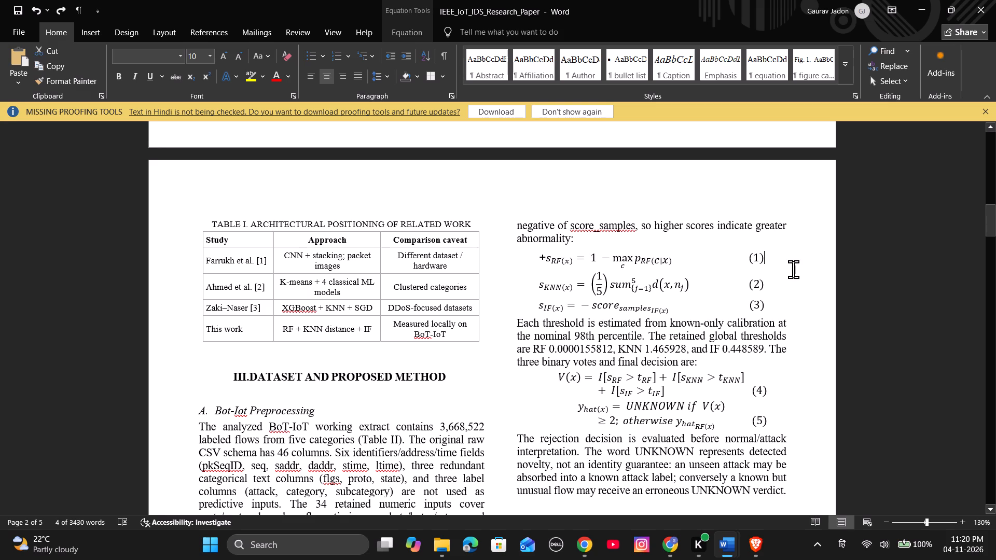
Insert a blank line between decision equations (4) and (5).
click(558, 344)
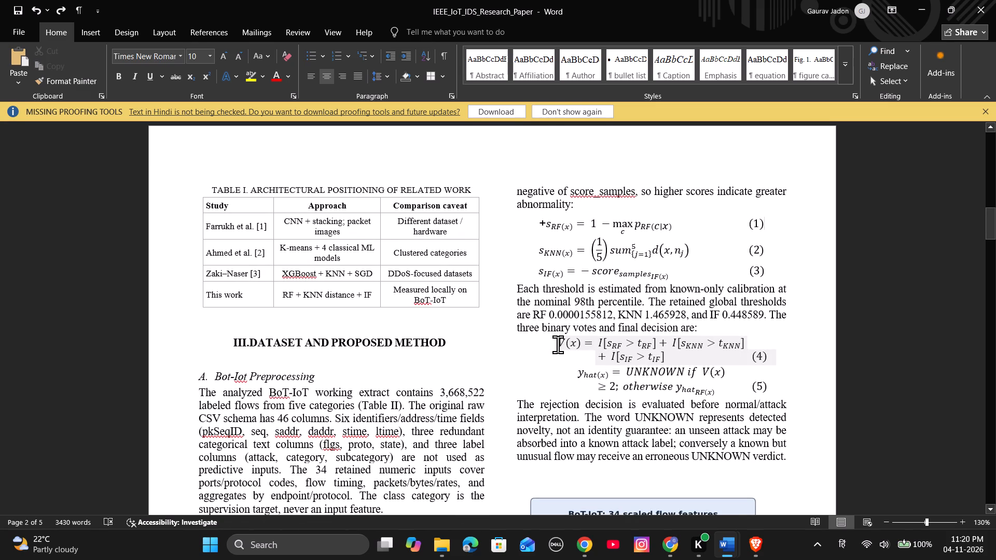
click(793, 357)
key(Return)
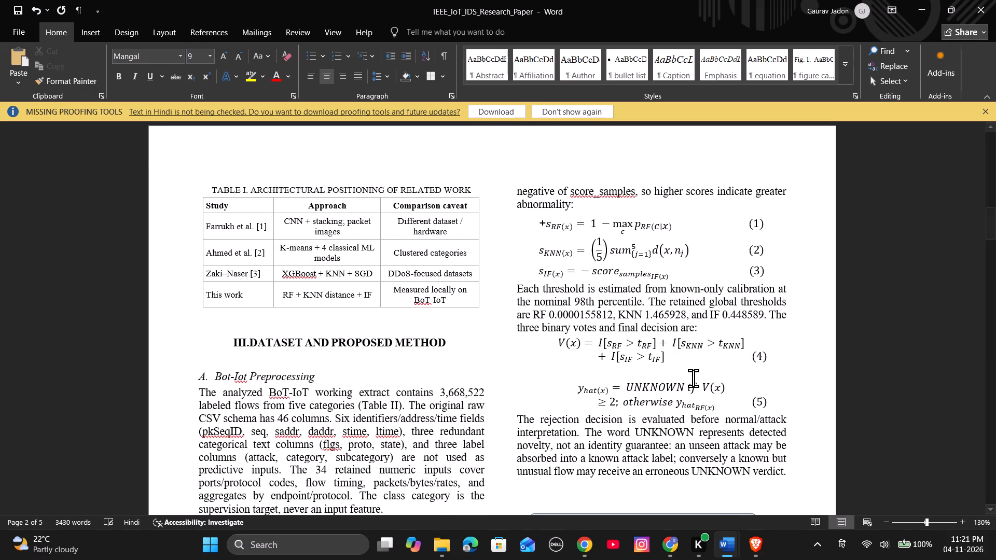
scroll(693, 378, down, 1)
scroll(693, 378, up, 1)
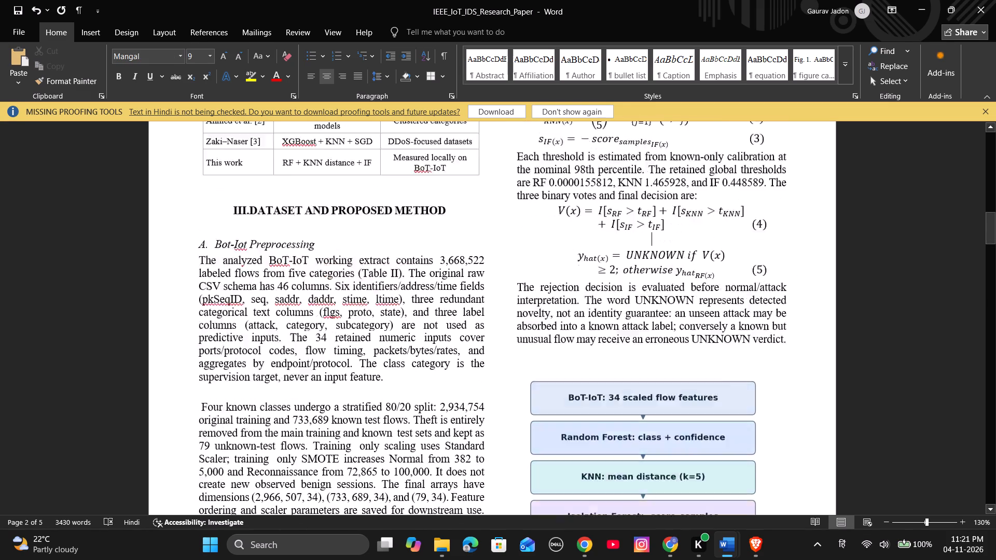
scroll(693, 378, up, 1)
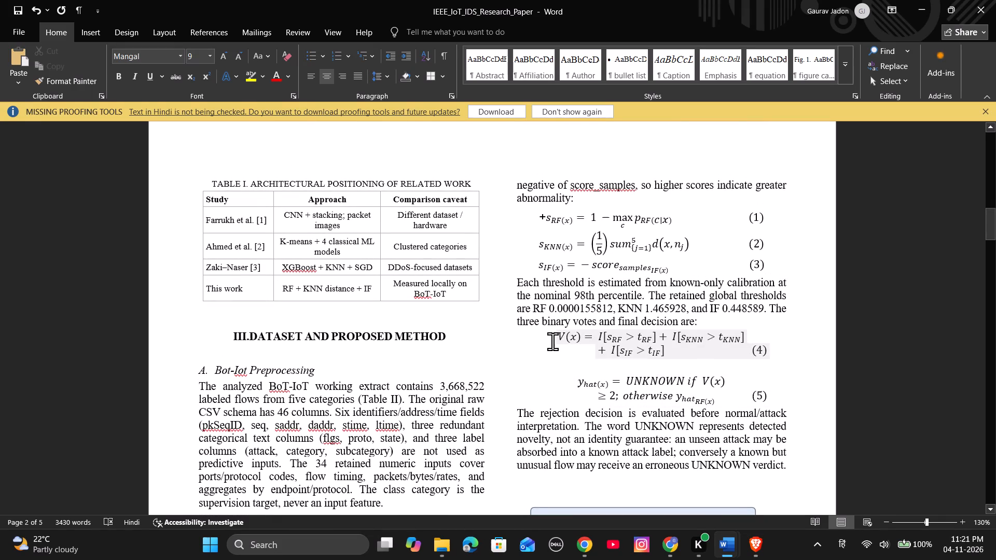
Delete the paragraph break before equation (4), joining it to the sentence ending "three binary votes and final decision are:".
click(557, 341)
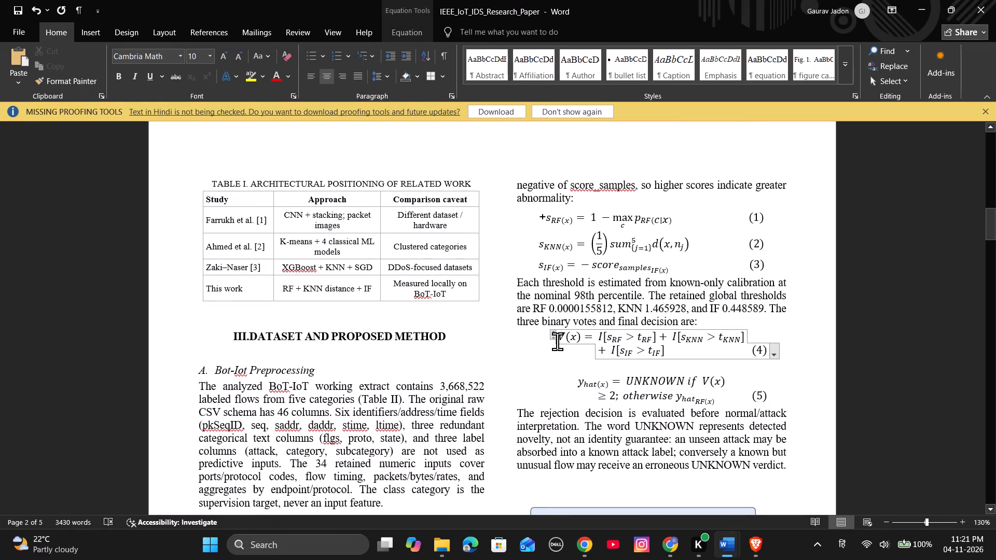
key(BackSpace)
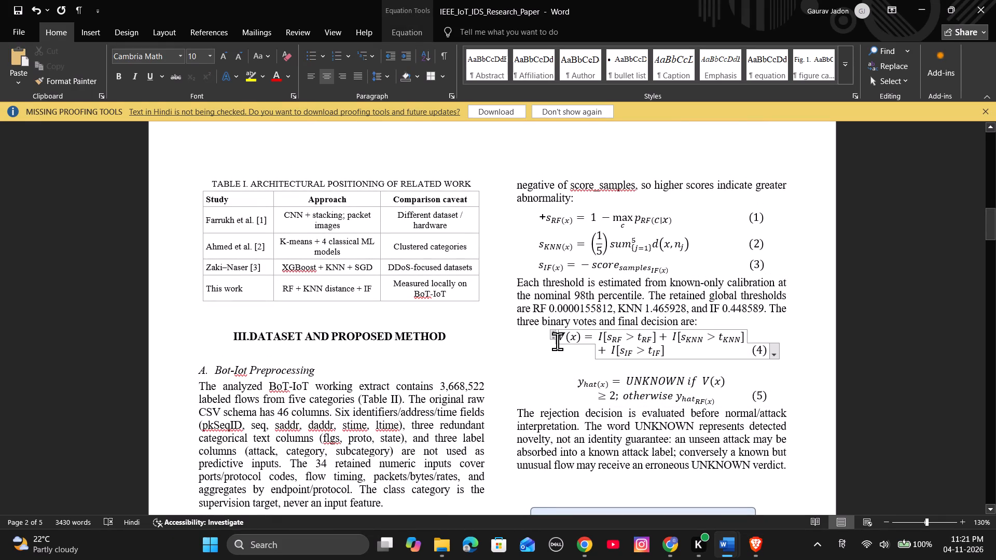
key(BackSpace)
key(BackSpace)
key(BackSpace)
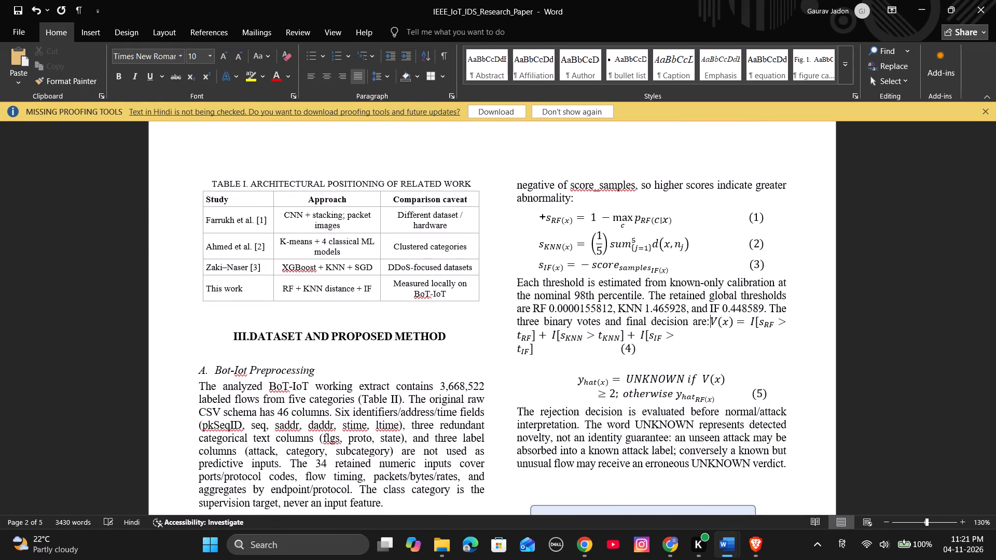
Undo the joining of equation (4) to the sentence "three binary votes and final decision are:".
key(ctrl+z)
ctrl+click(557, 341)
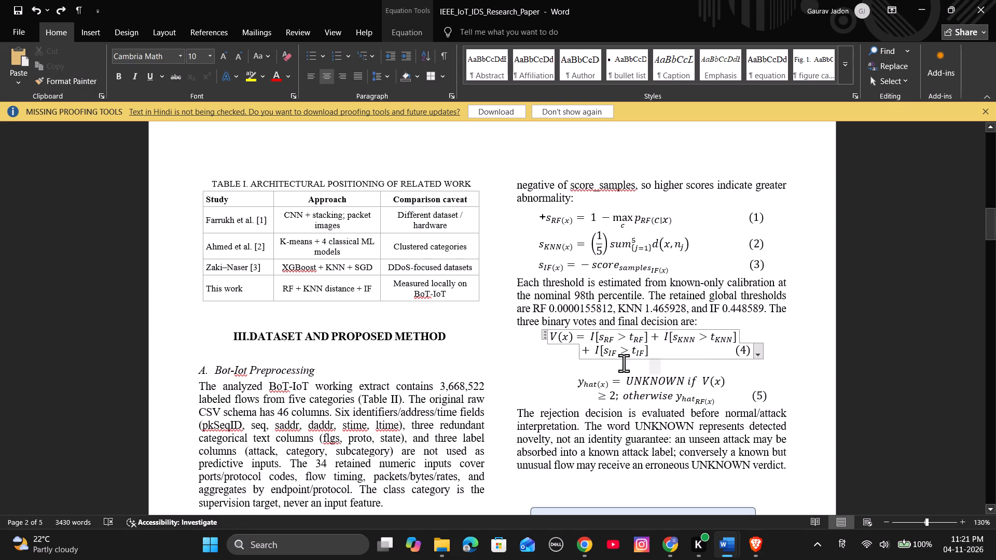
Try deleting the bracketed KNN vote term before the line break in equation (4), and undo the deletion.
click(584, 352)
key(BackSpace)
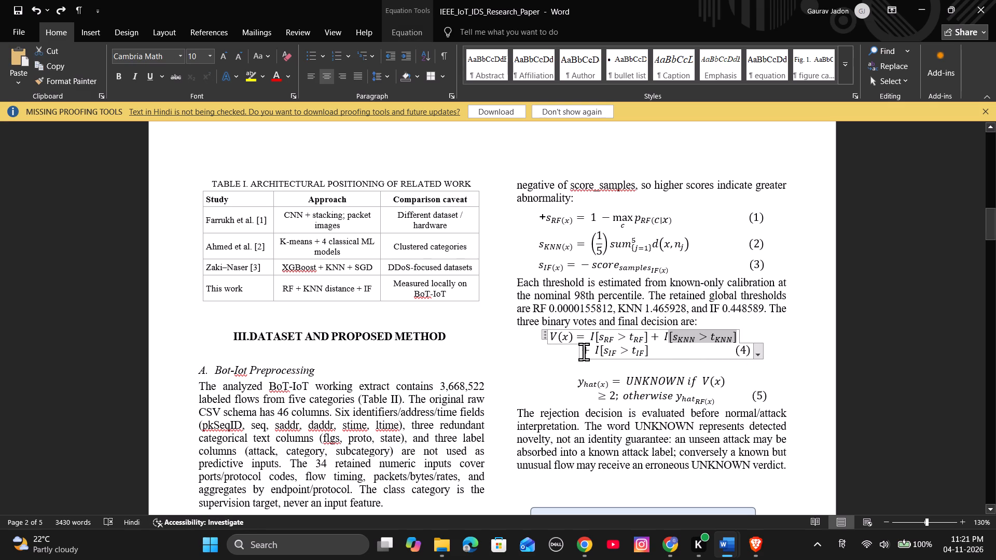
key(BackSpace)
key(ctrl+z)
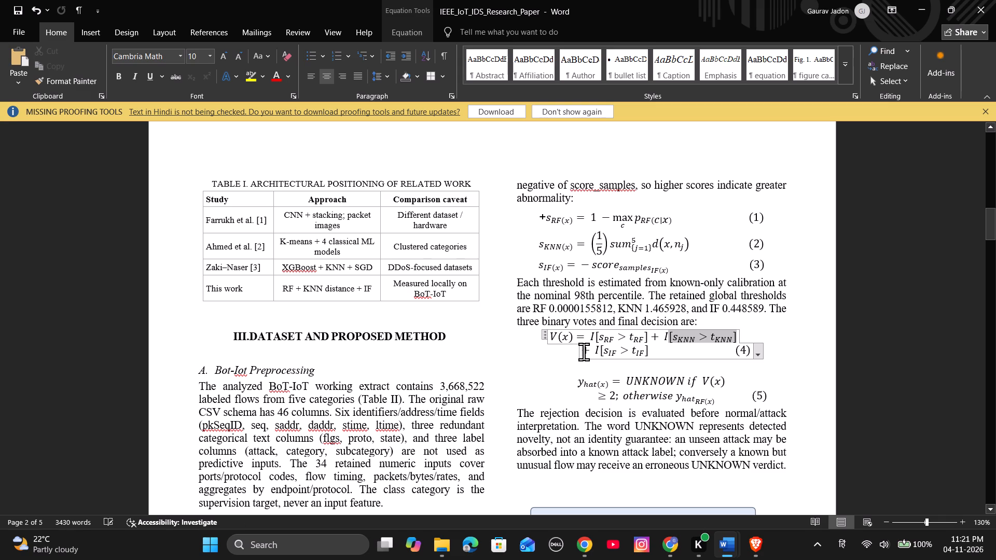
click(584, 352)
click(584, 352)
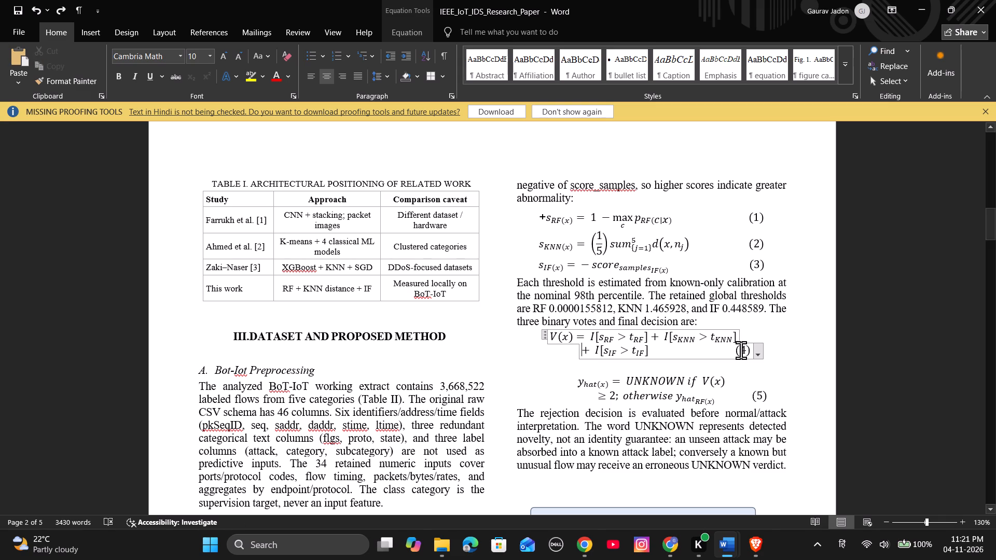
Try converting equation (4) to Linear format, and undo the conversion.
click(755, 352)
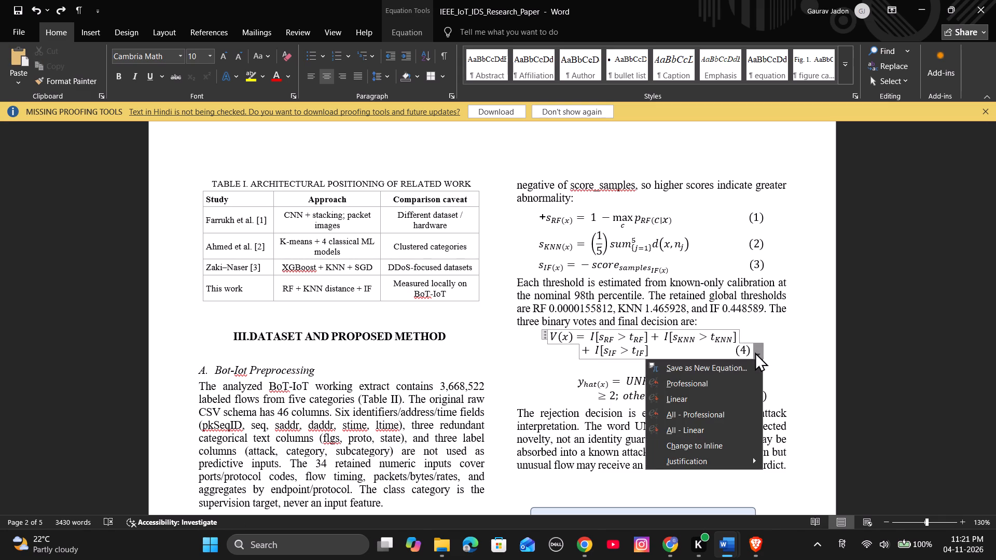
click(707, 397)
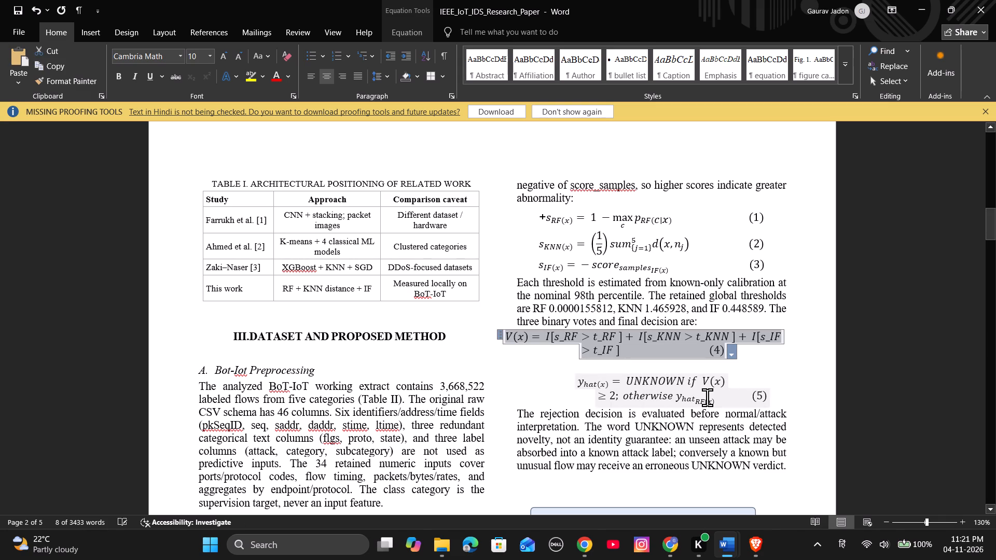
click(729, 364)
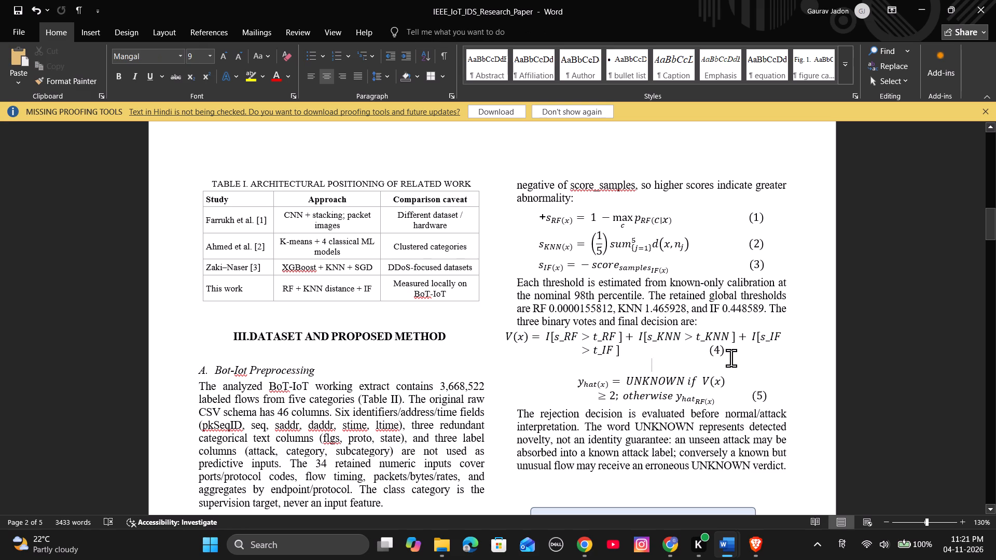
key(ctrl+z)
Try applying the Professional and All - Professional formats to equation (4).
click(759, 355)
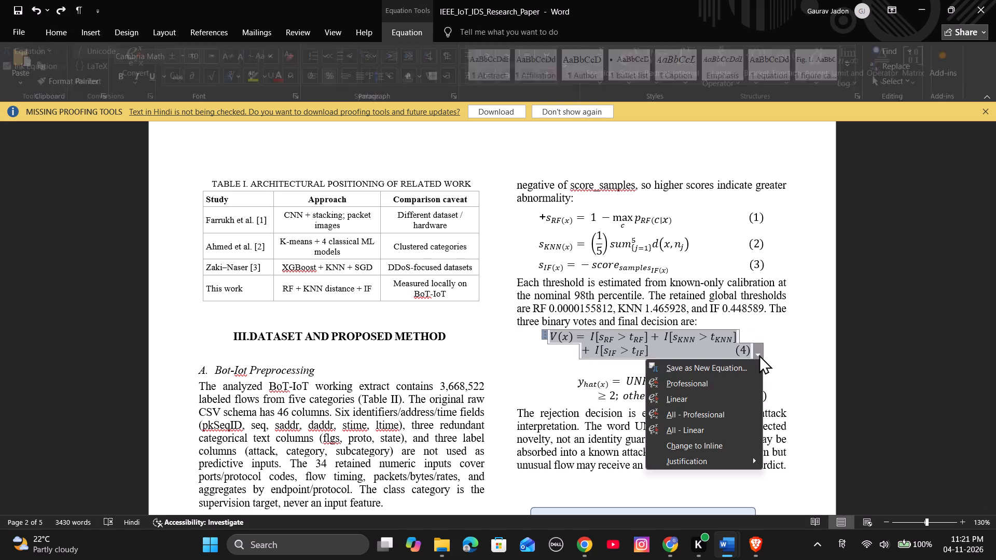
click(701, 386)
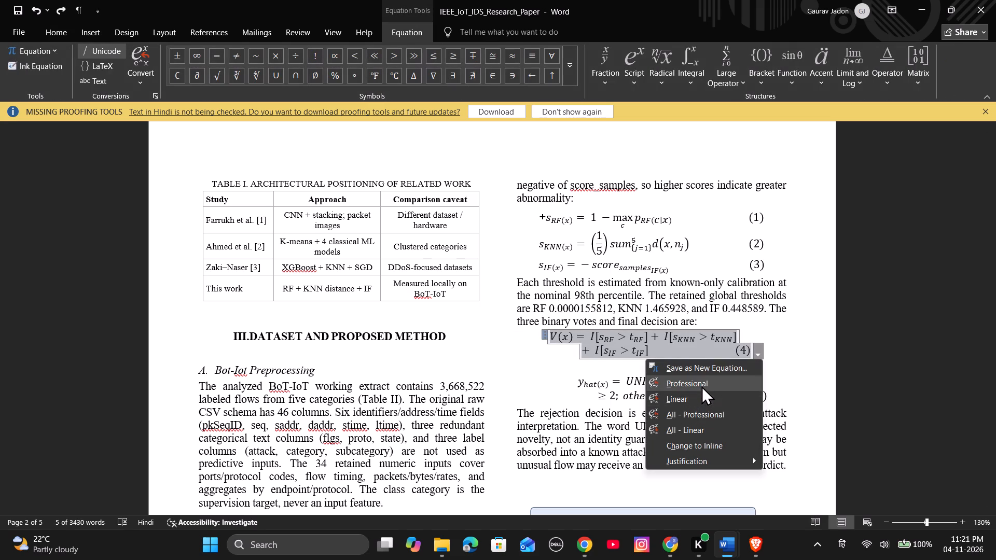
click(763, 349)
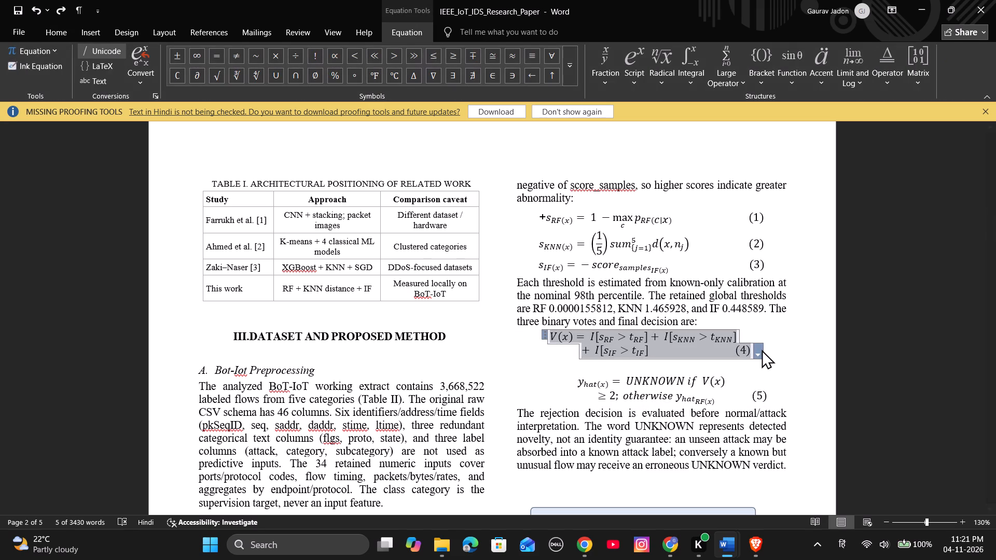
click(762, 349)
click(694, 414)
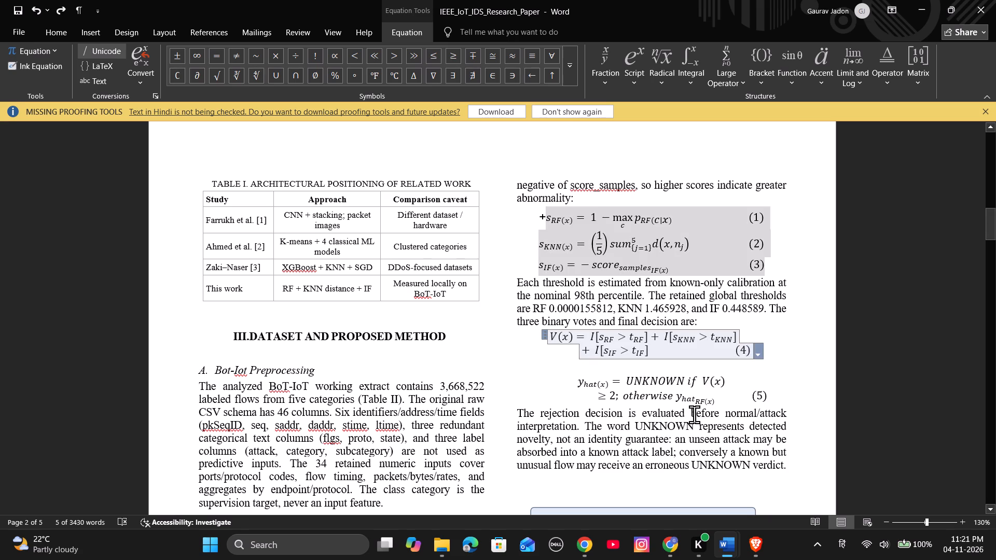
Change equation (4) from display to inline format.
click(752, 349)
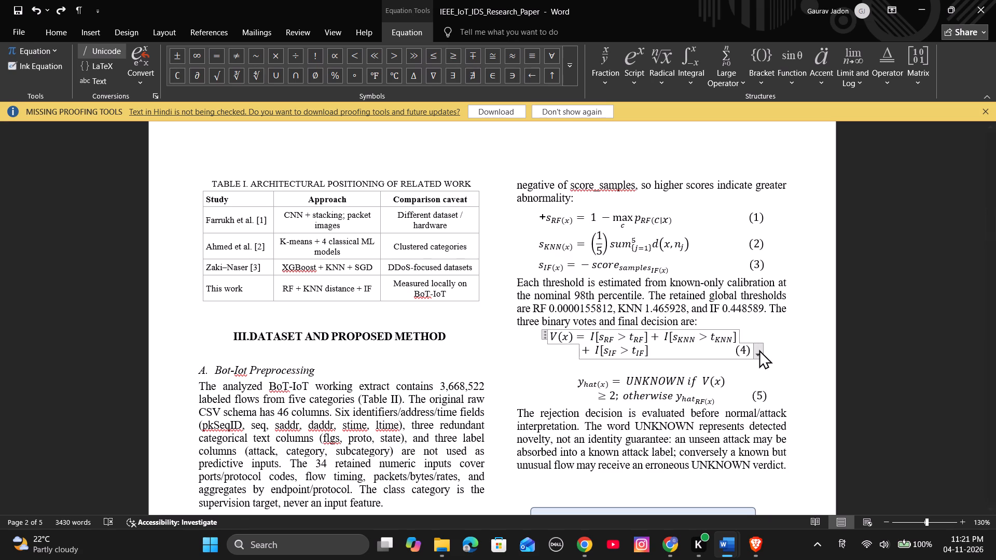
click(759, 349)
click(714, 438)
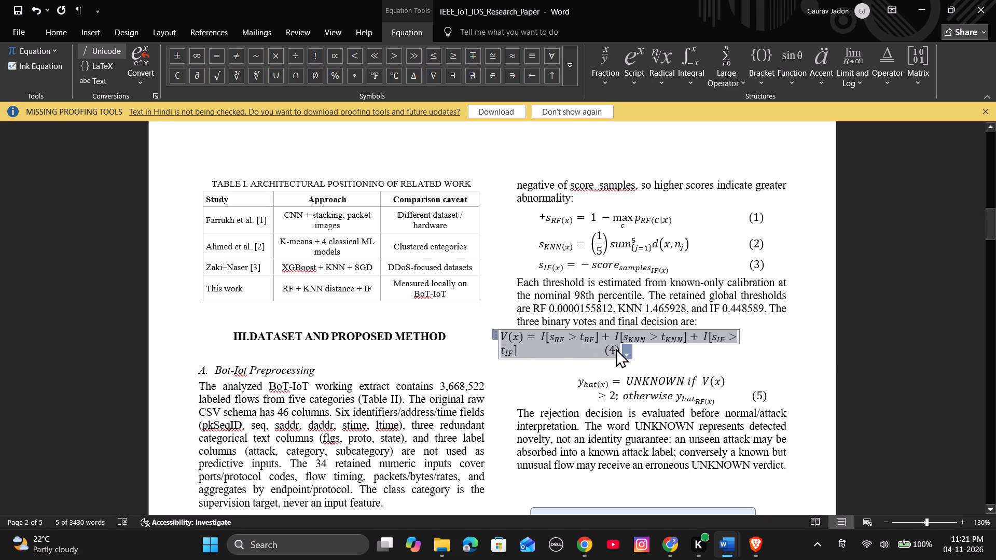
Remove nine of the spaces in front of the number (4) in the vote equation.
click(616, 348)
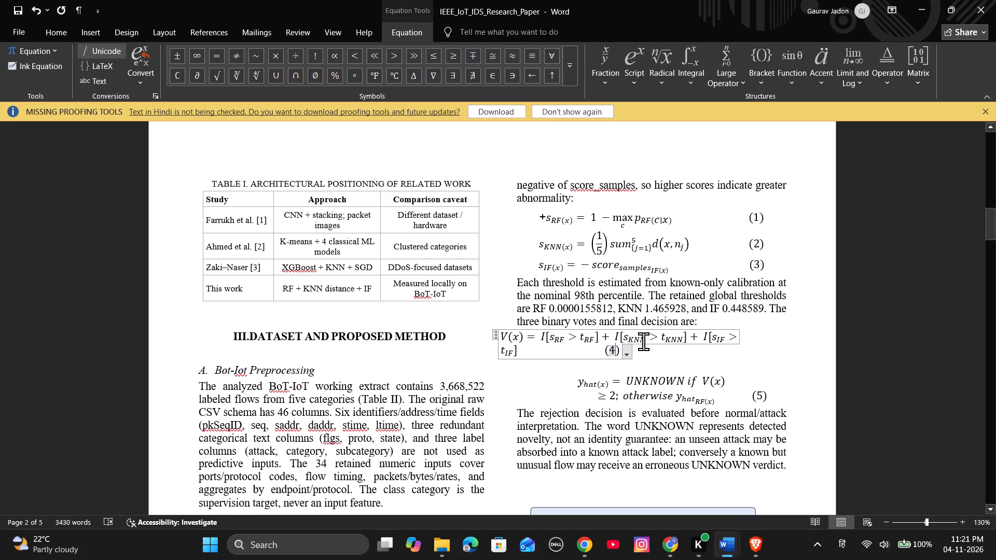
click(607, 351)
key(Left)
key(BackSpace)
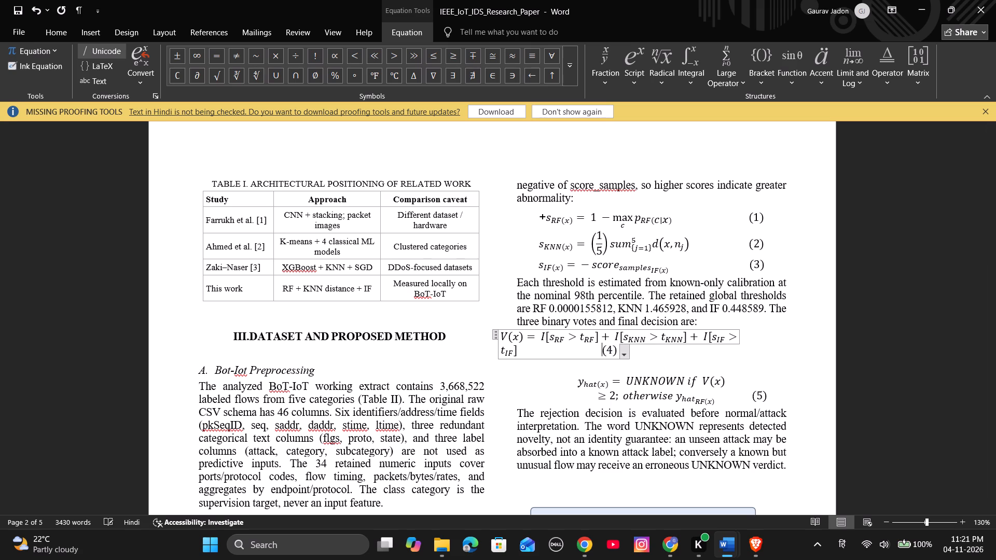
key(BackSpace)
key(BackSpace)
key(BackSpace)
key(BackSpace)
key(BackSpace)
key(BackSpace)
key(BackSpace)
key(BackSpace)
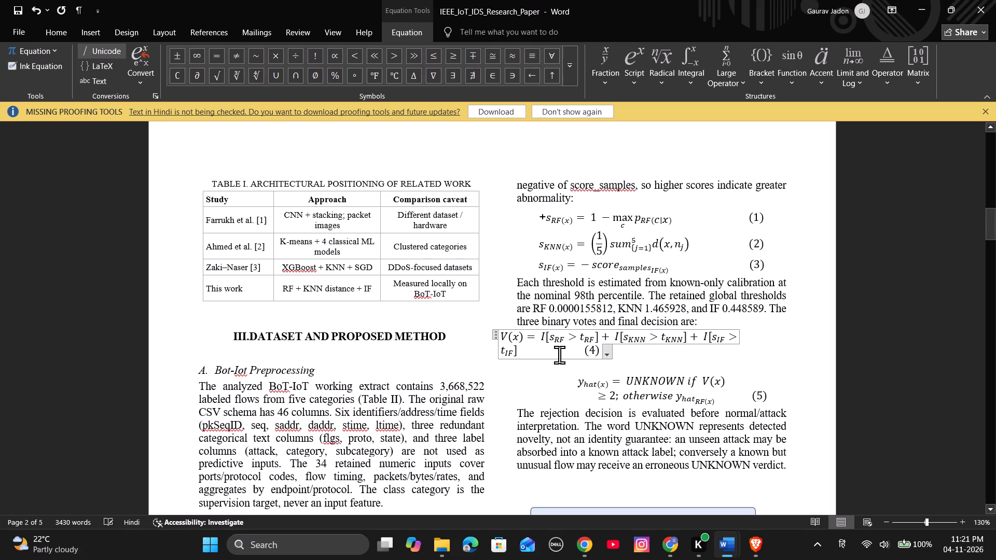
Try right and centre alignment on the vote equation (4), and set it to justified alignment.
drag(559, 355, 503, 343)
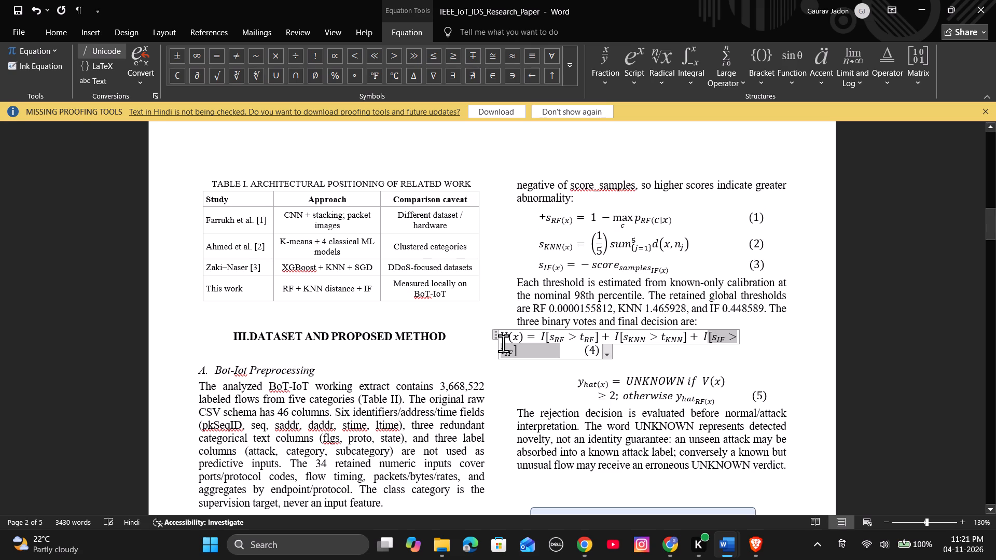
drag(503, 343, 503, 340)
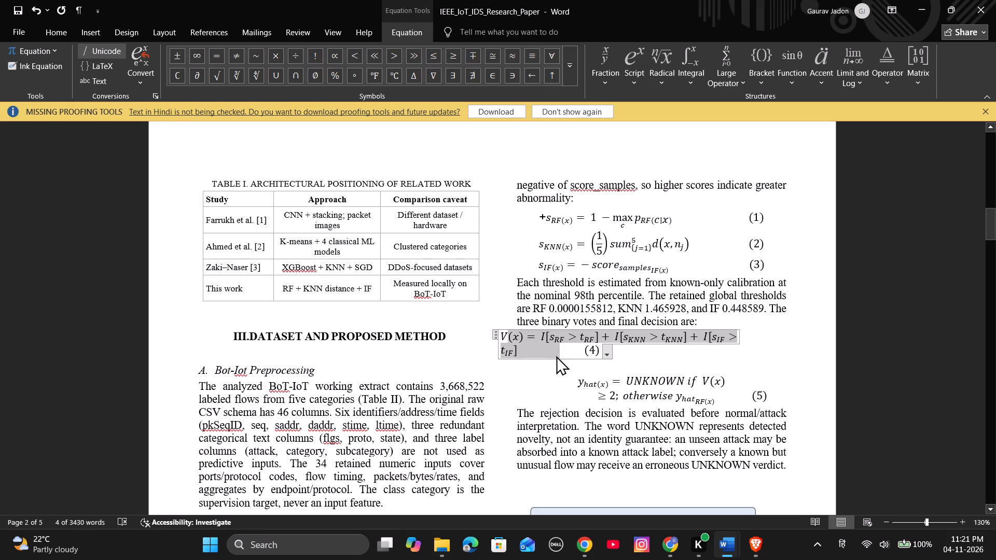
click(556, 356)
drag(556, 356, 501, 335)
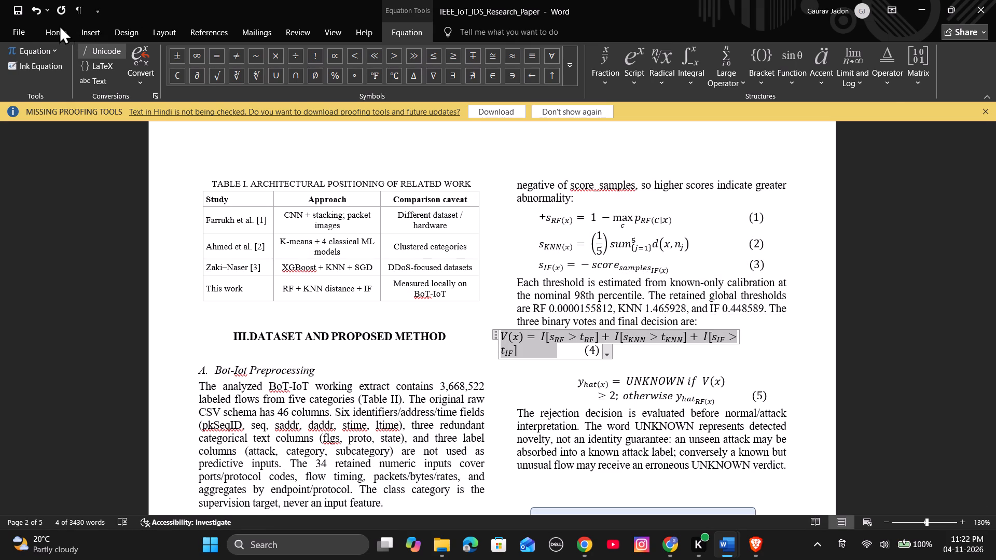
click(59, 25)
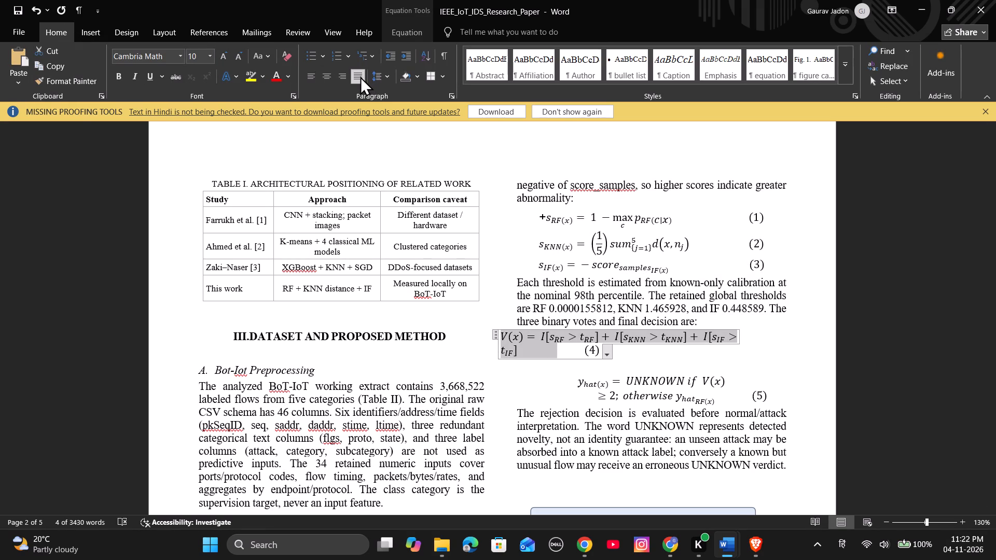
click(343, 76)
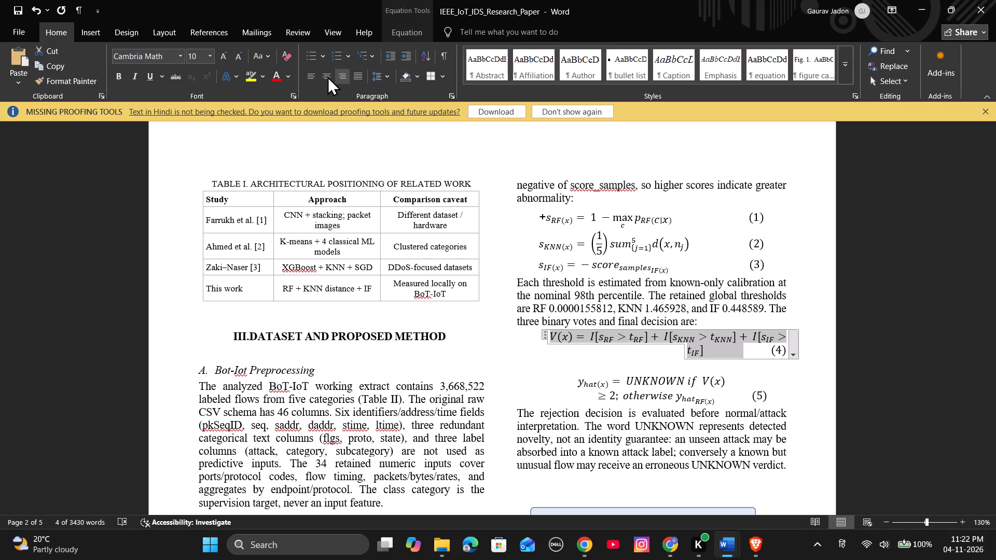
click(327, 76)
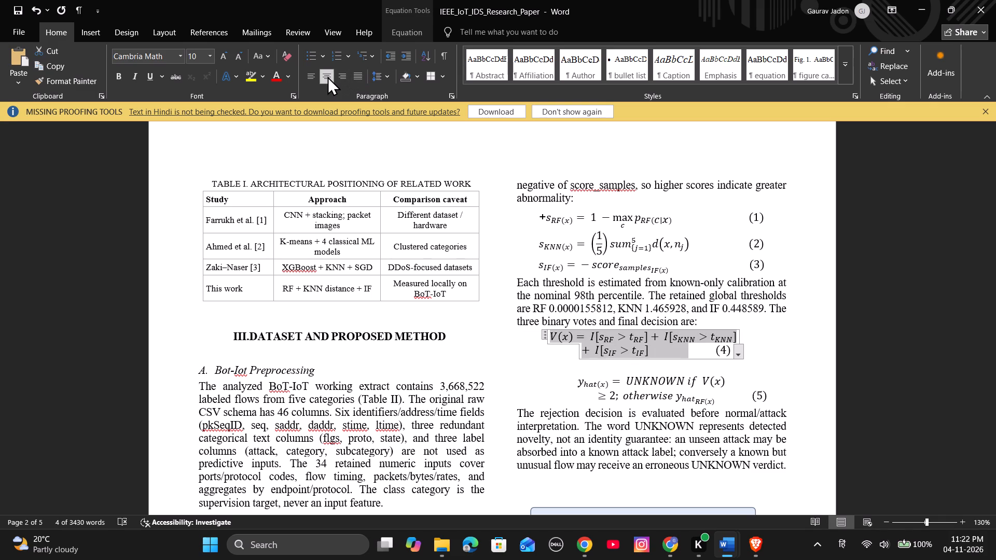
click(344, 78)
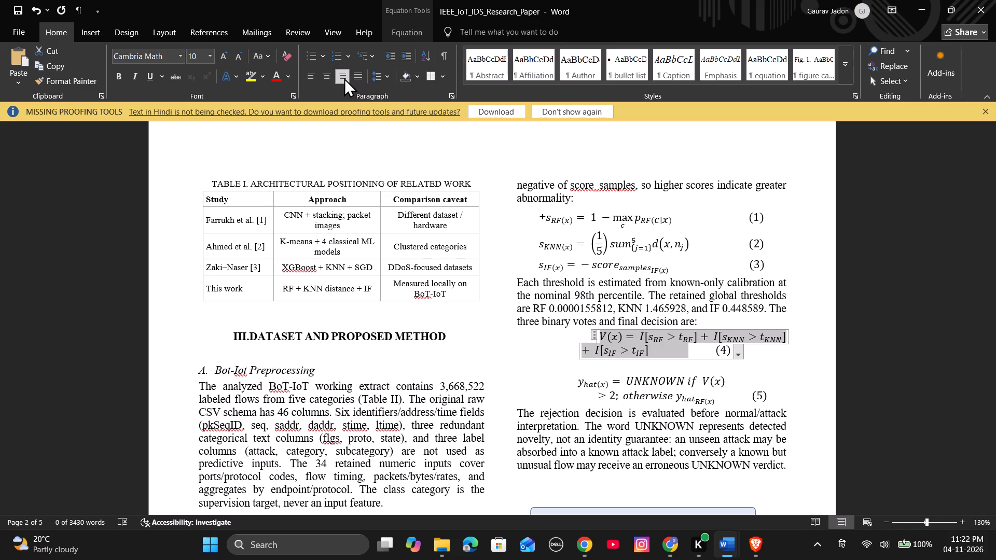
click(361, 76)
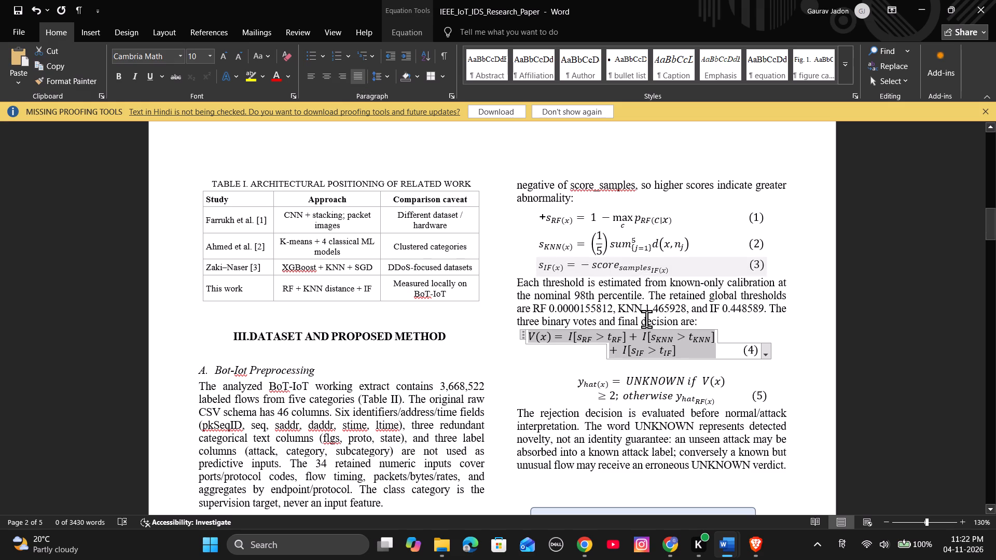
Apply justified alignment to the final decision equation (5).
drag(576, 386, 774, 404)
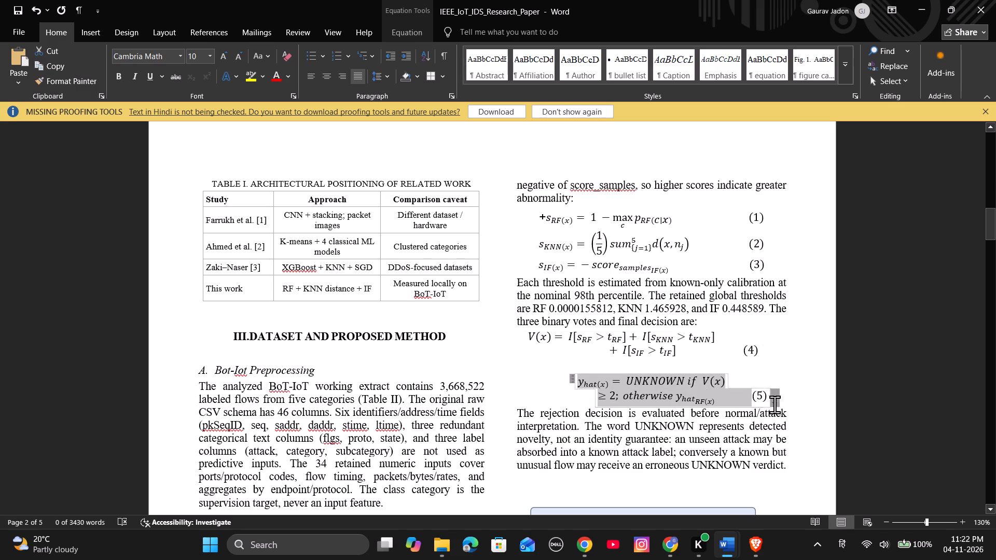
drag(774, 404, 779, 404)
click(358, 74)
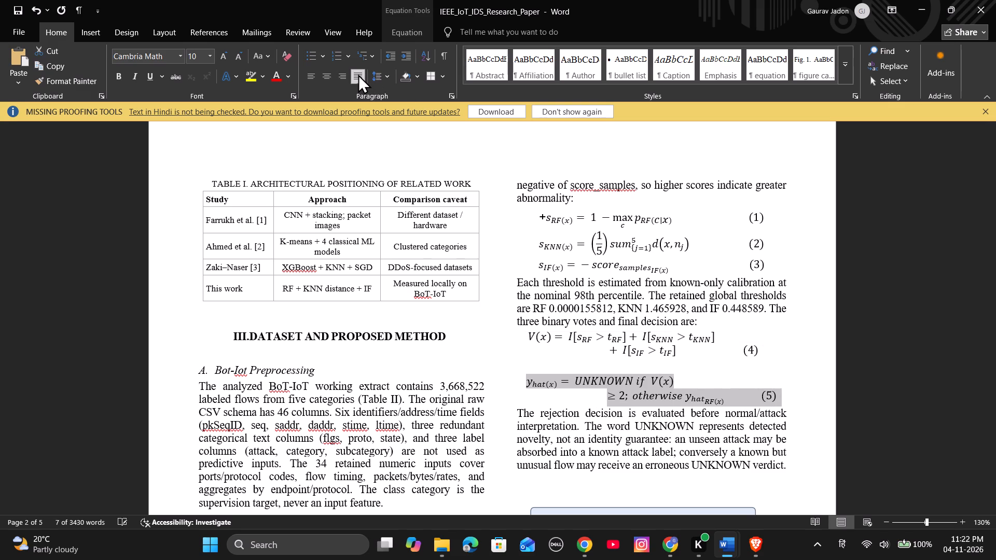
click(729, 399)
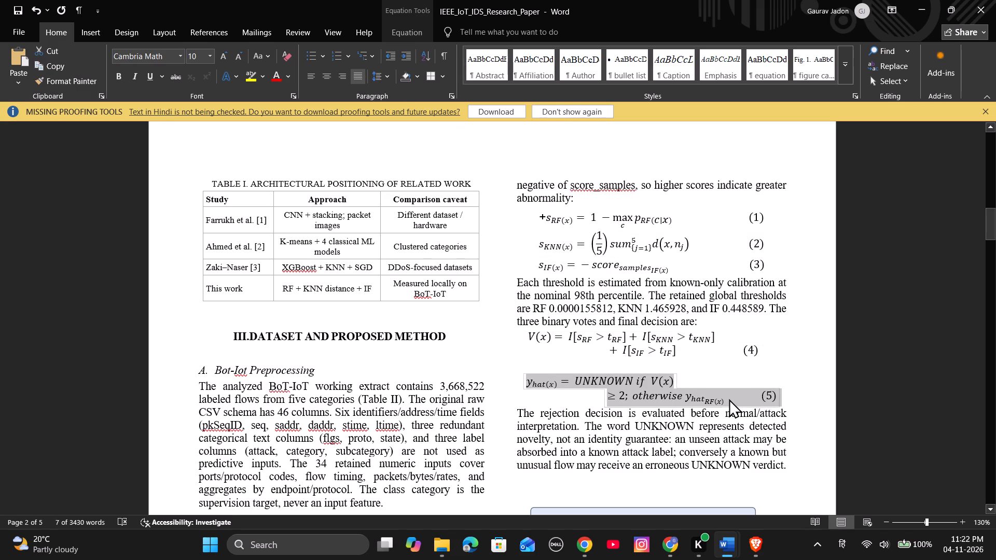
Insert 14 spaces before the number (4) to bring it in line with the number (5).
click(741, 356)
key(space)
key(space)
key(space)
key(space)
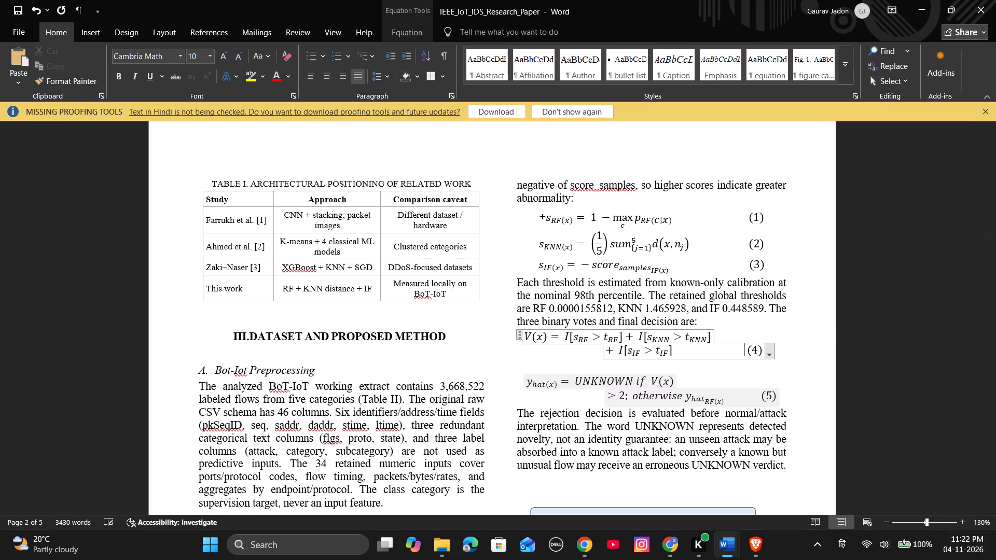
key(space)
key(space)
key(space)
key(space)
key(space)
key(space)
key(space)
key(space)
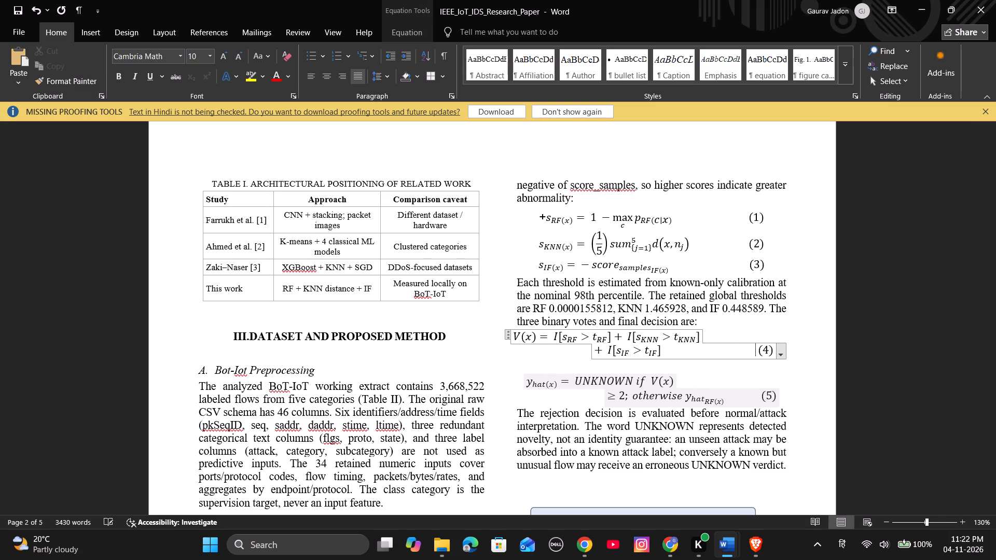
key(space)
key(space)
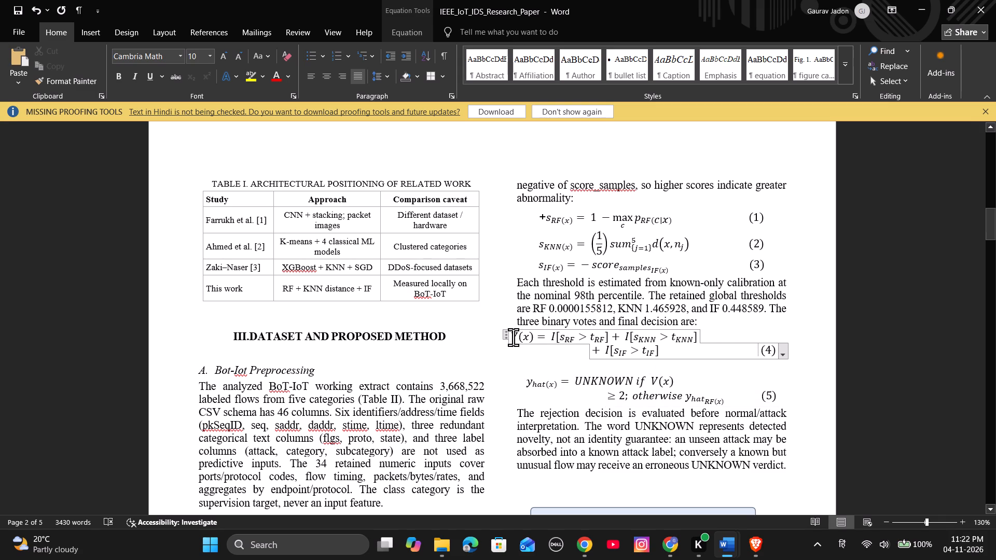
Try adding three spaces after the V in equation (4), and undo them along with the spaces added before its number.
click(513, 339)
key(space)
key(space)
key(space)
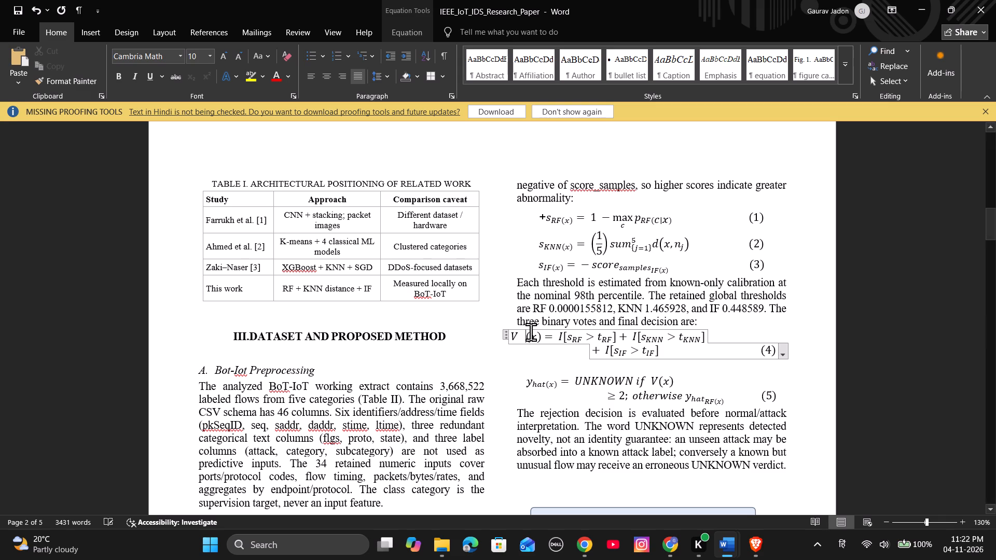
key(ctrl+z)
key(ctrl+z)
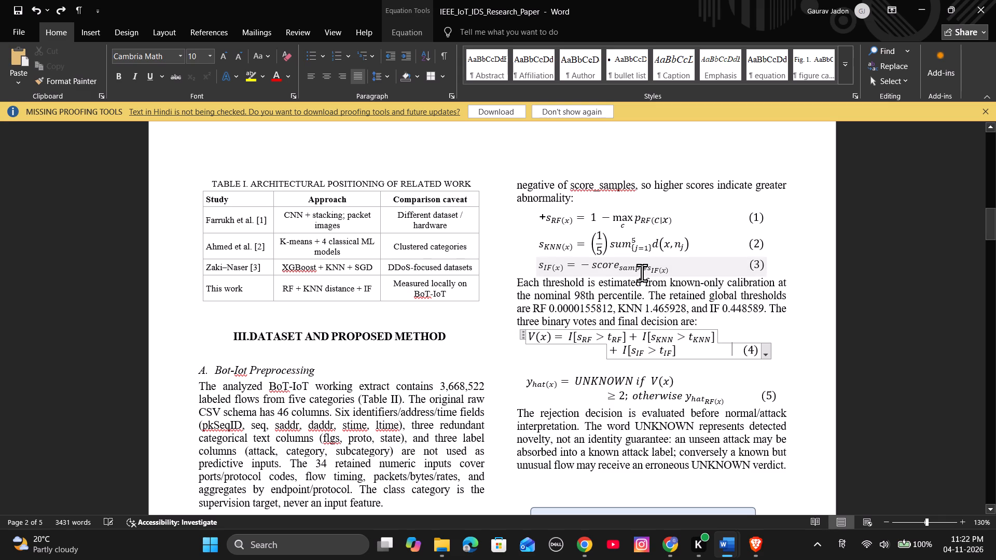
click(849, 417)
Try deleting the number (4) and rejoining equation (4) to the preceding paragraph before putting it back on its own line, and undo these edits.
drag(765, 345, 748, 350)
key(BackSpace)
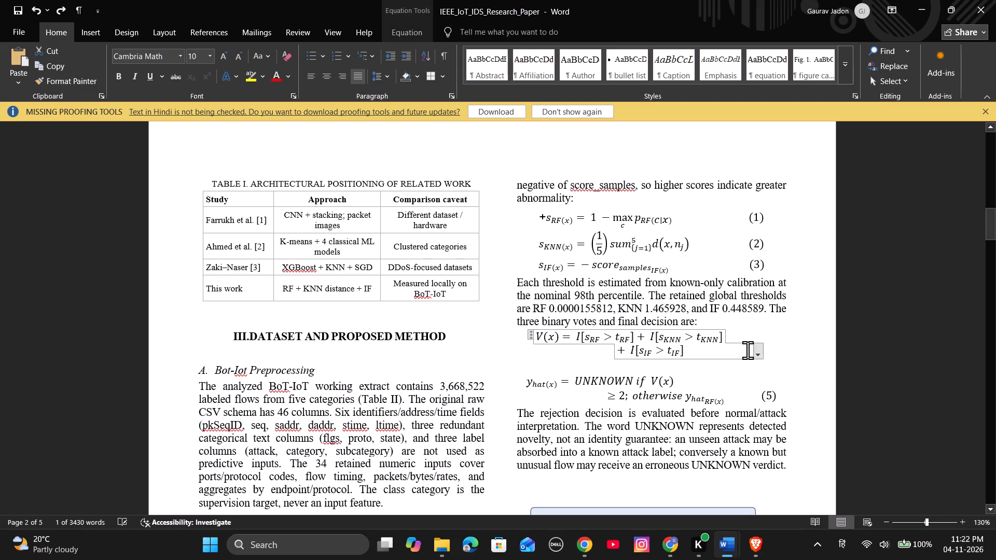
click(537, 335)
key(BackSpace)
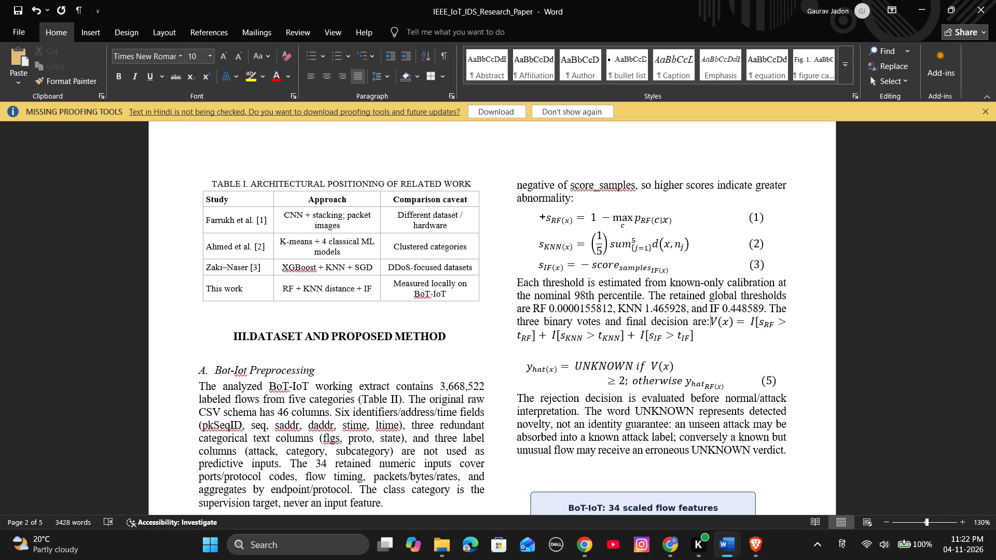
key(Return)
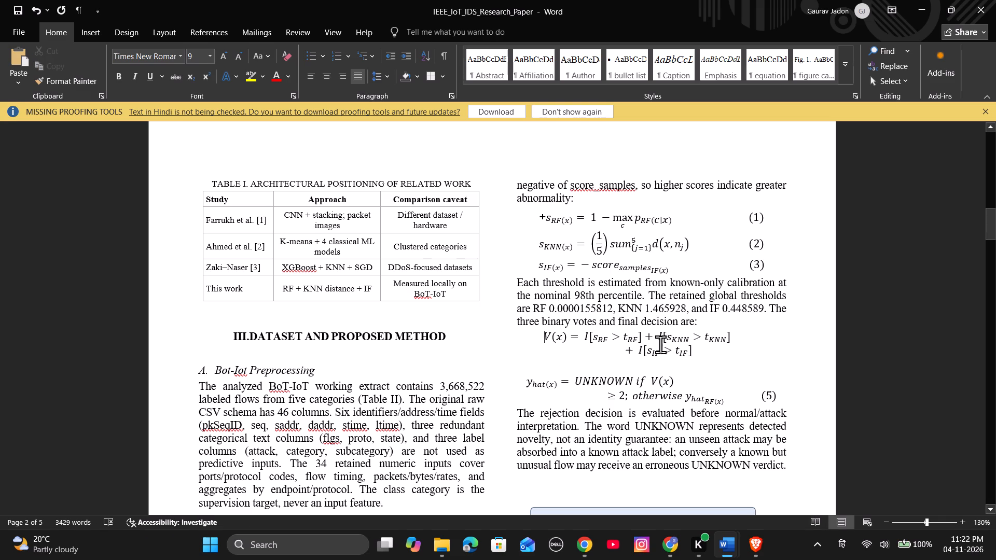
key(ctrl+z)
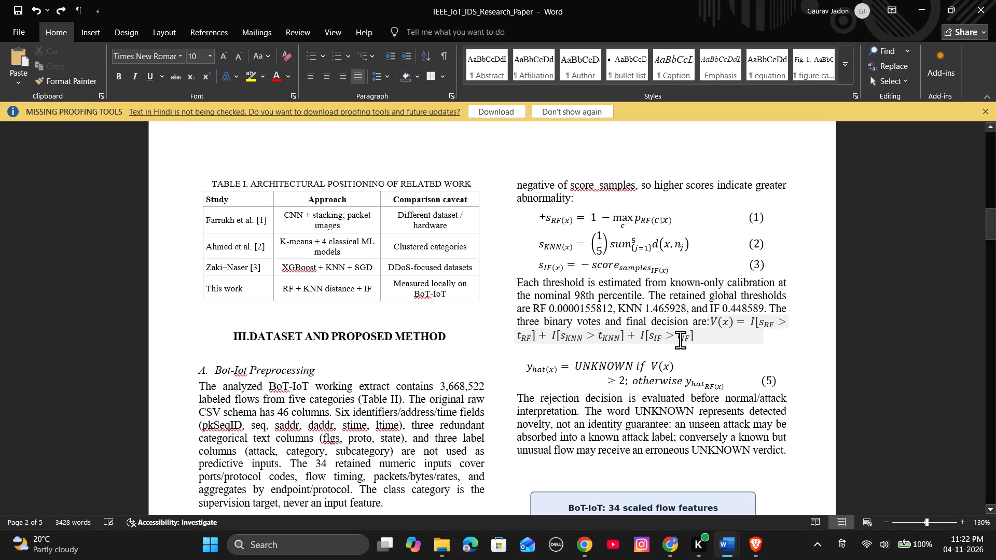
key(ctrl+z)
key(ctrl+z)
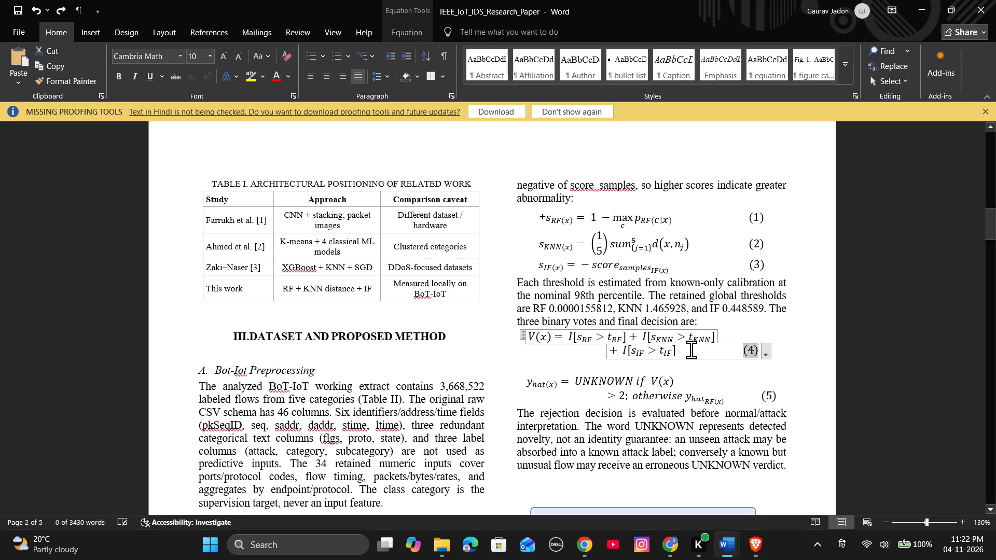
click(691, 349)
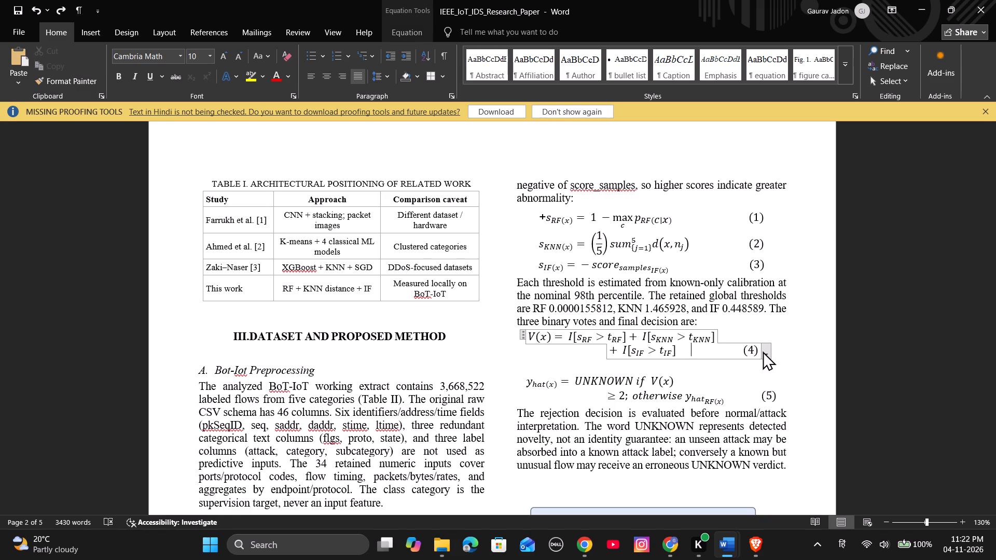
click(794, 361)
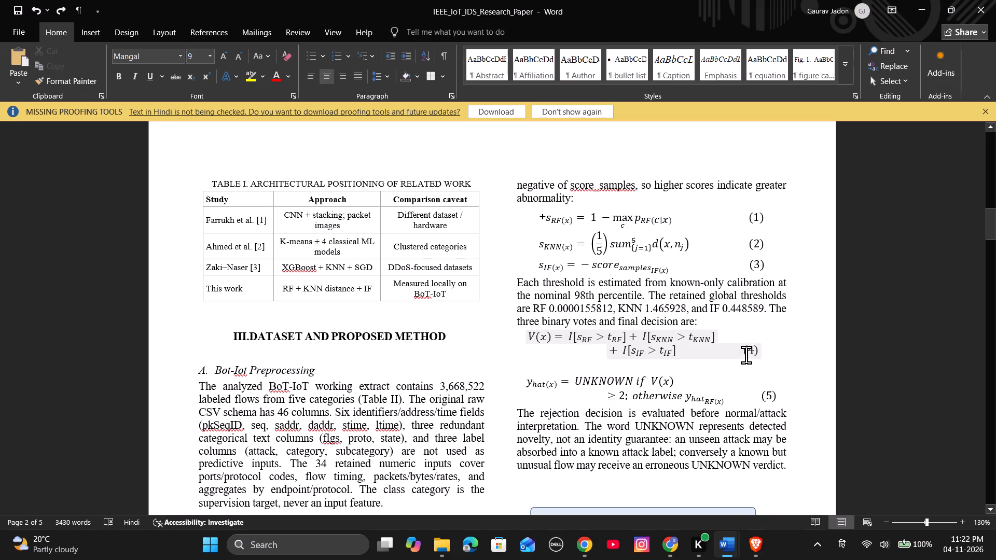
Switch to Chrome, examine the score and final decision equations on page 2 of paper.pdf, and return to the Word paper.
scroll(810, 376, down, 1)
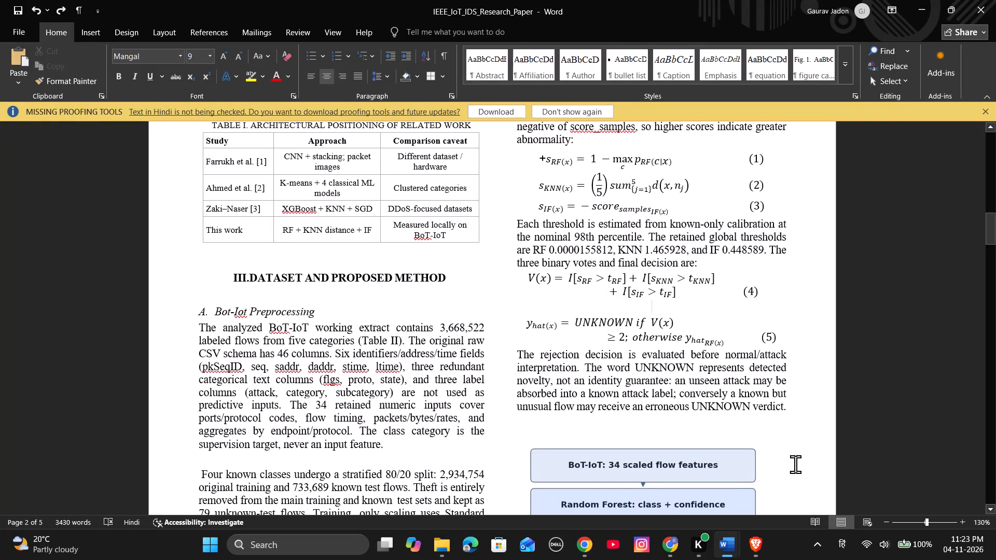
click(576, 550)
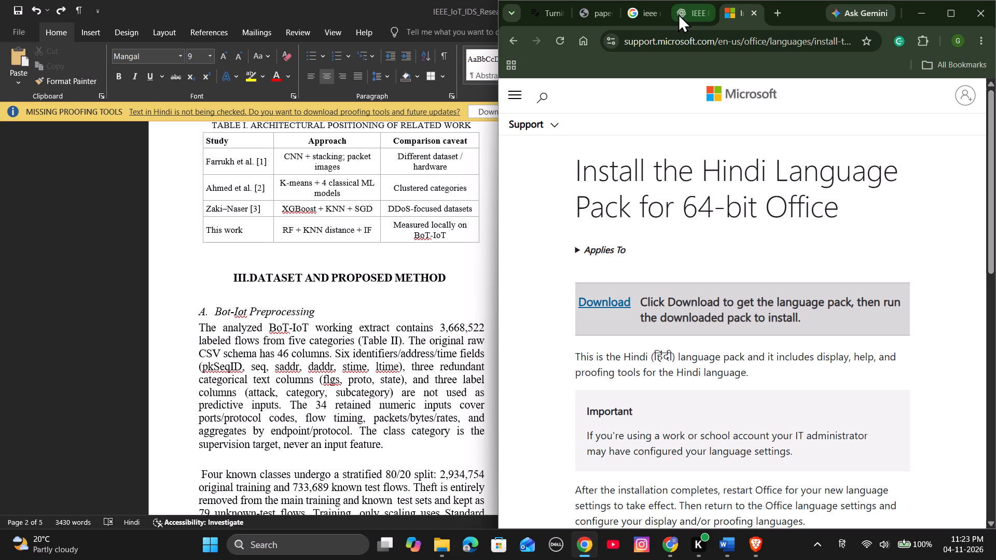
drag(591, 2, 593, 13)
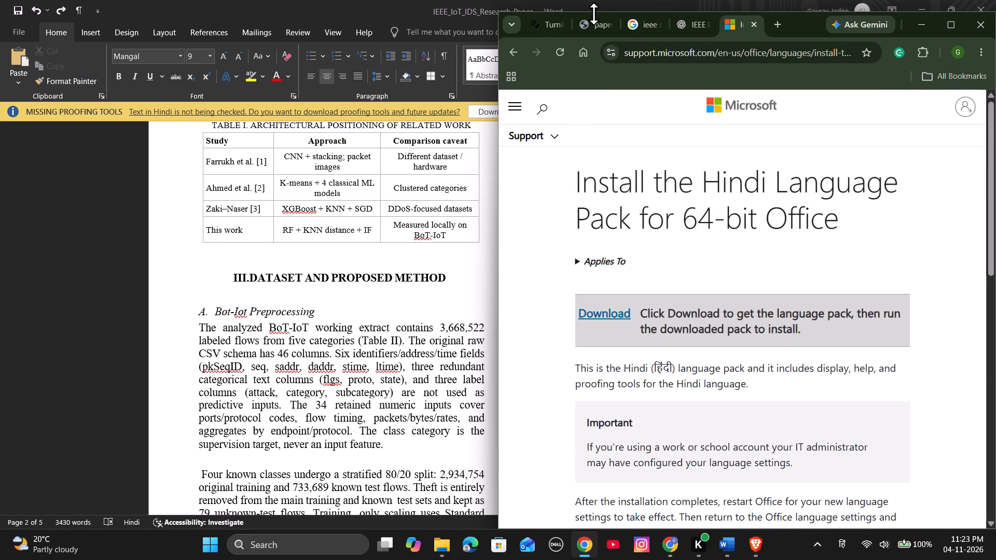
click(594, 27)
scroll(867, 269, up, 2)
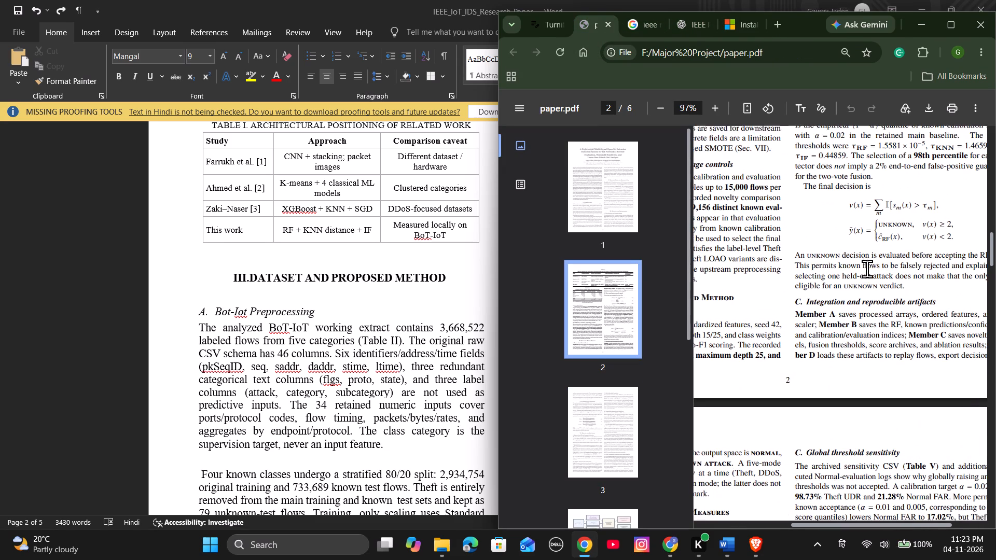
scroll(867, 269, up, 3)
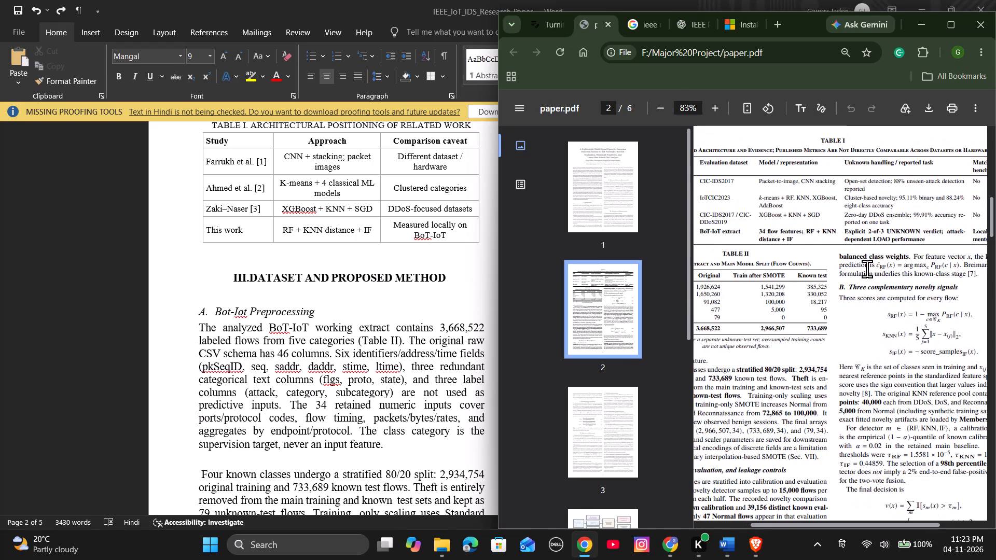
scroll(867, 269, up, 1)
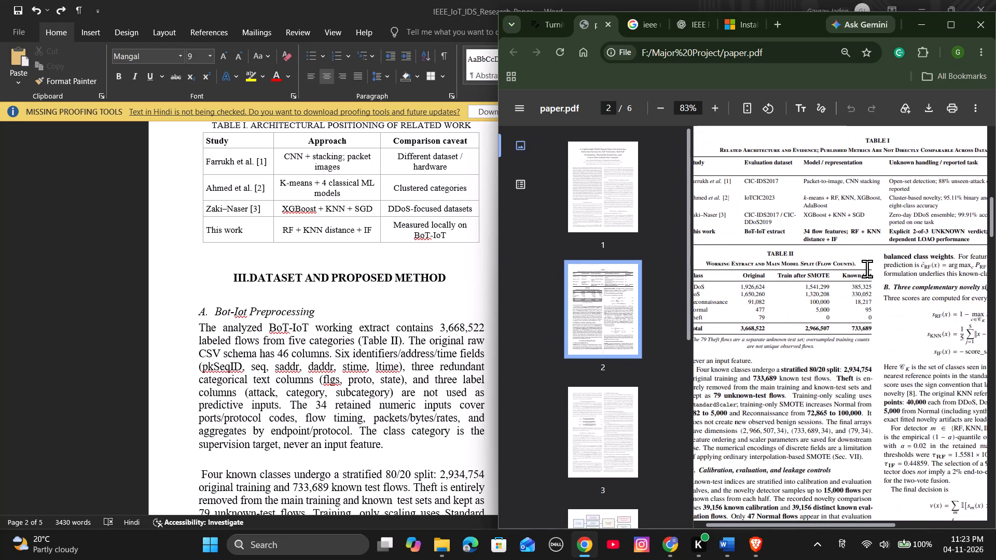
scroll(867, 269, up, 2)
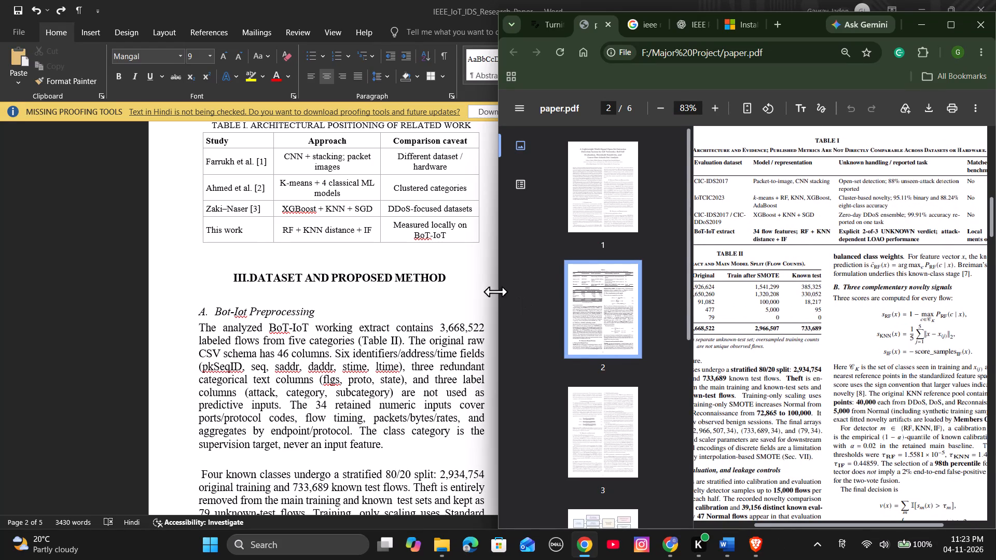
click(488, 291)
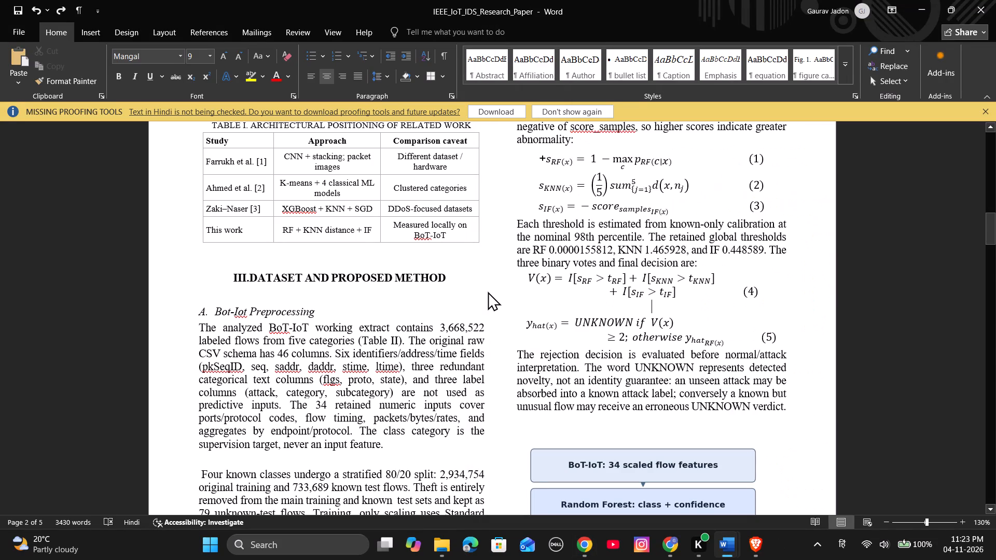
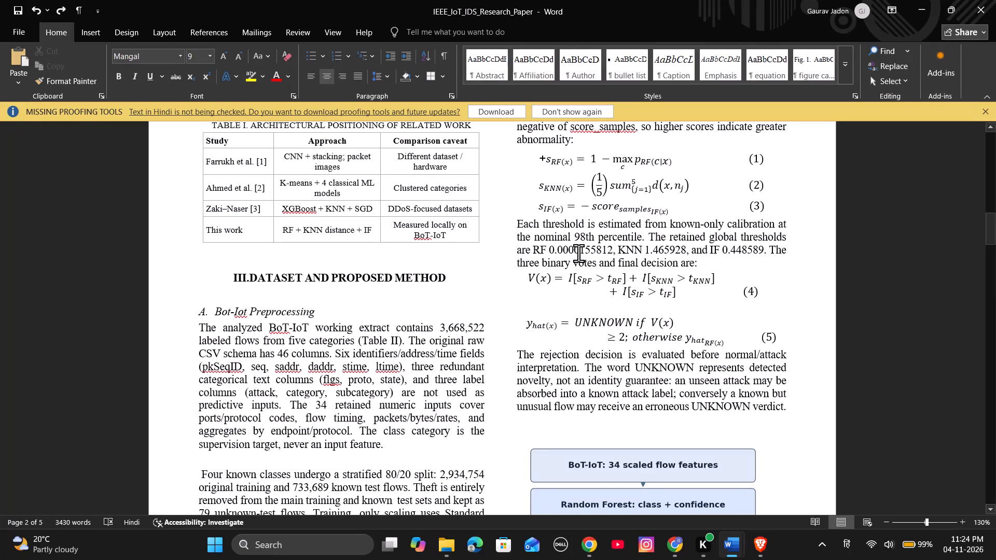
Insert a blank line above equation (4) and delete the number (4) after it.
click(520, 281)
key(Return)
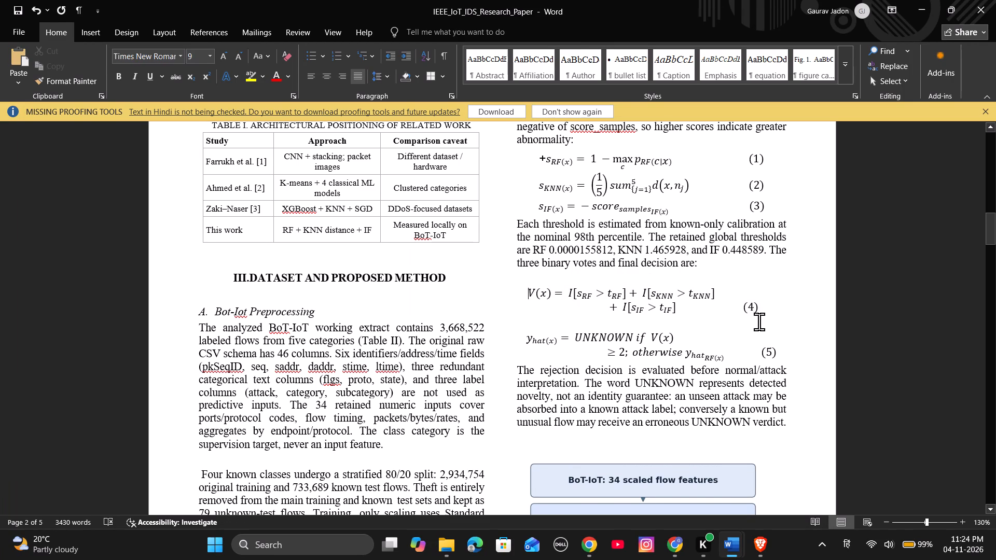
click(749, 313)
drag(760, 311, 752, 311)
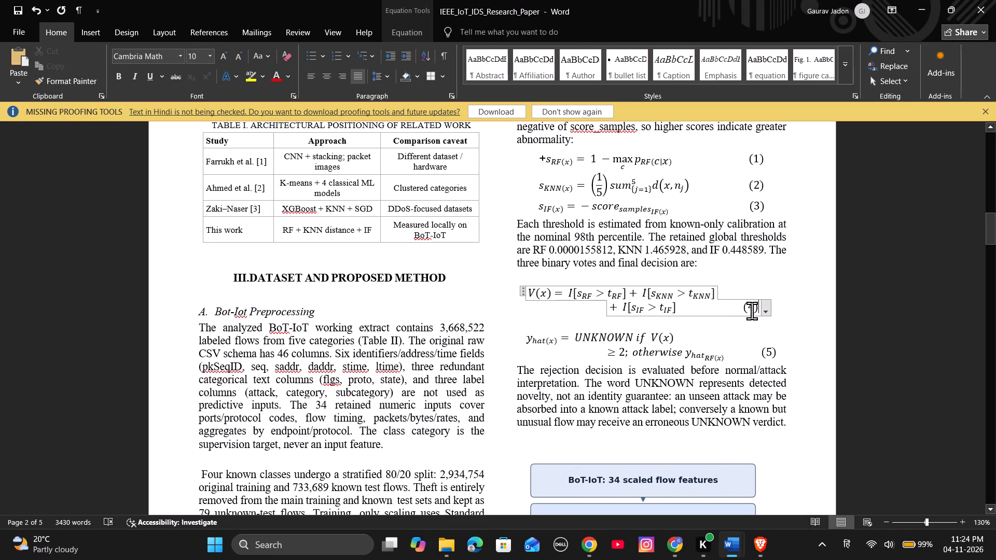
drag(752, 311, 749, 311)
key(BackSpace)
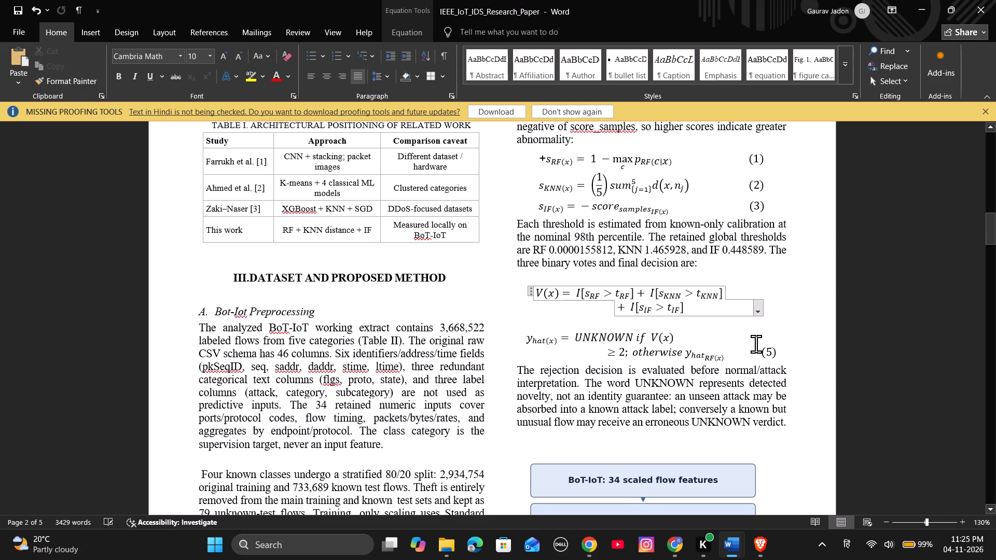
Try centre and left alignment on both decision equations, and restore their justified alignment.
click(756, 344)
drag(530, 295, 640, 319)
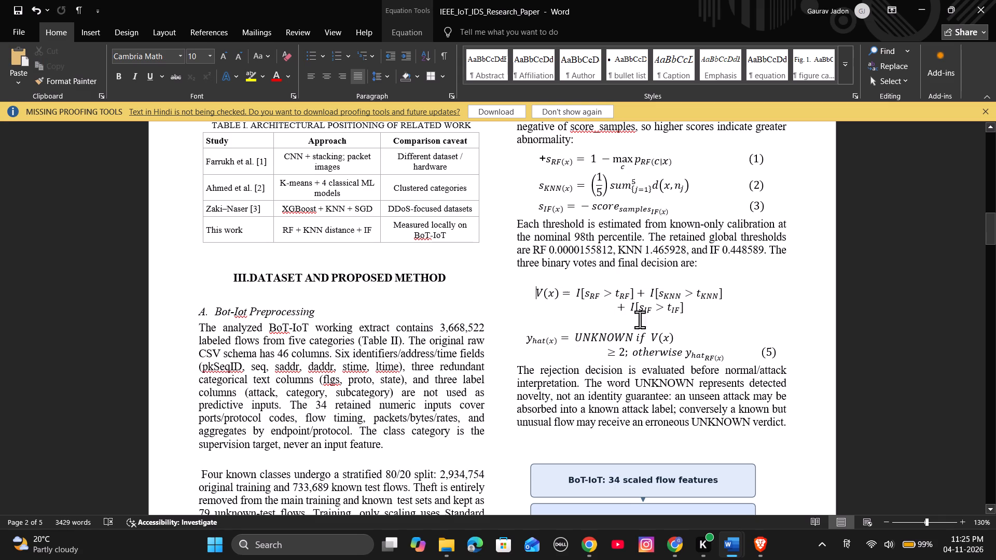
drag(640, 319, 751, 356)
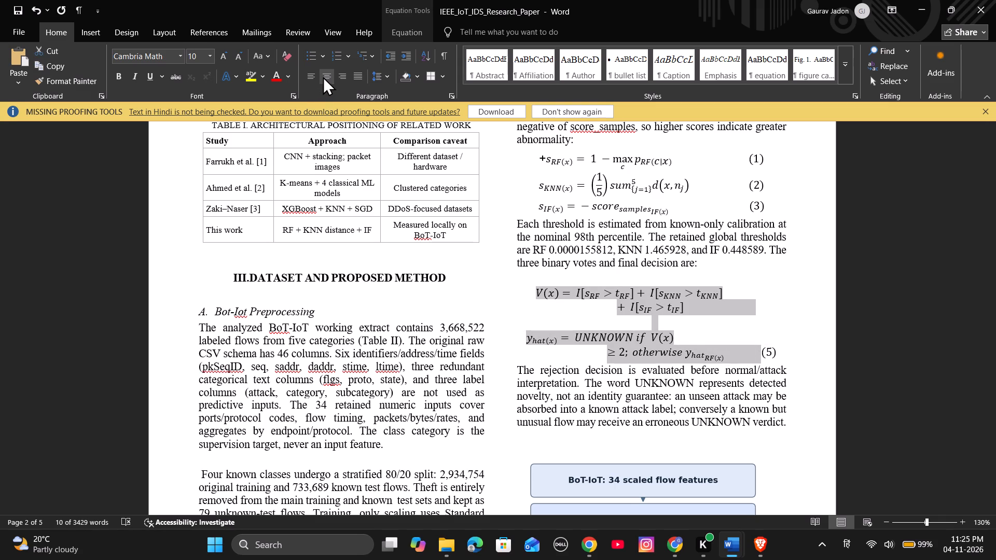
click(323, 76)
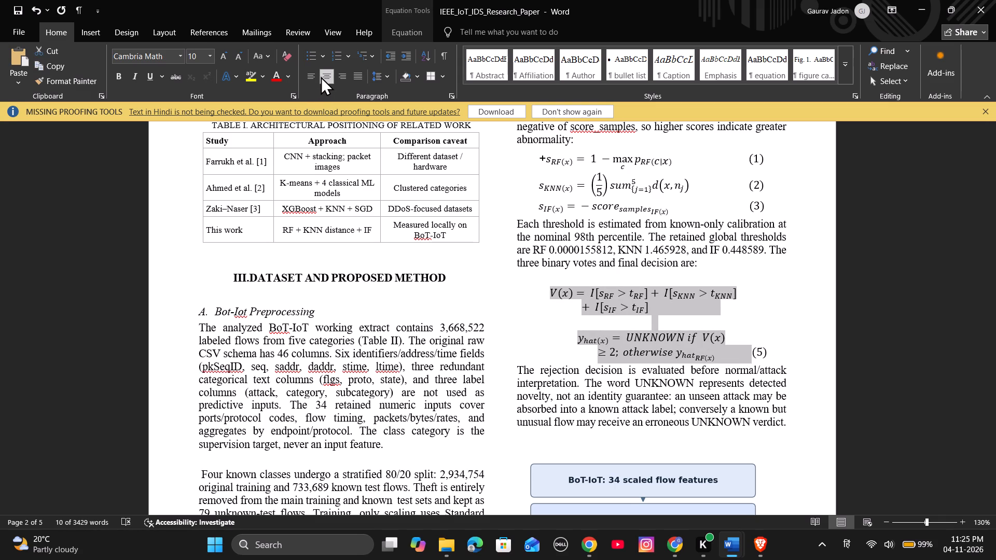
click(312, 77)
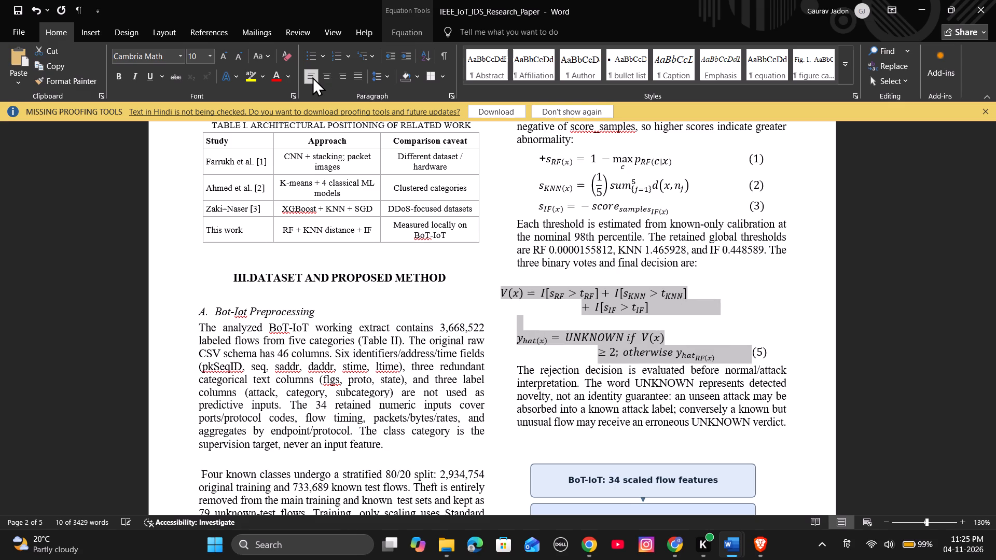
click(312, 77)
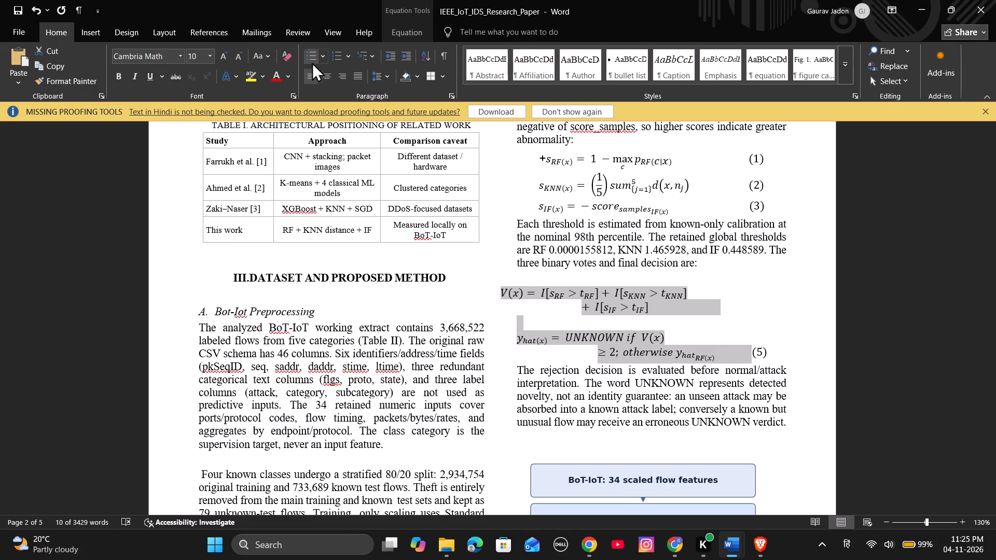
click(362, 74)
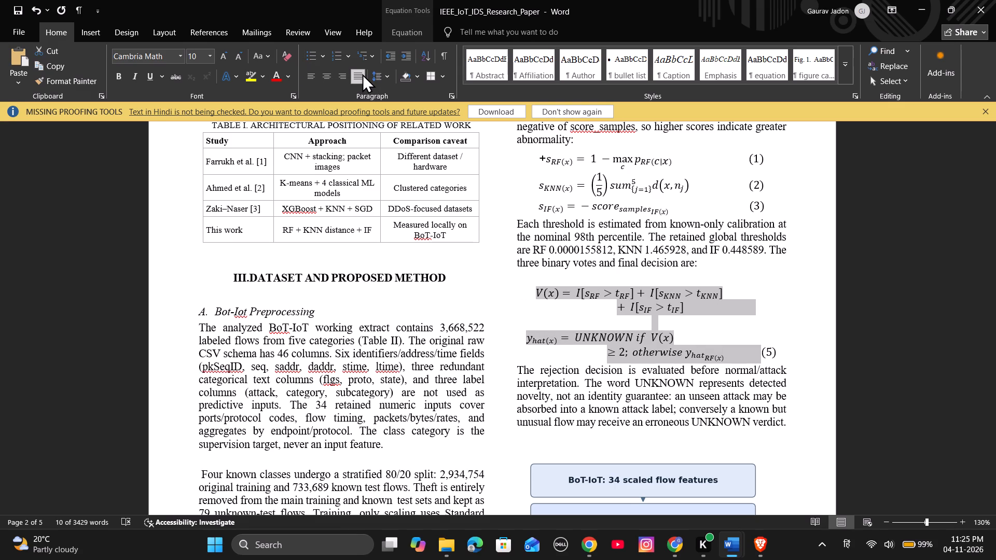
Delete the number (5) from the end of the UNKNOWN decision equation.
click(624, 344)
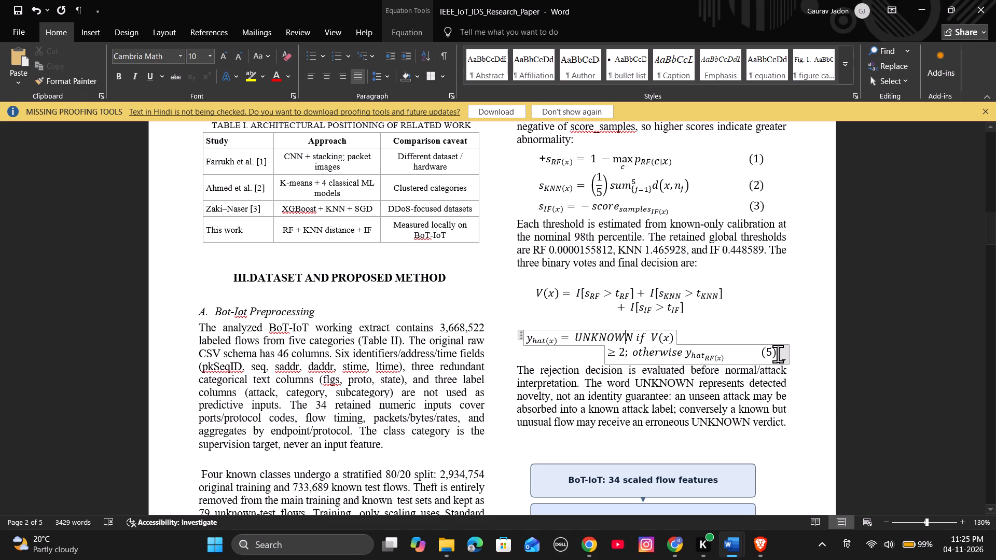
click(778, 354)
key(BackSpace)
key(BackSpace)
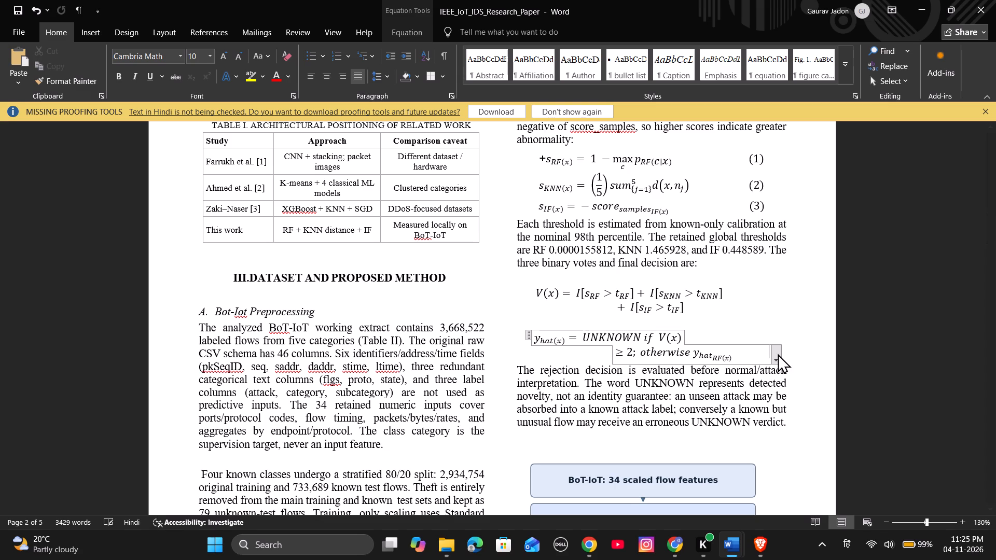
click(785, 297)
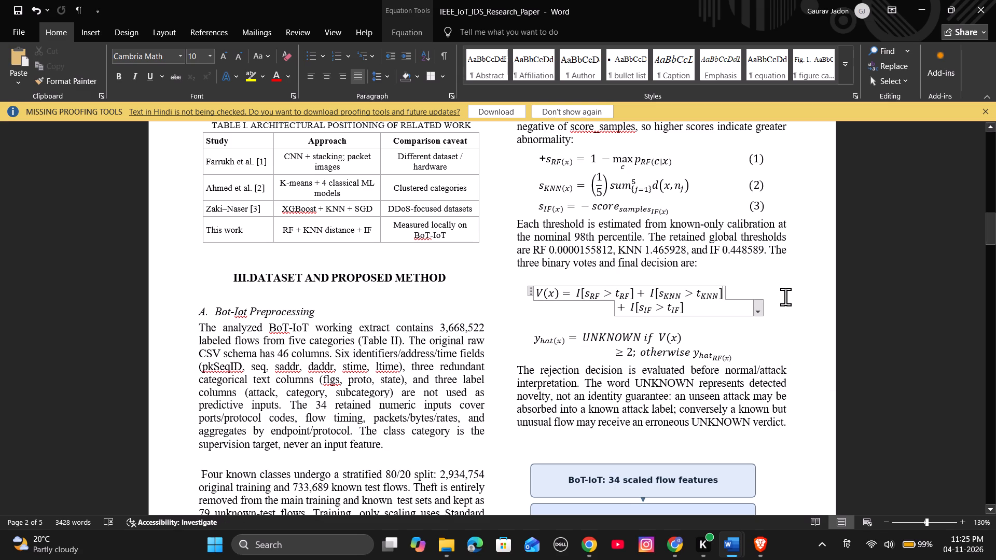
click(785, 297)
click(796, 344)
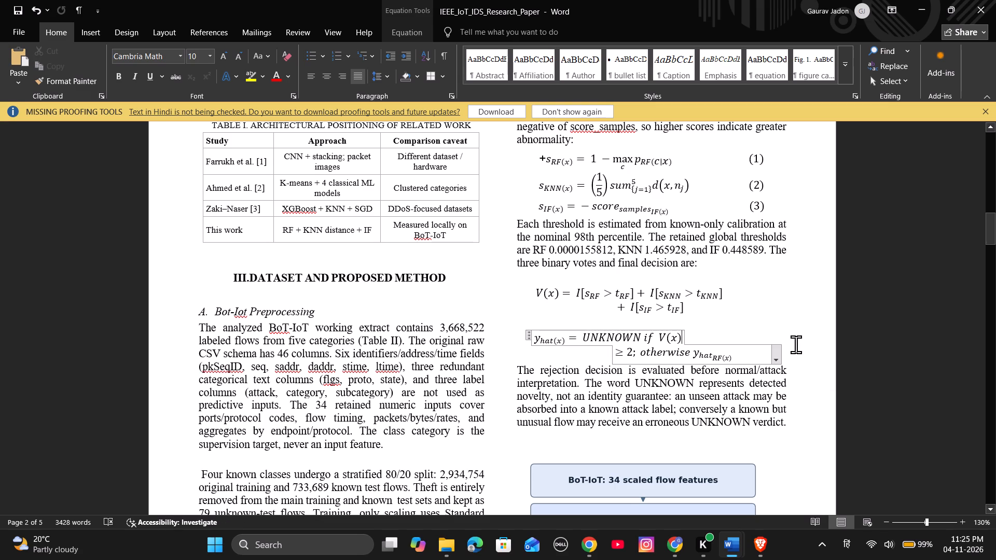
Set the font size of the Fig. 1 pipeline caption to 8.
scroll(796, 344, down, 1)
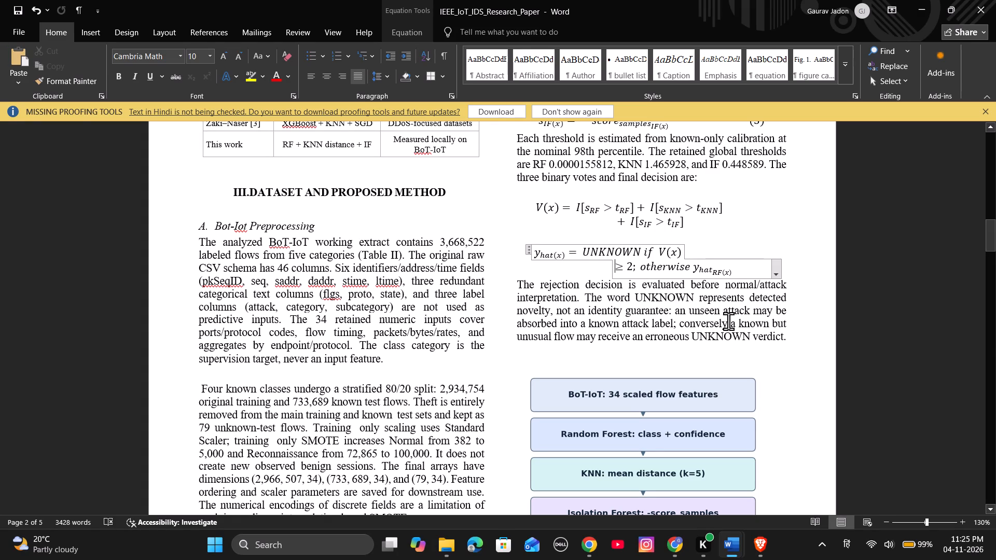
scroll(743, 354, down, 1)
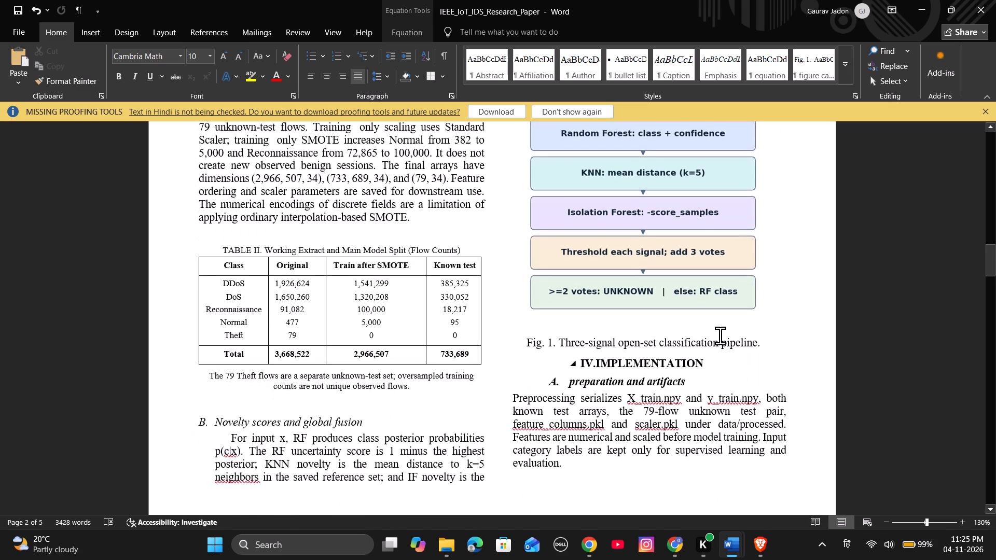
click(674, 337)
drag(775, 341, 529, 344)
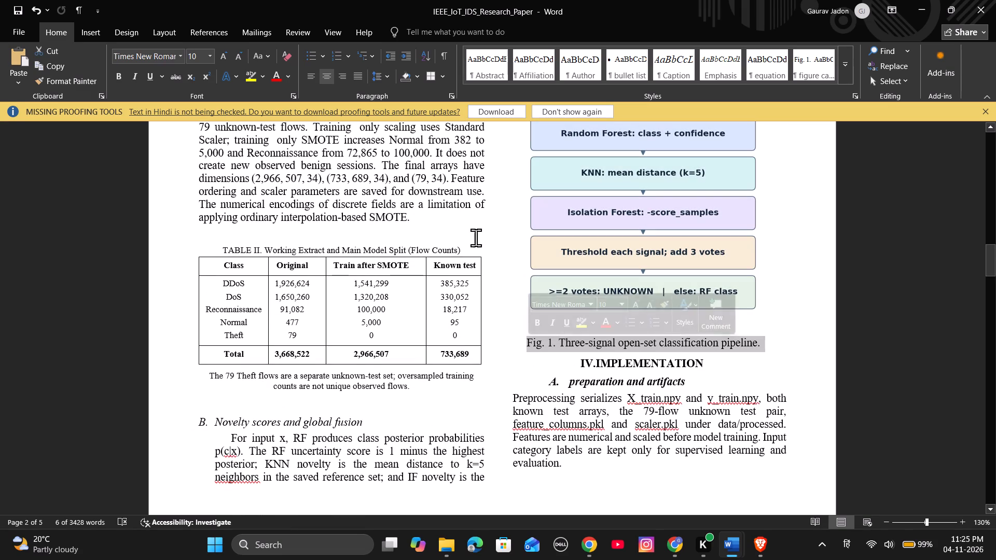
click(199, 51)
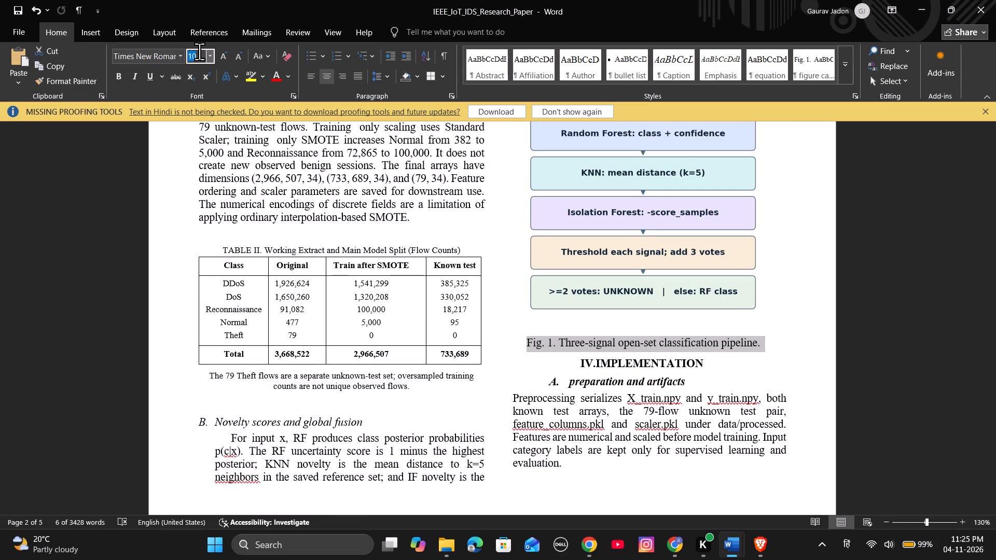
key(BackSpace)
key(8)
key(Return)
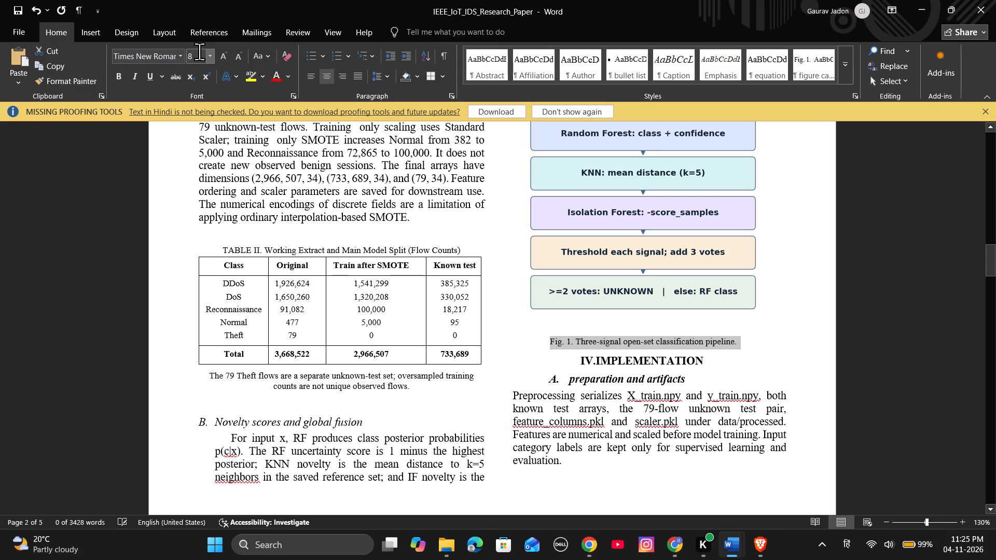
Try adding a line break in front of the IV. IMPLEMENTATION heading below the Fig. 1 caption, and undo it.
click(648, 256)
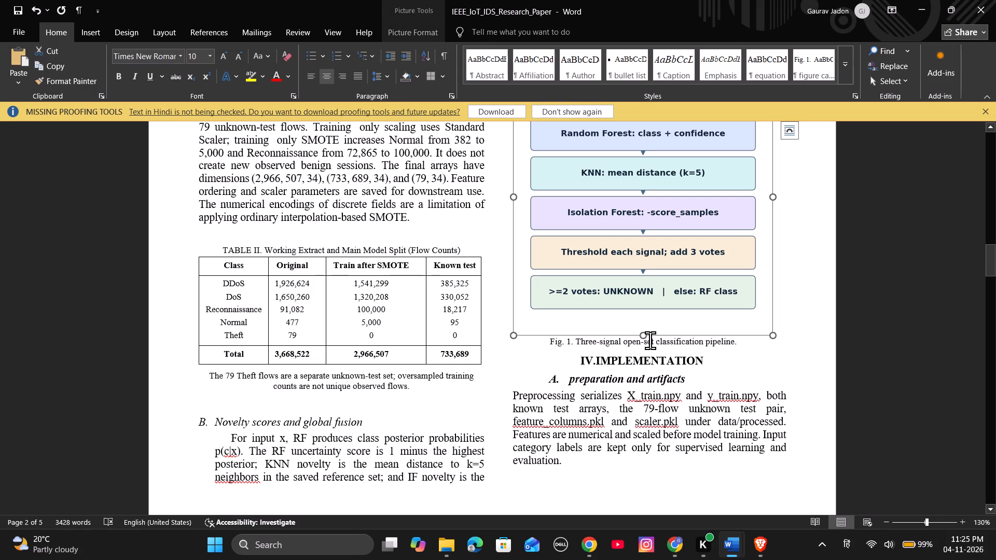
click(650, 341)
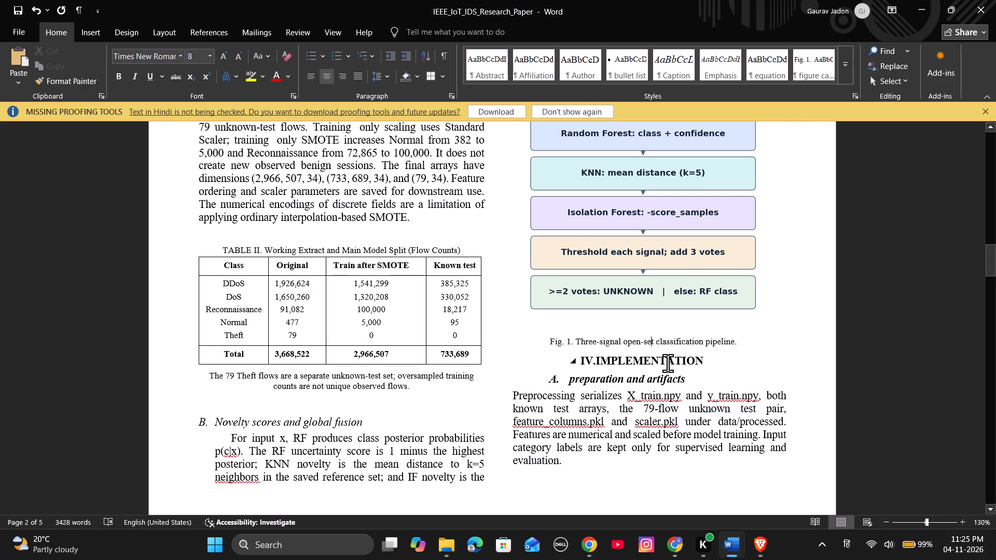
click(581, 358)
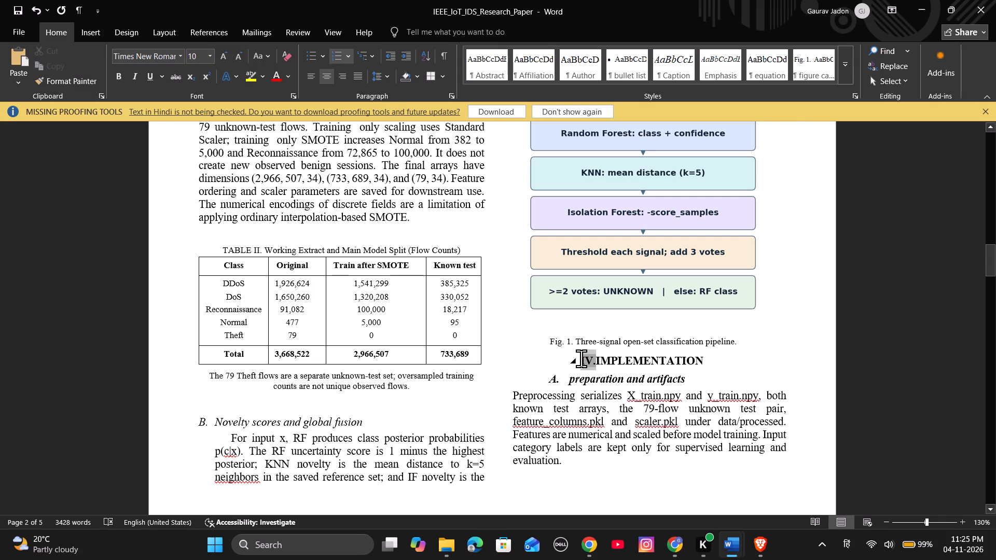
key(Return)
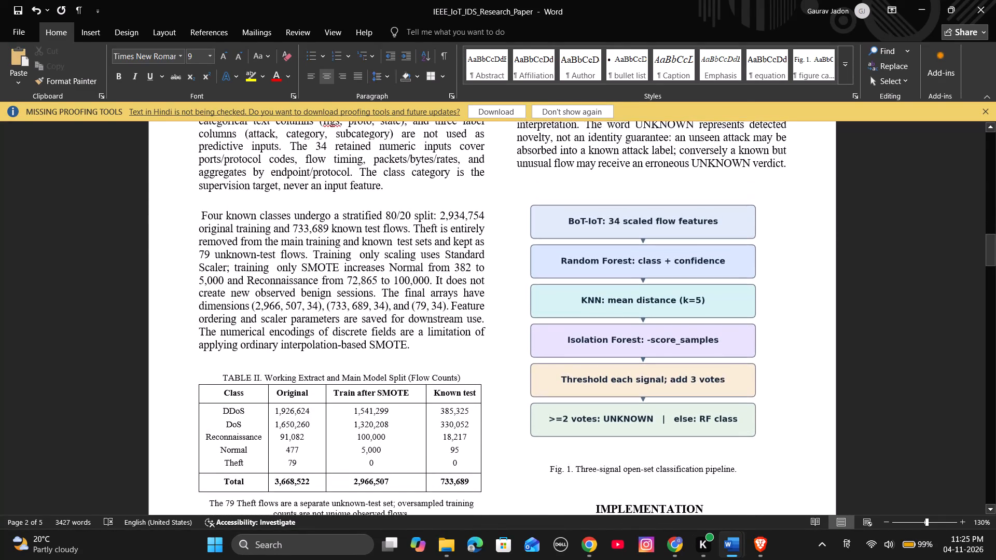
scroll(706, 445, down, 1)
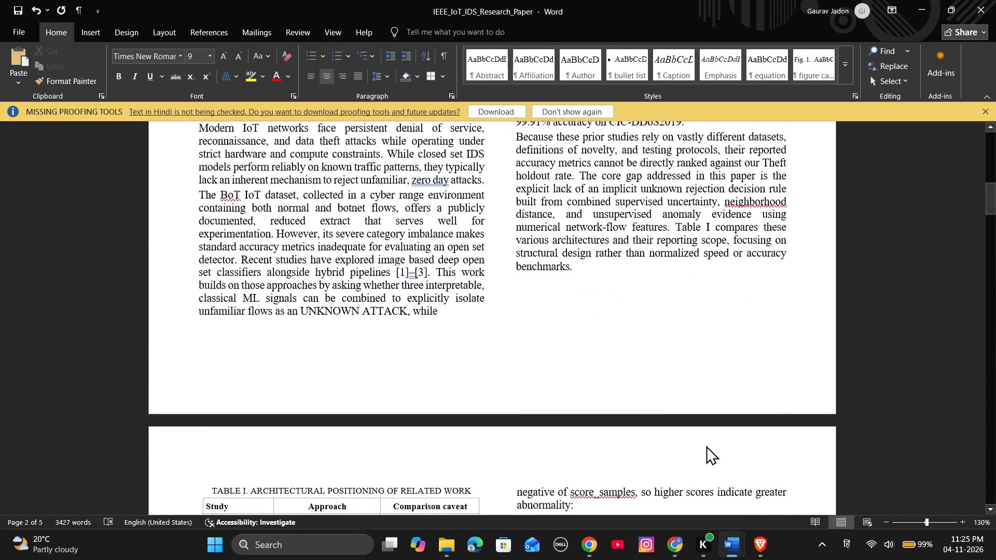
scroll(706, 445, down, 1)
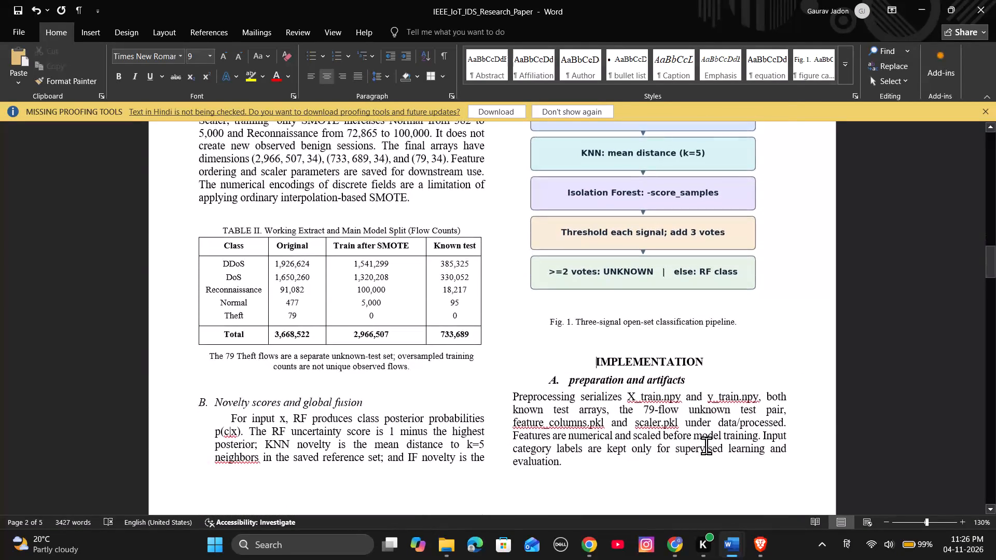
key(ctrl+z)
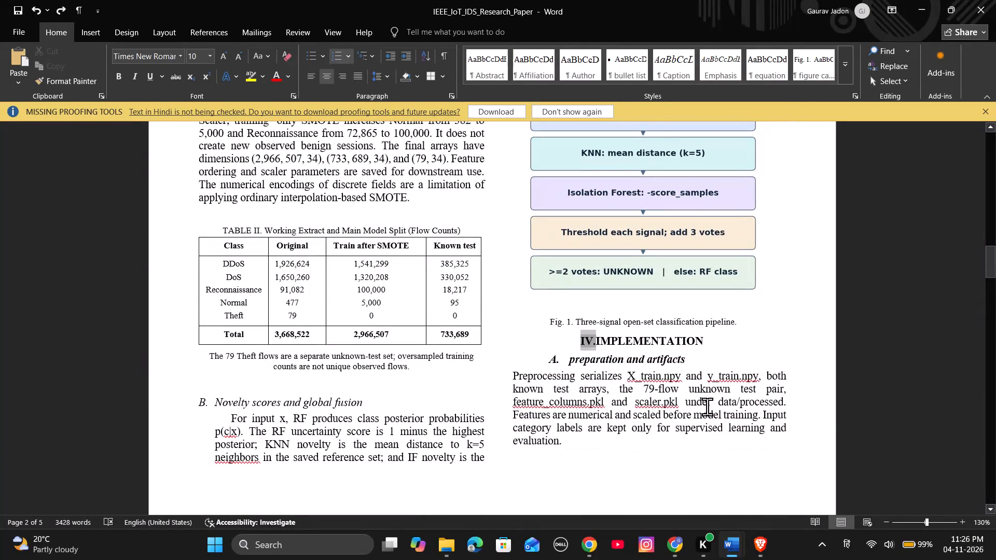
Set the text wrapping of the Fig. 1 pipeline picture to Square.
drag(742, 325, 567, 313)
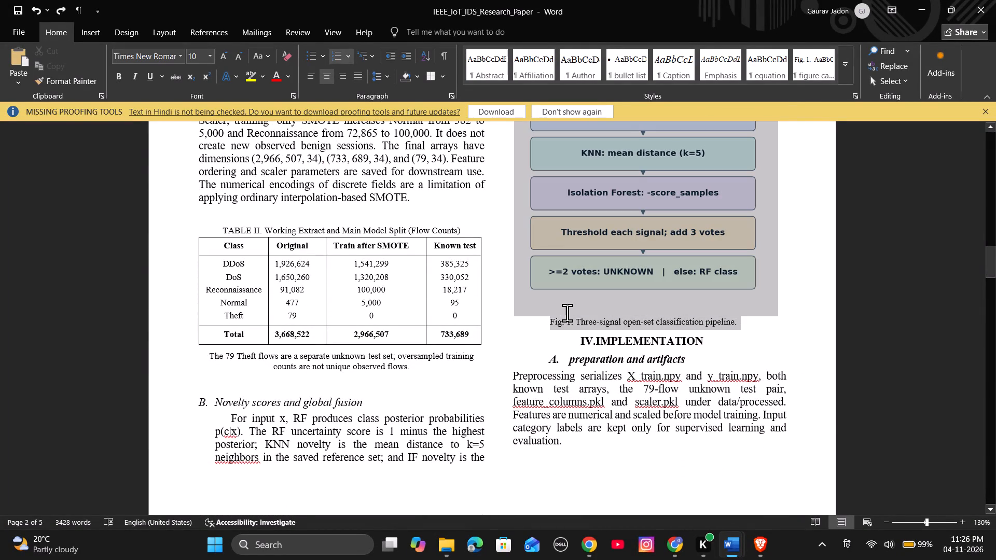
drag(567, 313, 568, 313)
click(745, 232)
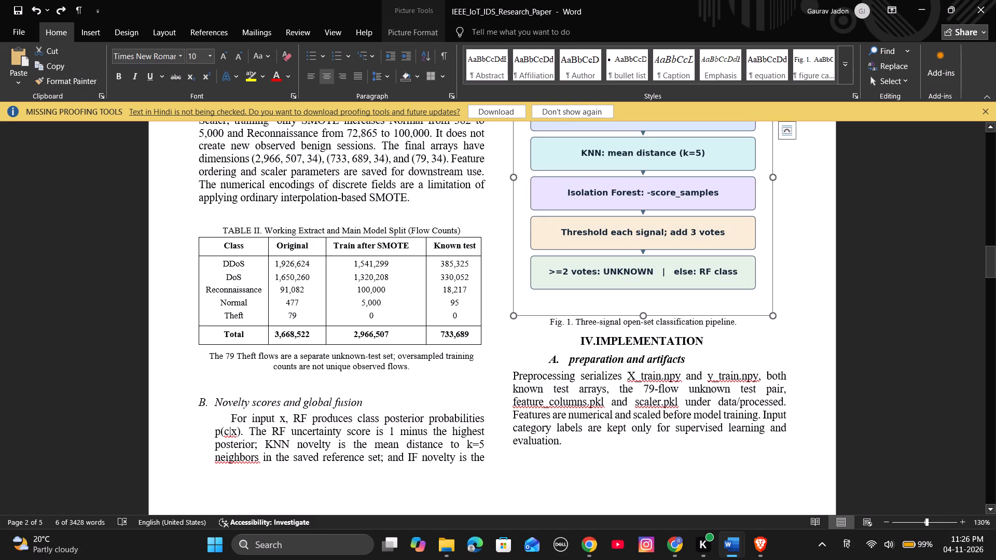
click(745, 232)
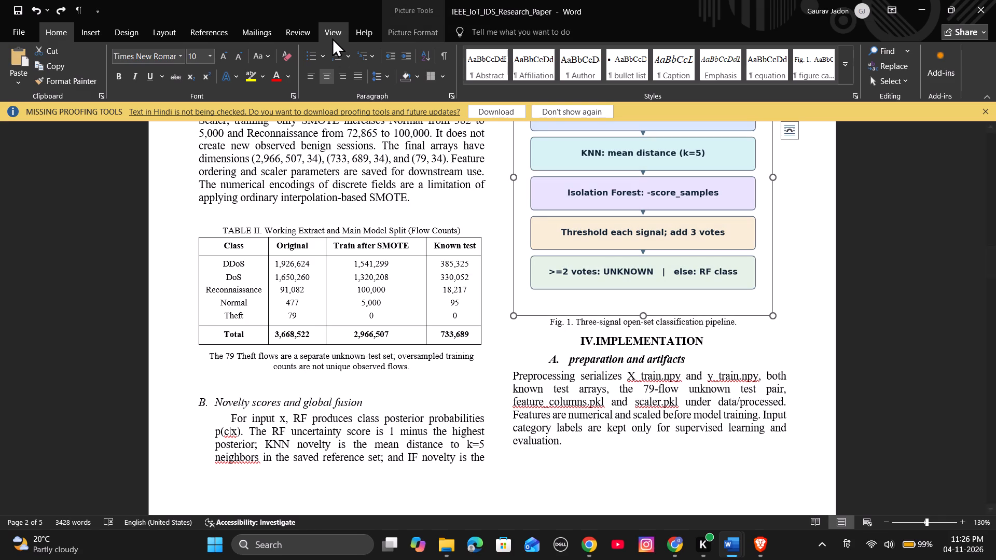
click(894, 80)
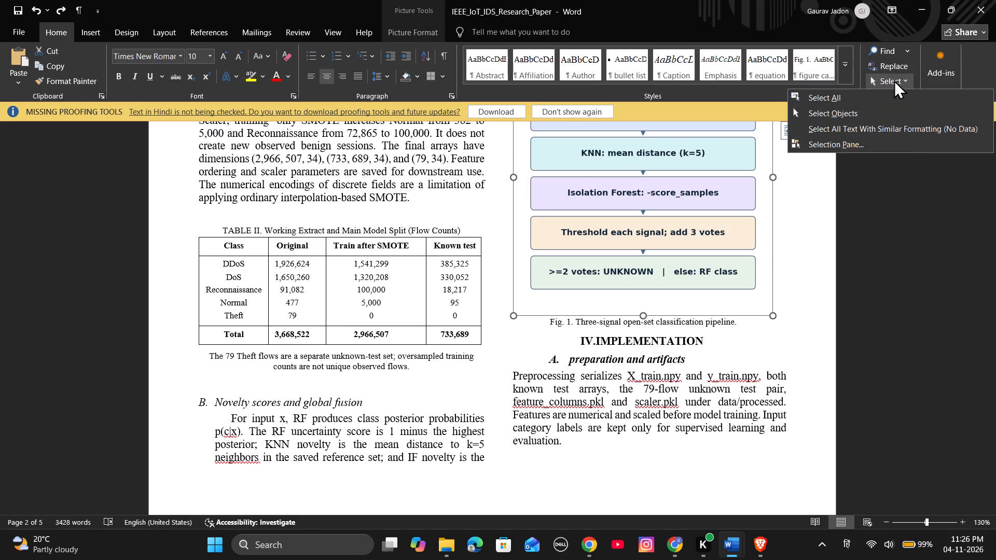
click(891, 81)
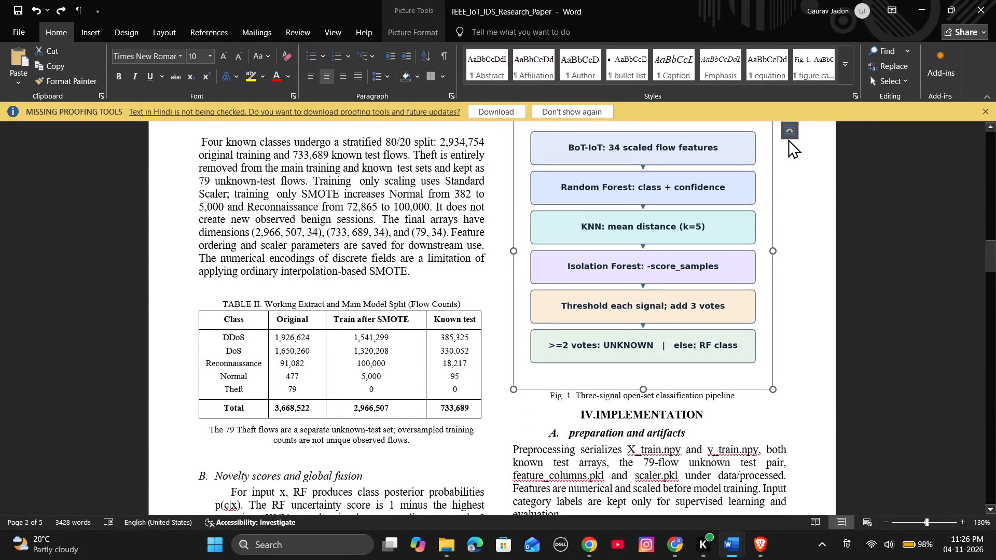
click(788, 139)
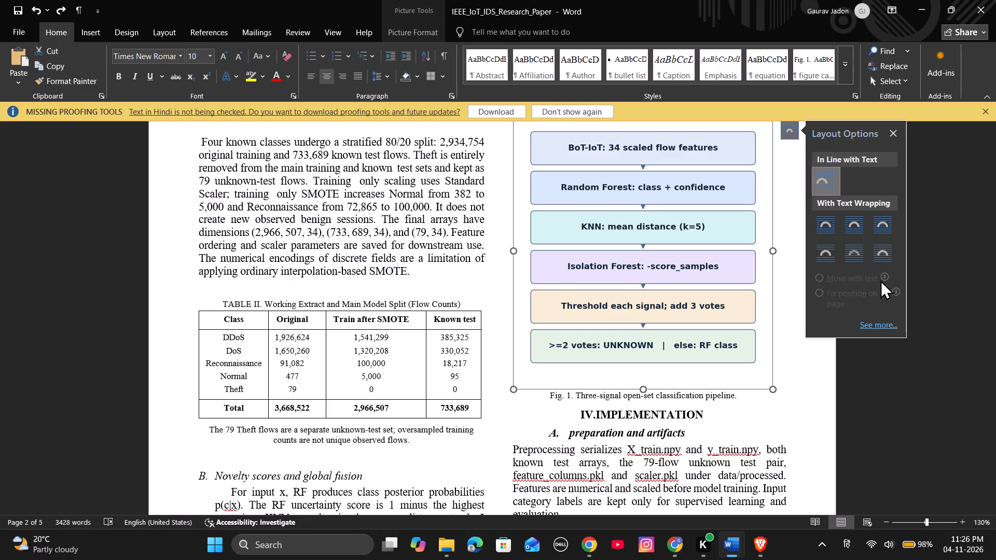
click(877, 330)
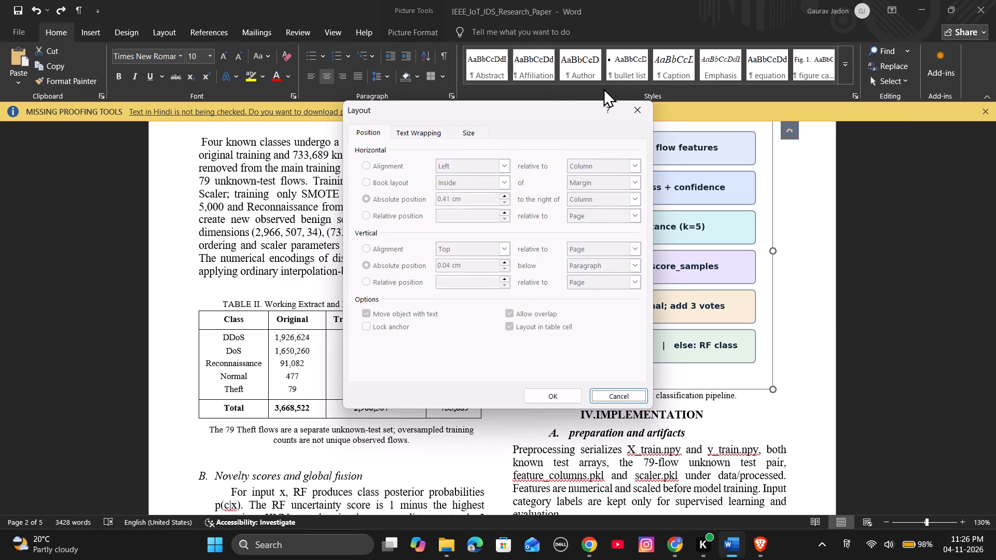
click(630, 106)
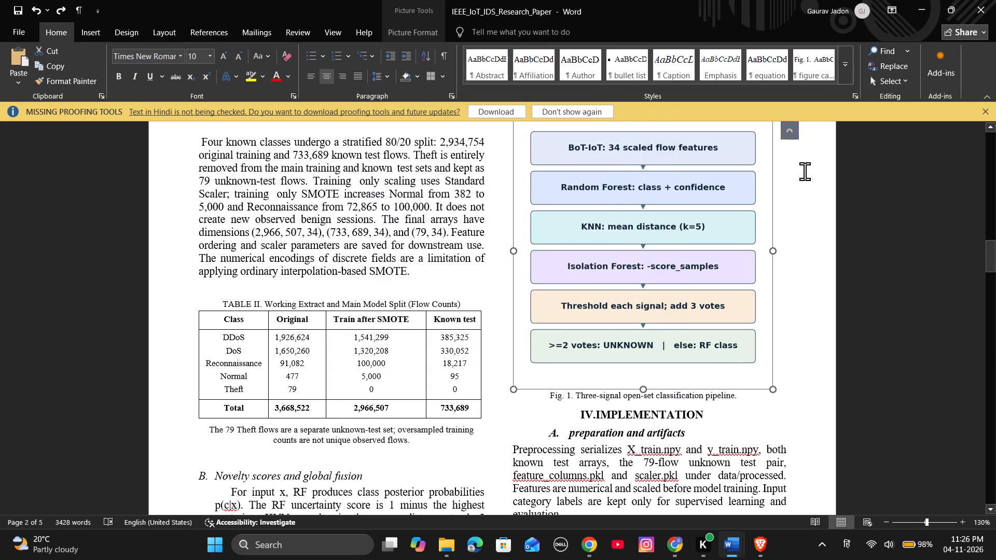
click(792, 127)
click(792, 133)
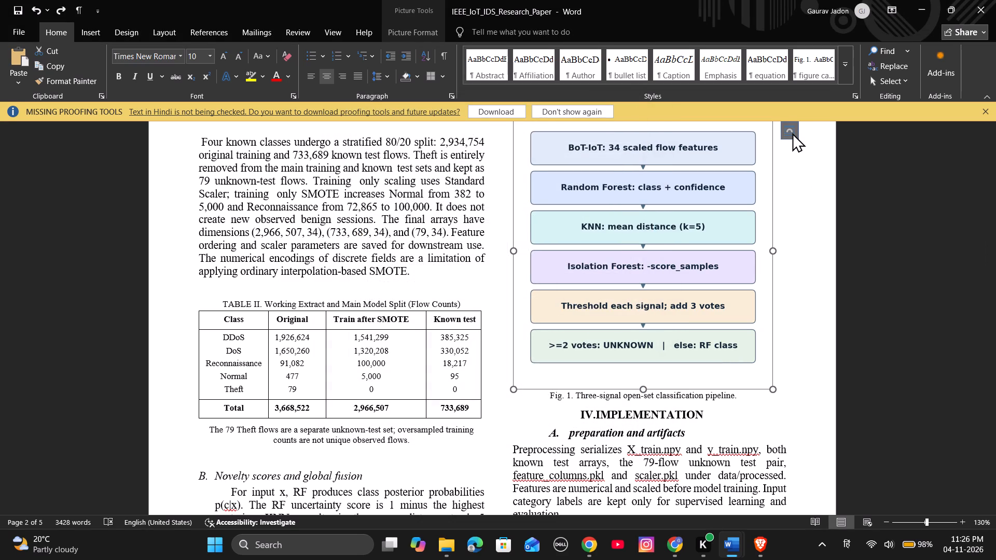
click(831, 223)
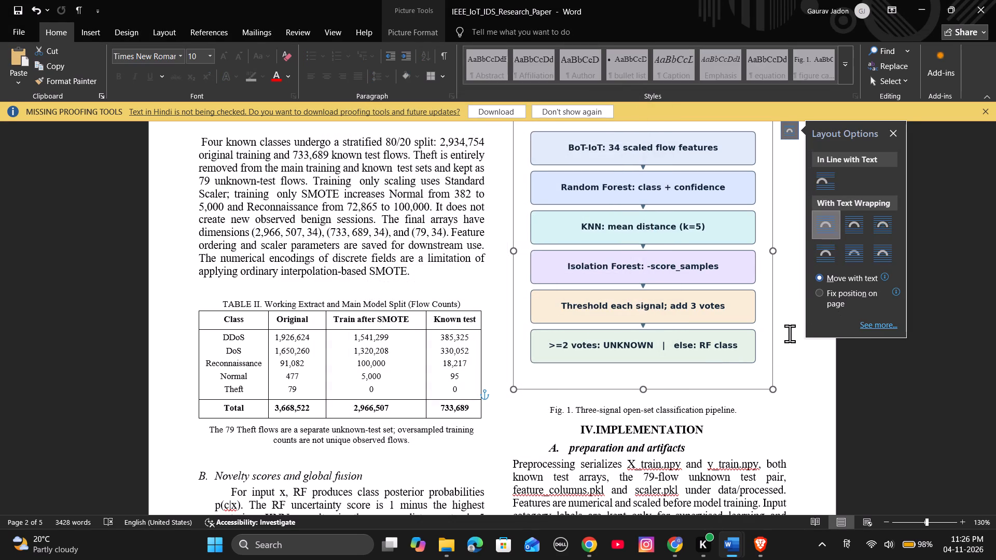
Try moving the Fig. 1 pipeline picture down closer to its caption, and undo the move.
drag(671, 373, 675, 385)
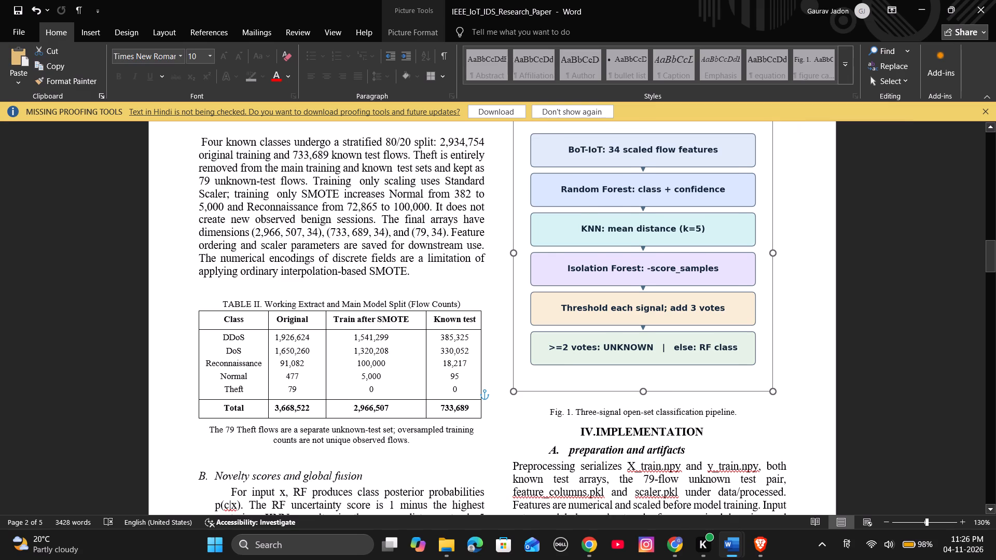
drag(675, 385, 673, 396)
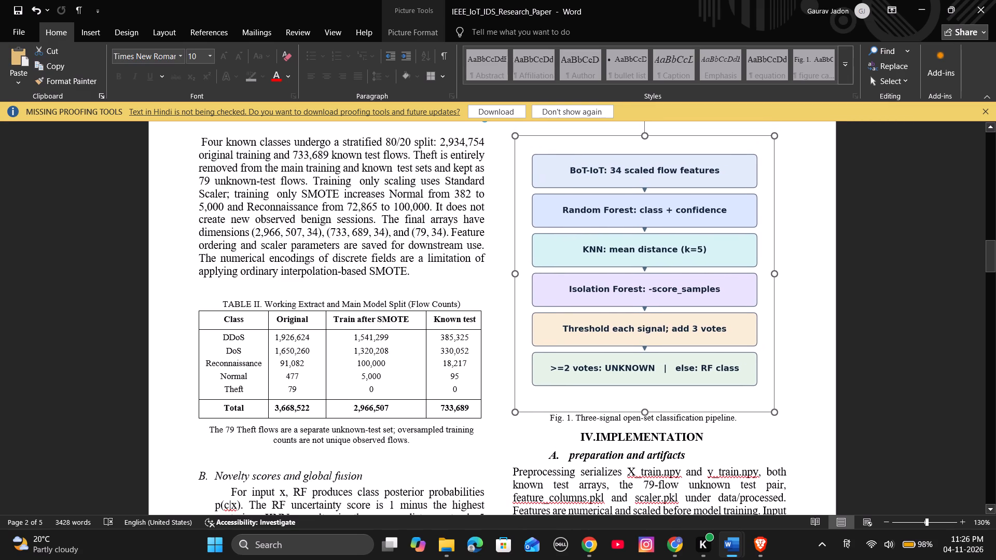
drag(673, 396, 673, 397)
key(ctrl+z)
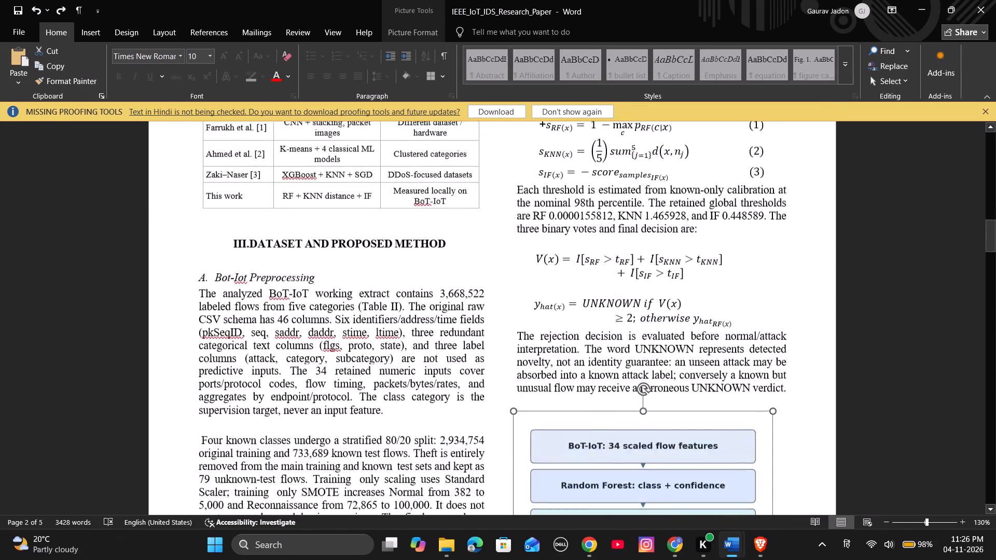
Reposition the Fig. 1 pipeline picture directly below the paragraph ending in "erroneous UNKNOWN verdict", keeping that paragraph's last line above it.
drag(694, 378, 694, 365)
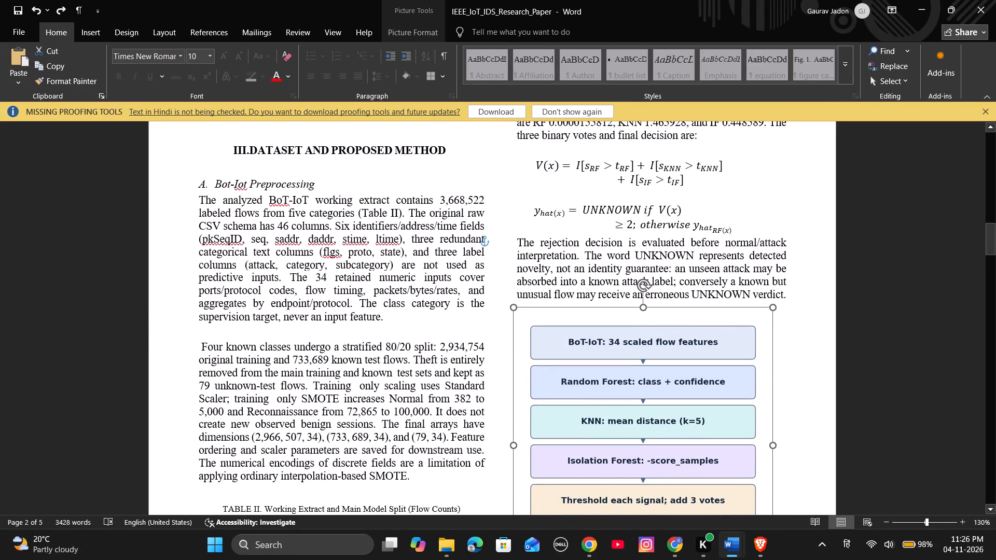
drag(694, 365, 698, 353)
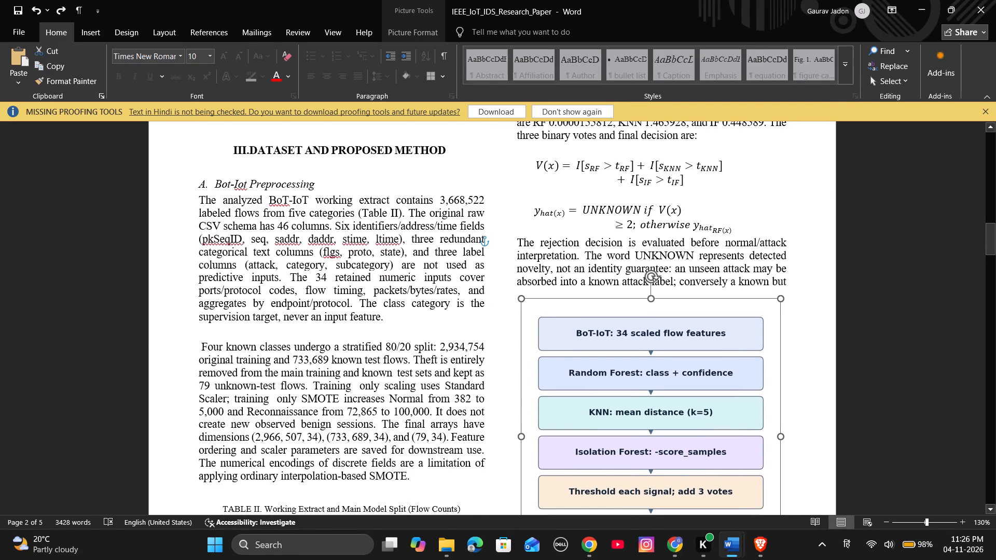
drag(698, 353, 701, 367)
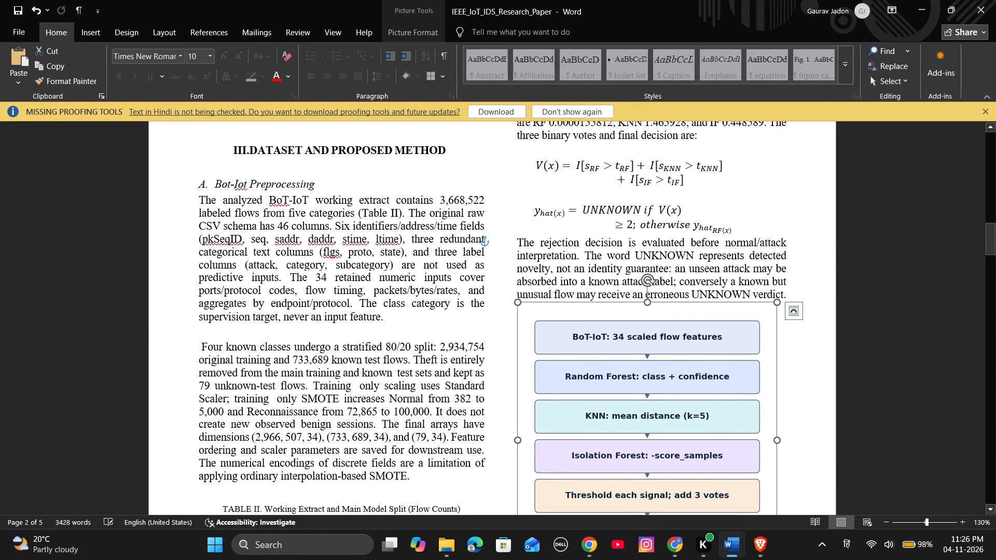
click(811, 352)
Delete the blank space in front of the Fig. 1 caption to bring it closer to the picture, and undo the last deletion.
scroll(811, 352, down, 1)
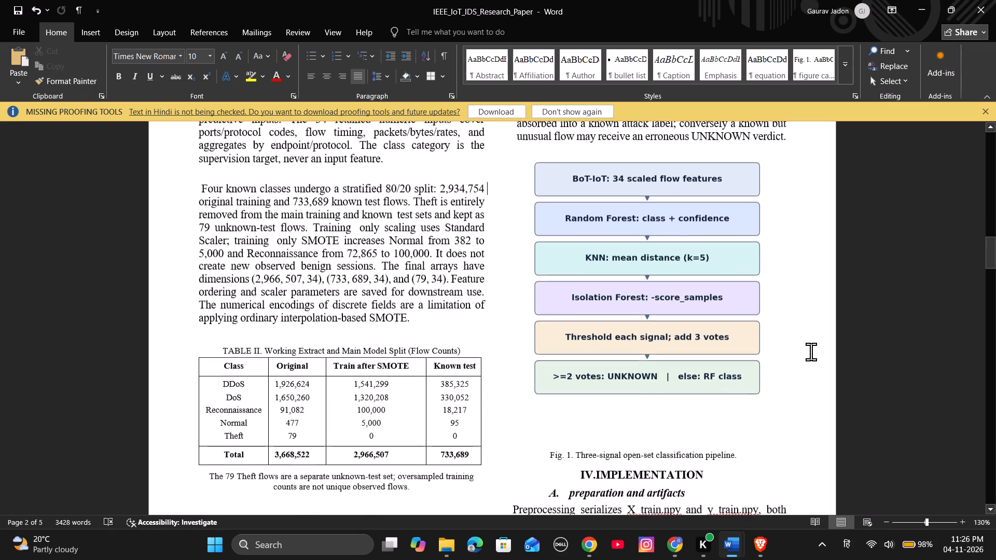
scroll(811, 352, down, 1)
click(602, 446)
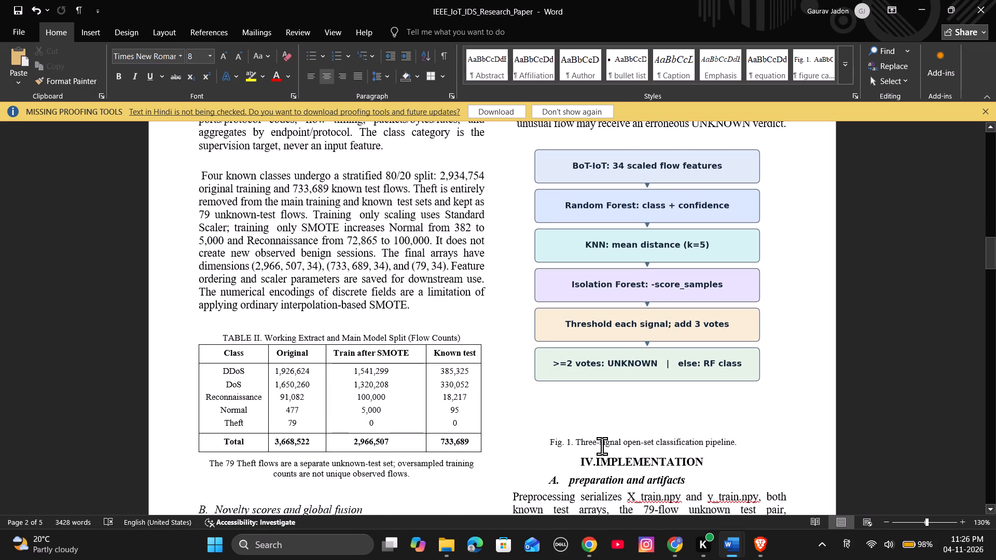
click(548, 444)
key(BackSpace)
key(BackSpace)
key(BackSpace)
key(BackSpace)
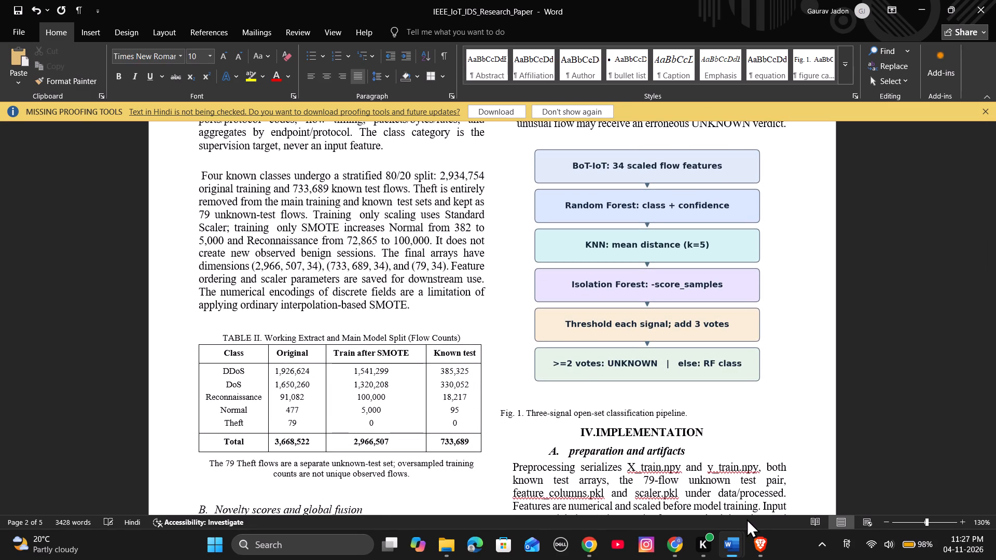
key(ctrl+z)
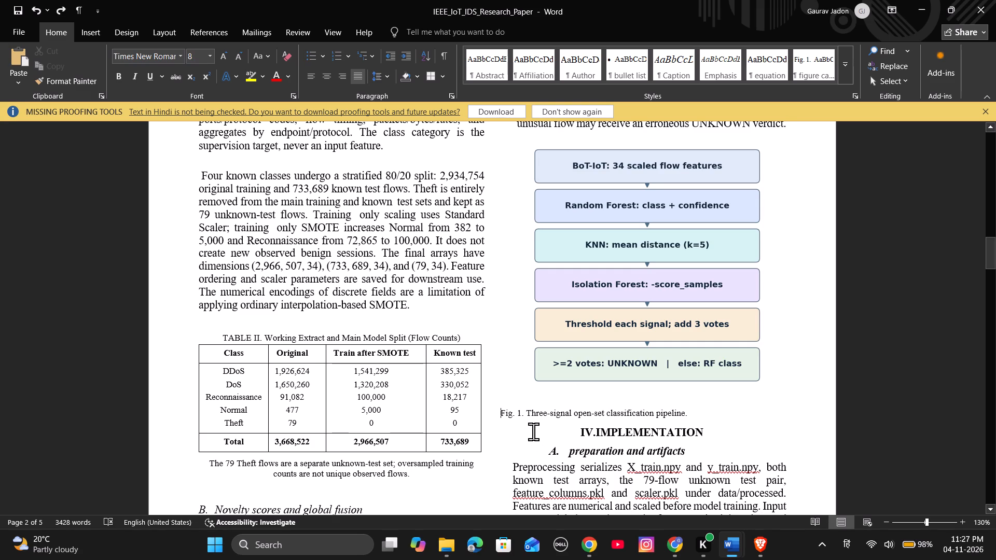
Increase the indent of the text from the Fig. 1 caption through the start of the known-class RF paragraph by one level.
drag(502, 410, 763, 514)
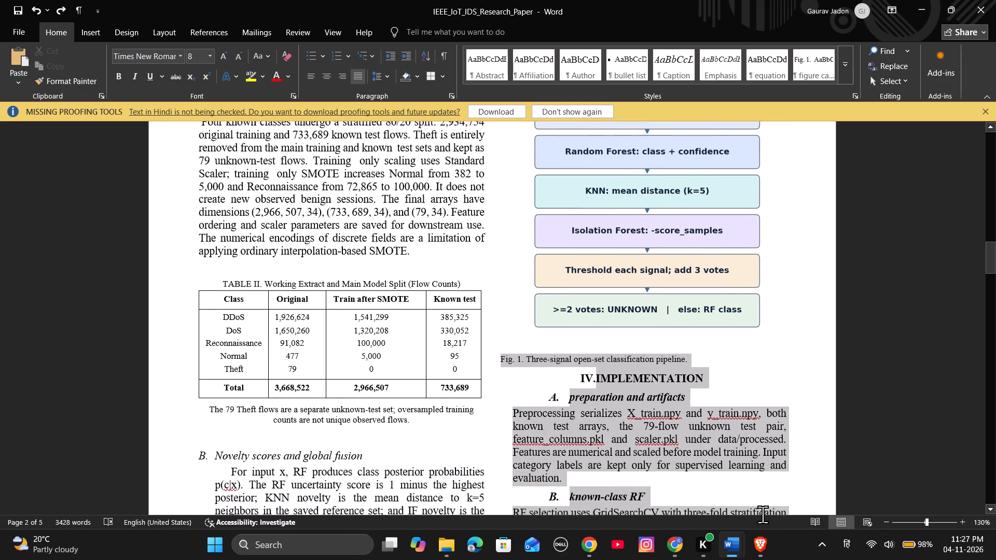
drag(763, 514, 789, 506)
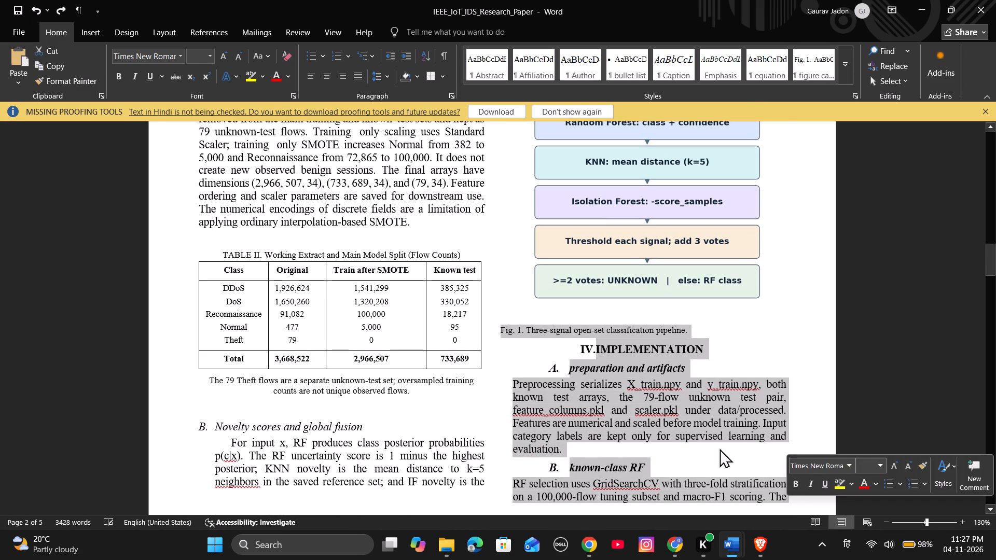
click(405, 55)
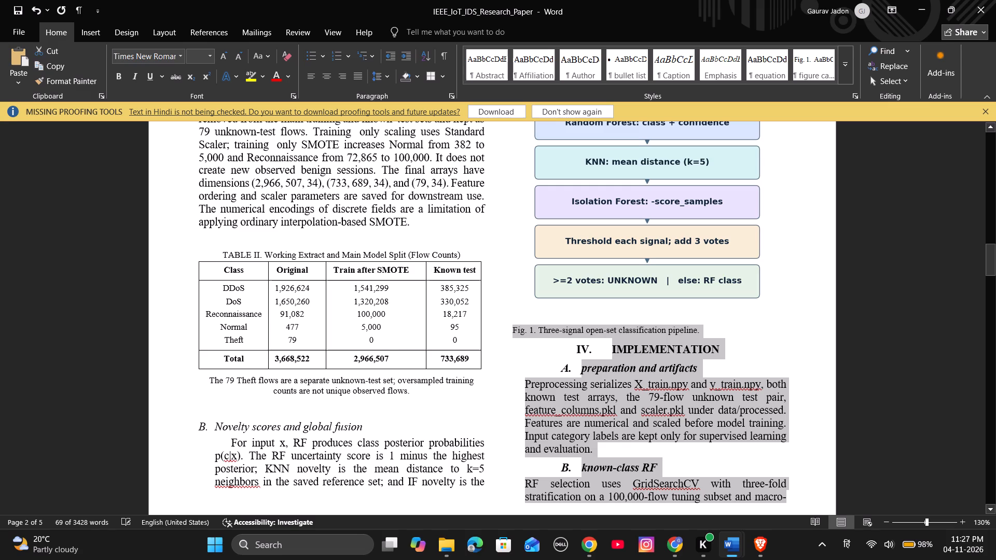
Insert an empty line between the Fig. 1 caption and the IV. IMPLEMENTATION heading.
click(677, 314)
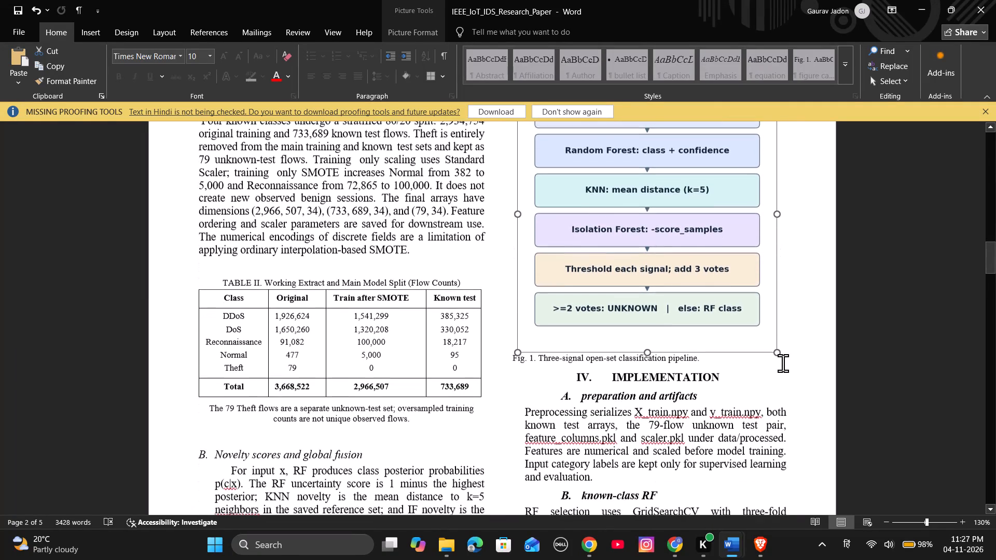
click(730, 367)
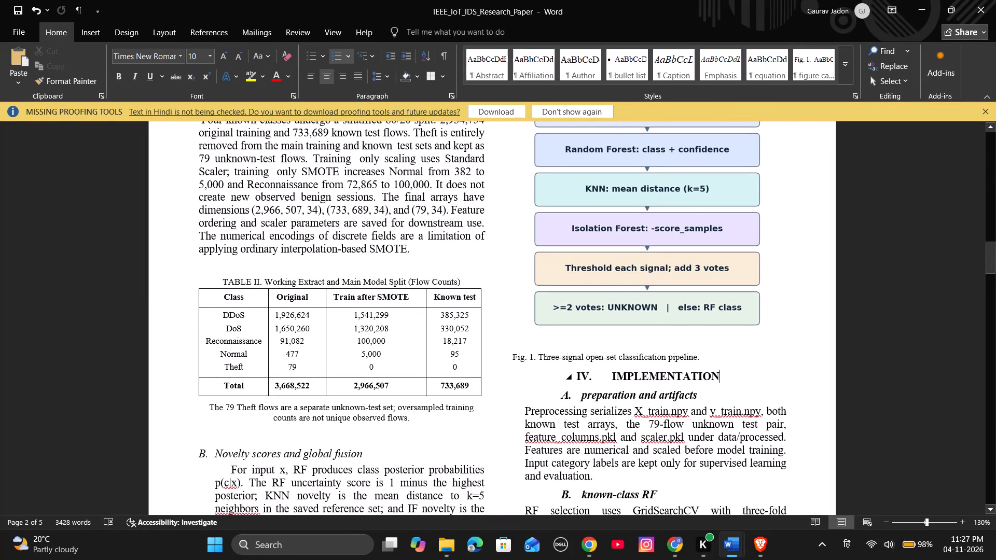
click(708, 356)
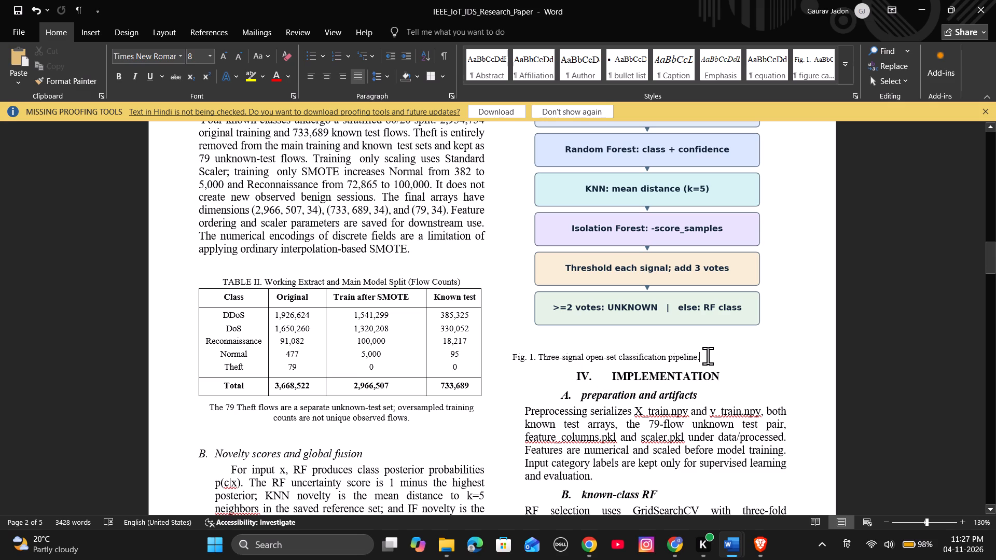
key(Return)
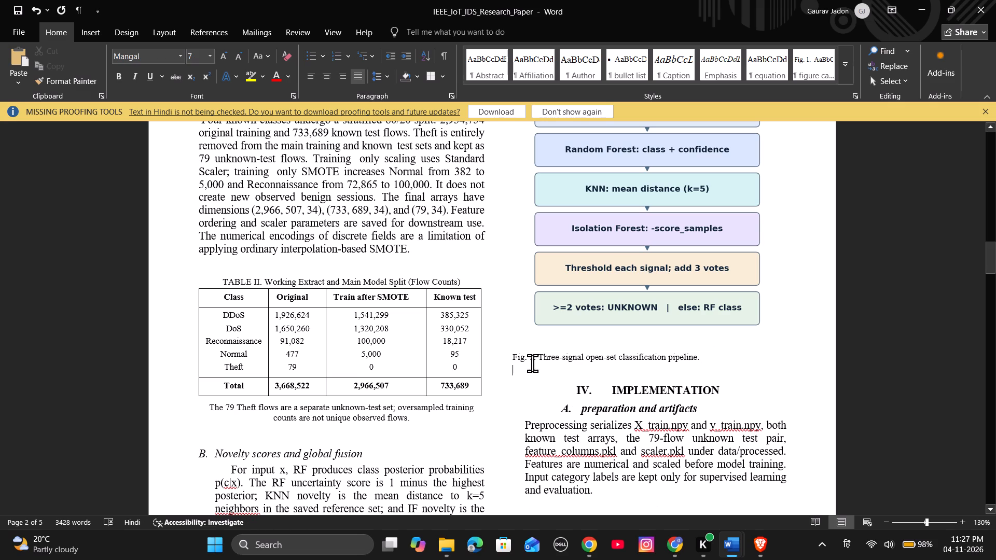
Center the Fig. 1 caption and the empty line below it.
scroll(519, 357, up, 1)
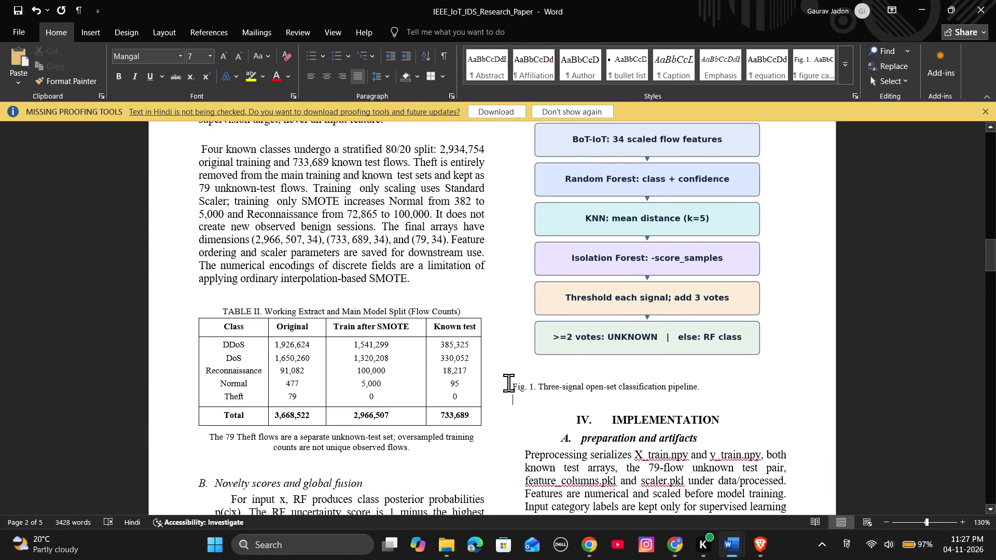
click(508, 383)
drag(510, 385, 689, 399)
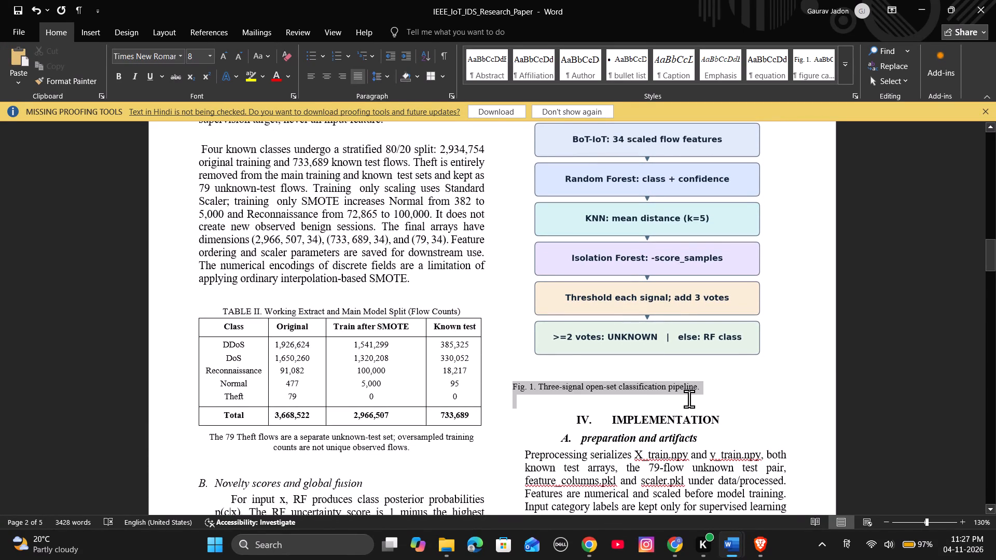
drag(689, 399, 697, 399)
click(324, 70)
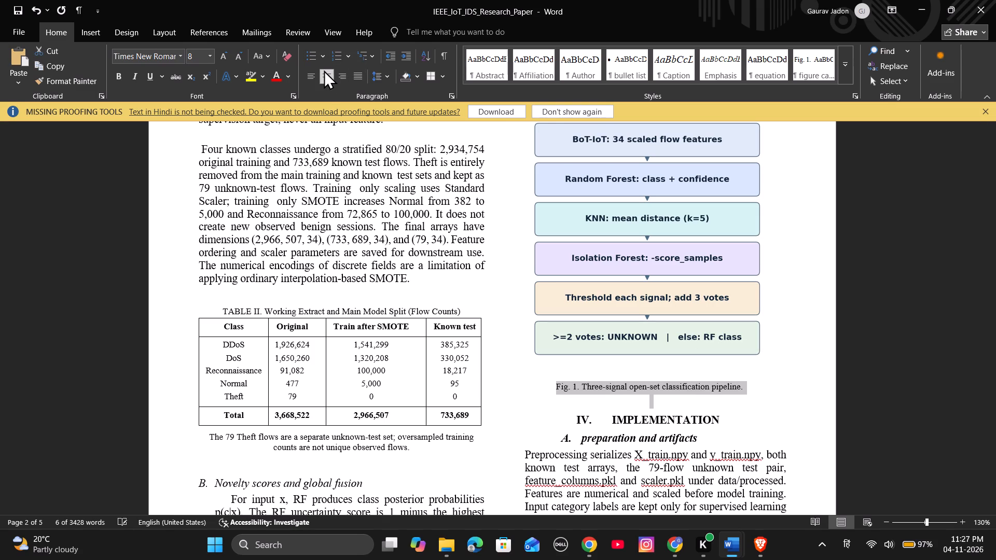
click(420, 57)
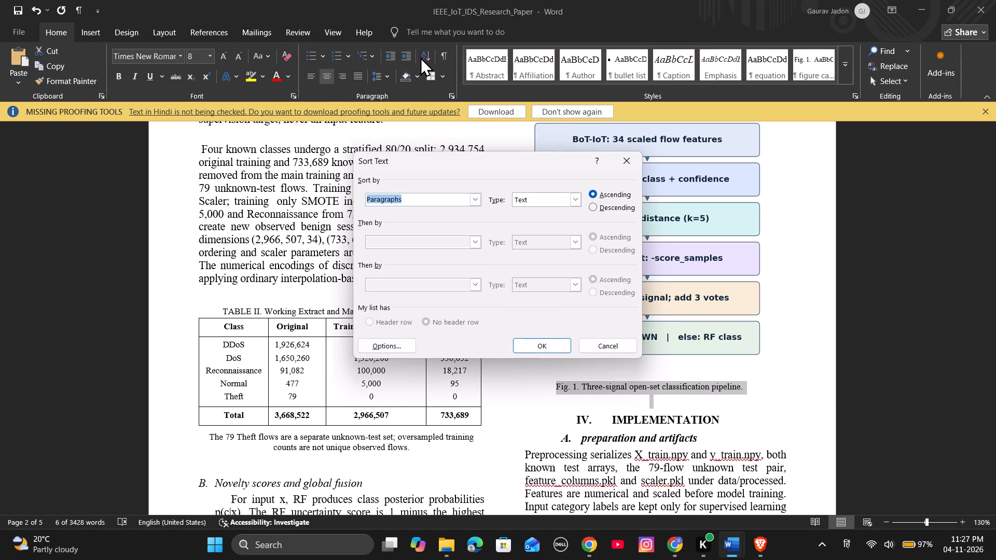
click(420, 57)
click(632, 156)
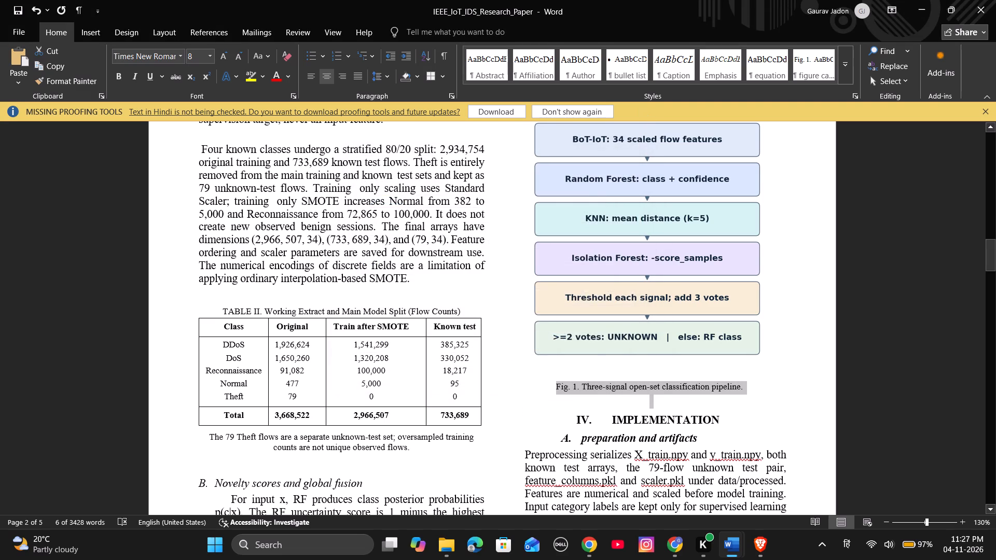
Decrease the indent of the "A. preparation and artifacts" subheading until it aligns with the paragraph below it.
click(711, 348)
click(786, 446)
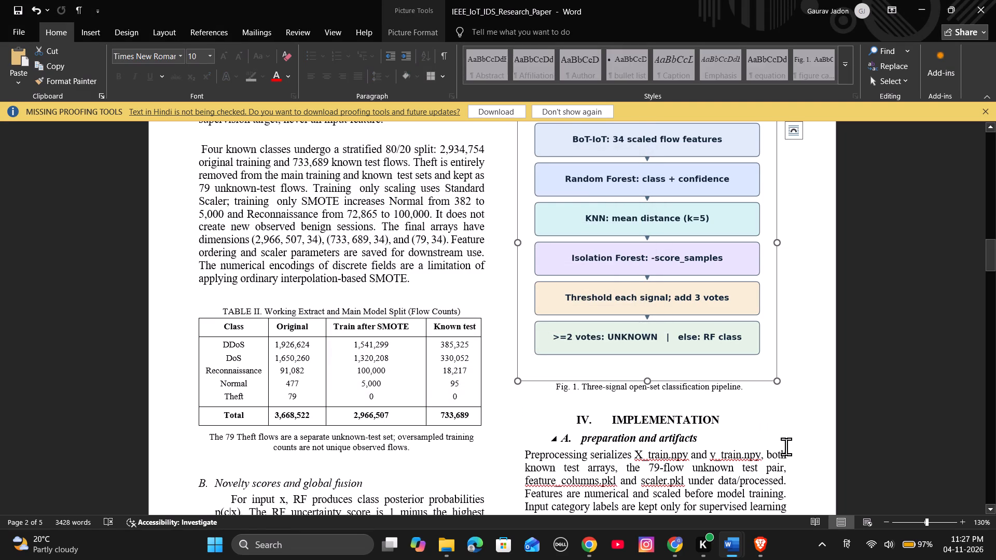
drag(736, 435, 552, 438)
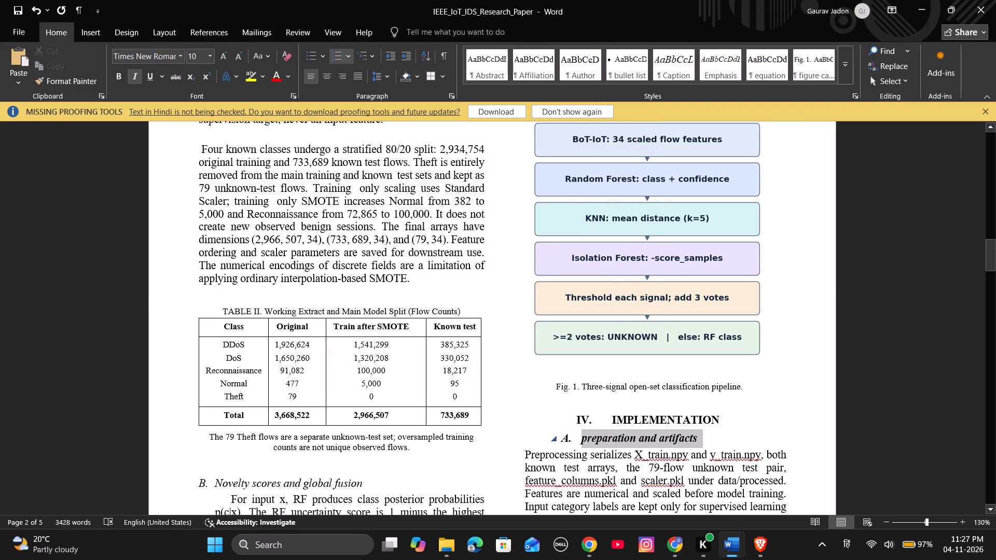
drag(552, 438, 550, 438)
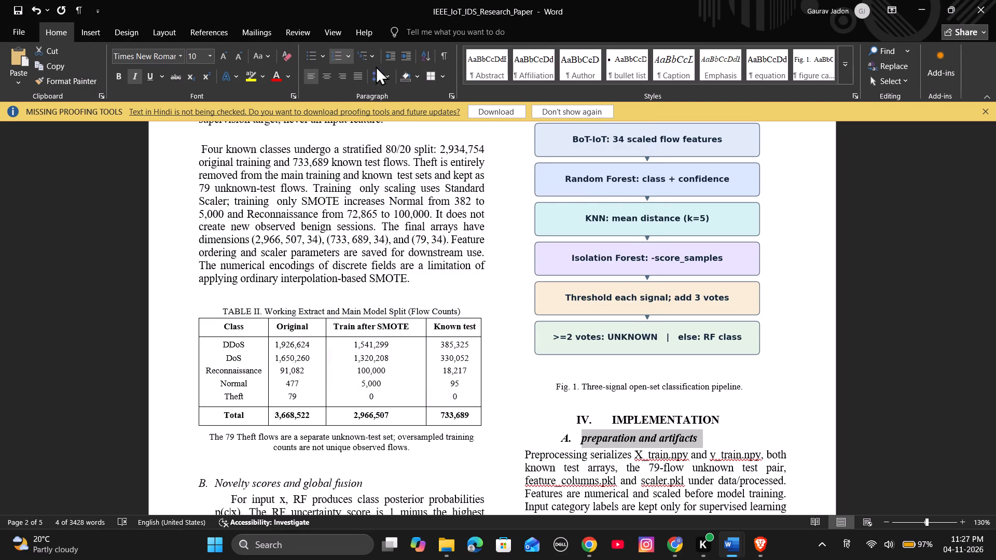
click(386, 53)
click(386, 53)
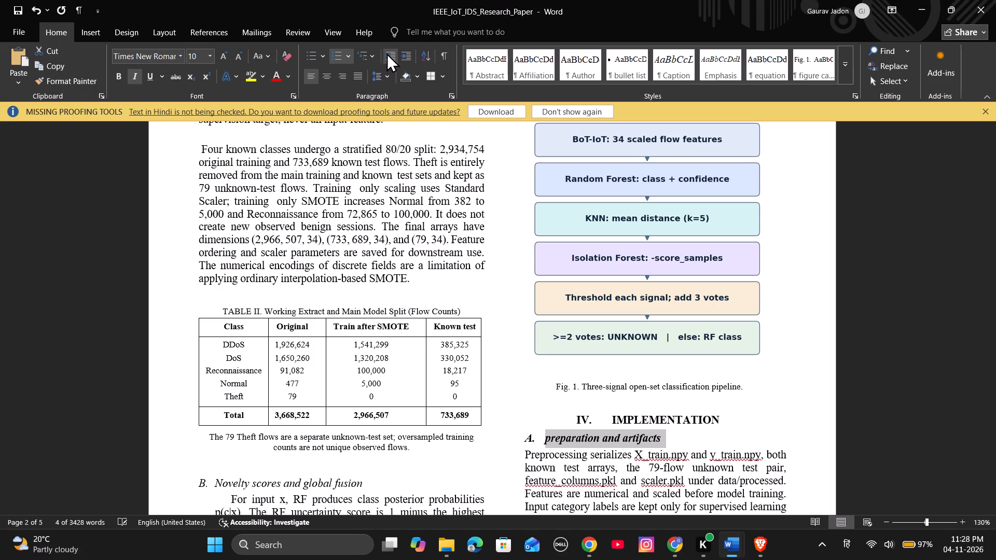
Remove the bold from the "preparation and artifacts" subheading and change its case to Capitalize Each Word.
scroll(592, 232, down, 1)
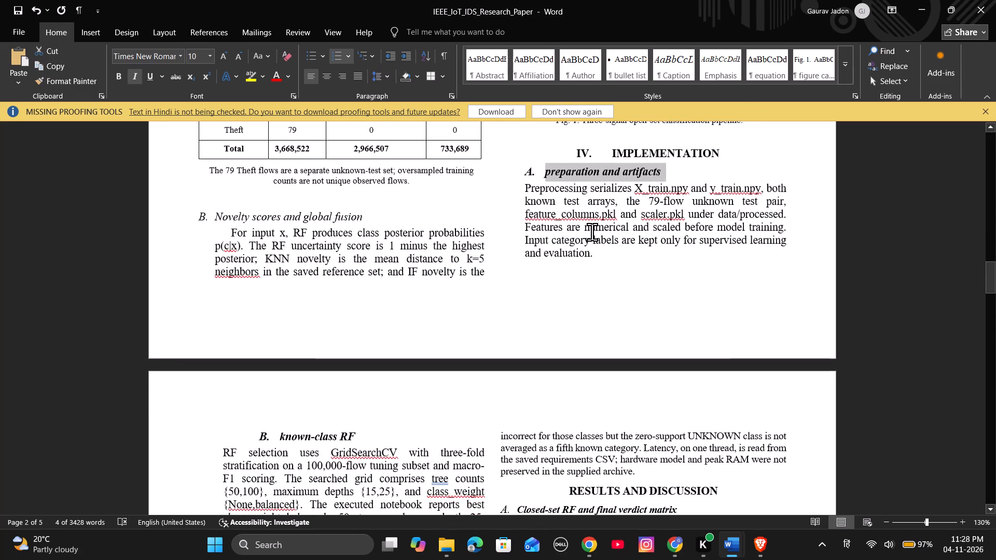
click(592, 232)
scroll(592, 232, up, 1)
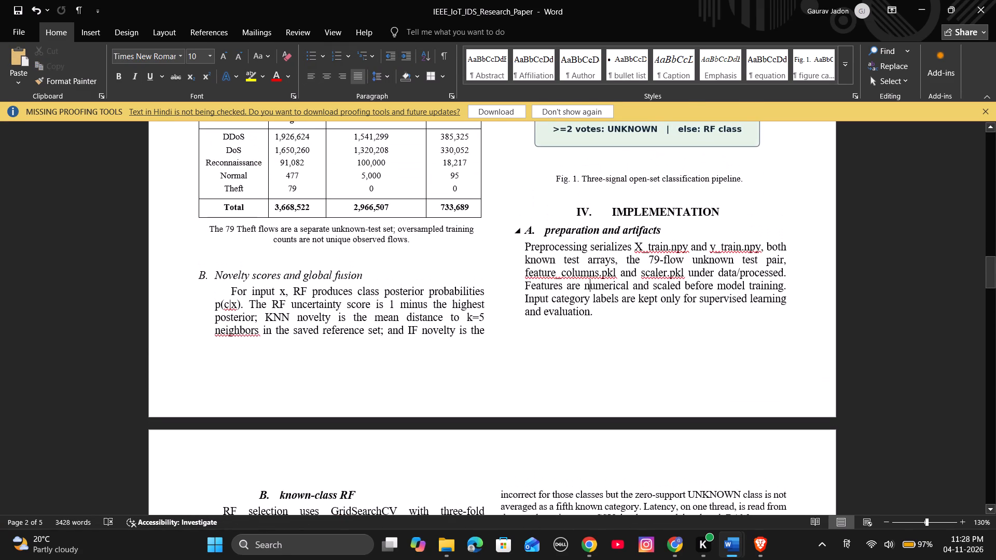
click(680, 233)
drag(680, 233, 530, 236)
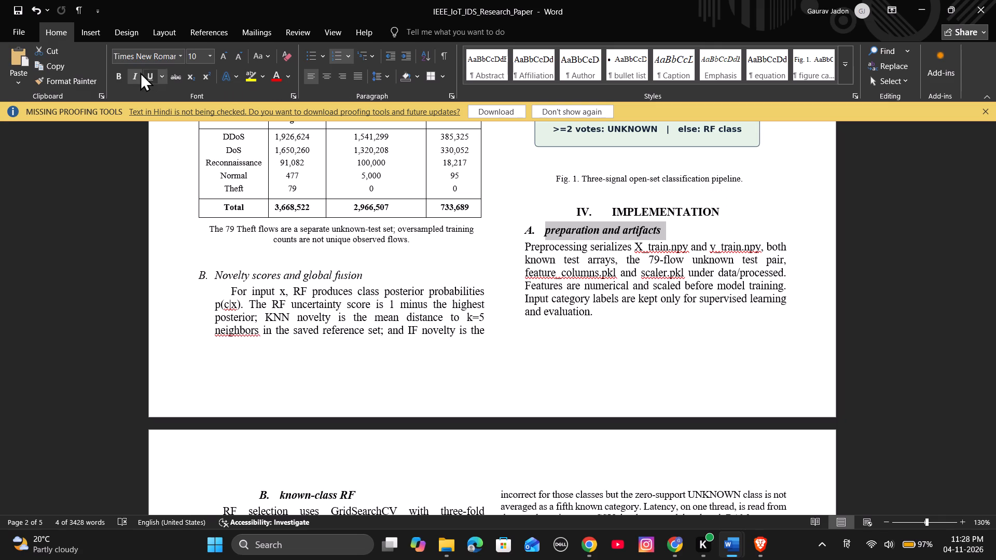
click(118, 73)
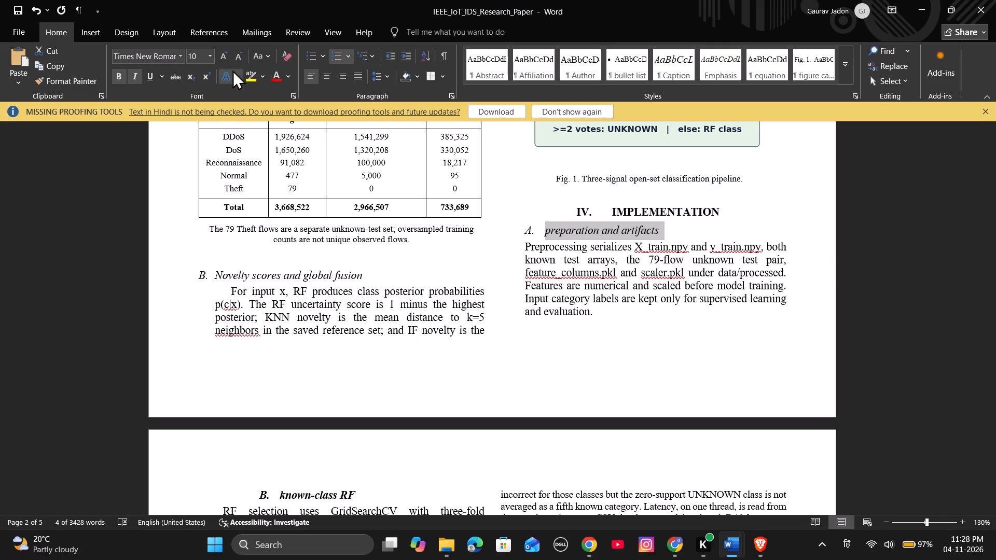
click(268, 55)
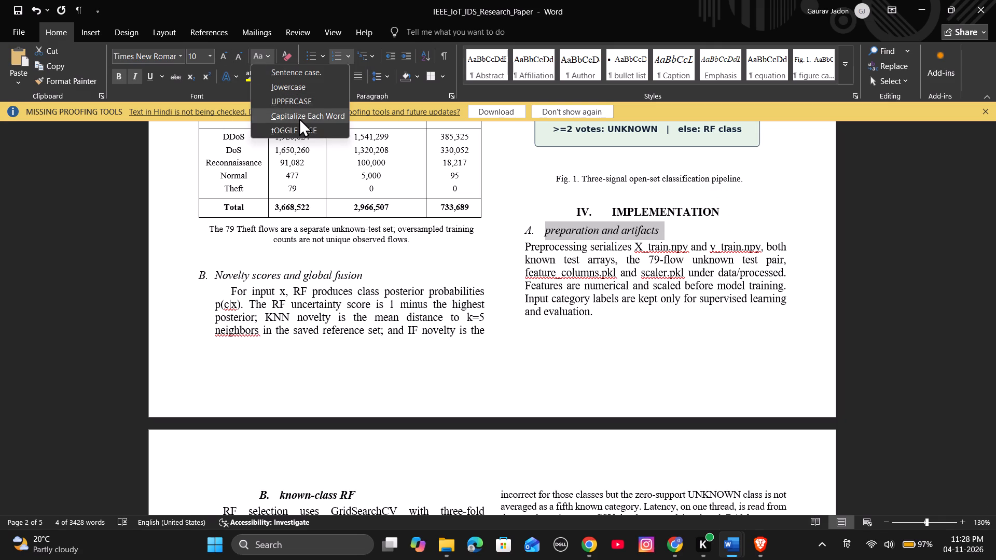
click(299, 118)
click(641, 395)
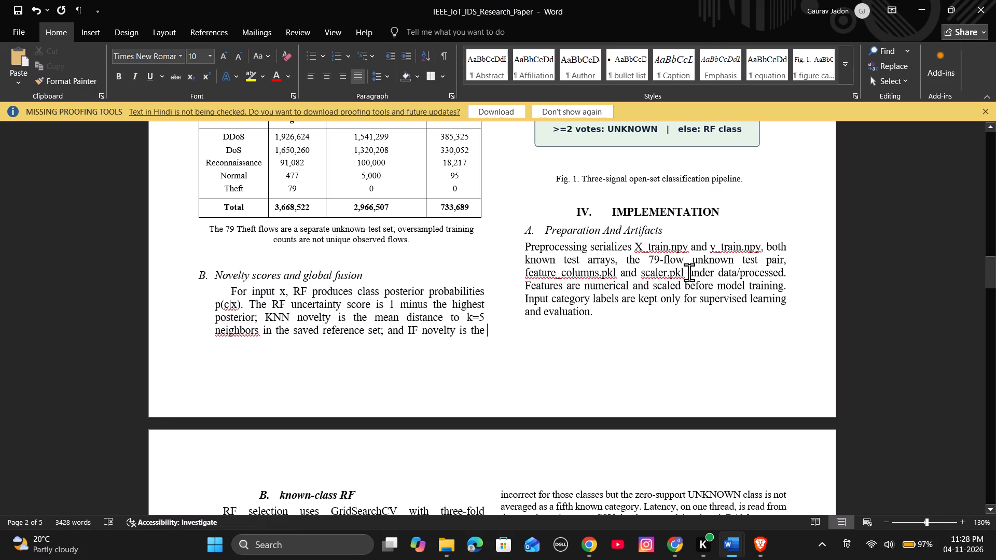
Replace the hyphen in "79-flow" with a space in the Preparation And Artifacts paragraph.
click(662, 264)
key(BackSpace)
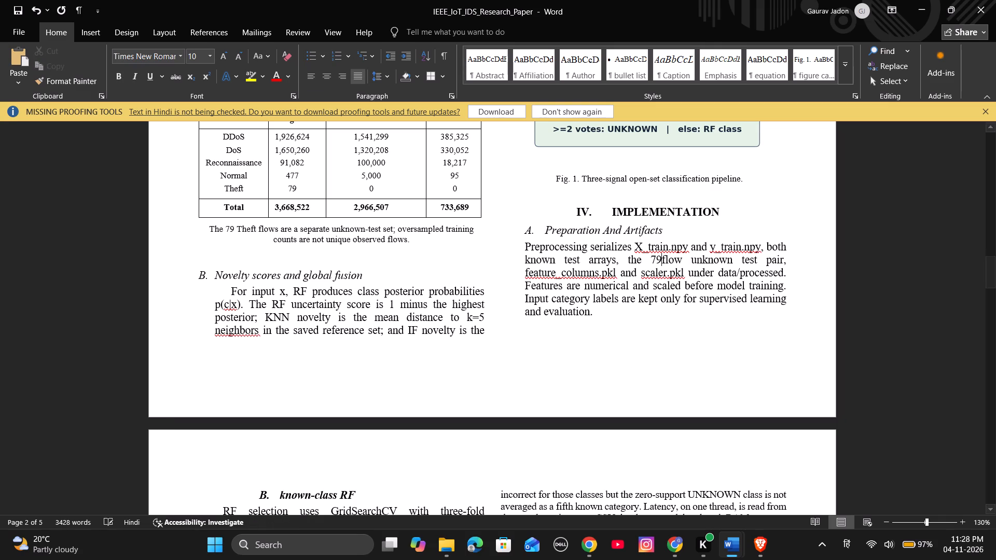
key(space)
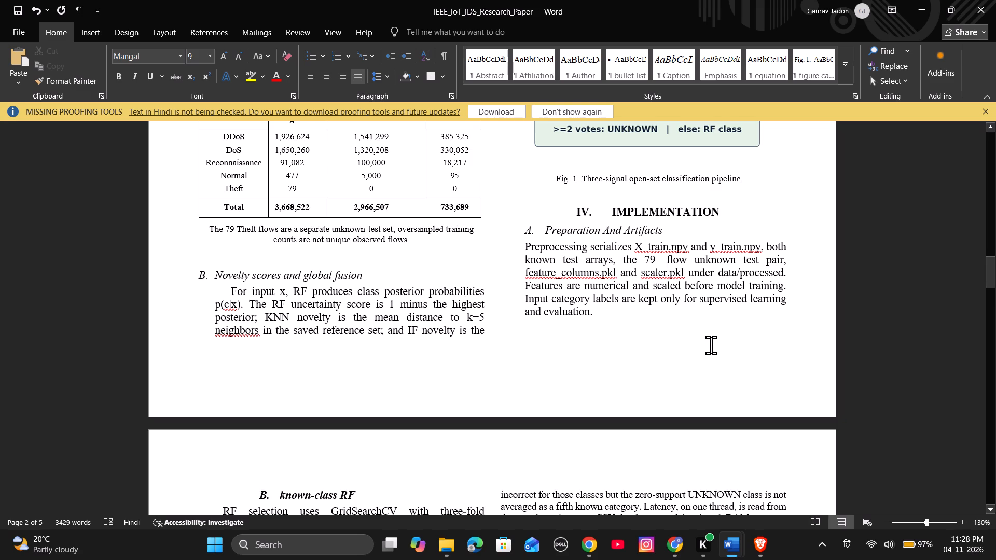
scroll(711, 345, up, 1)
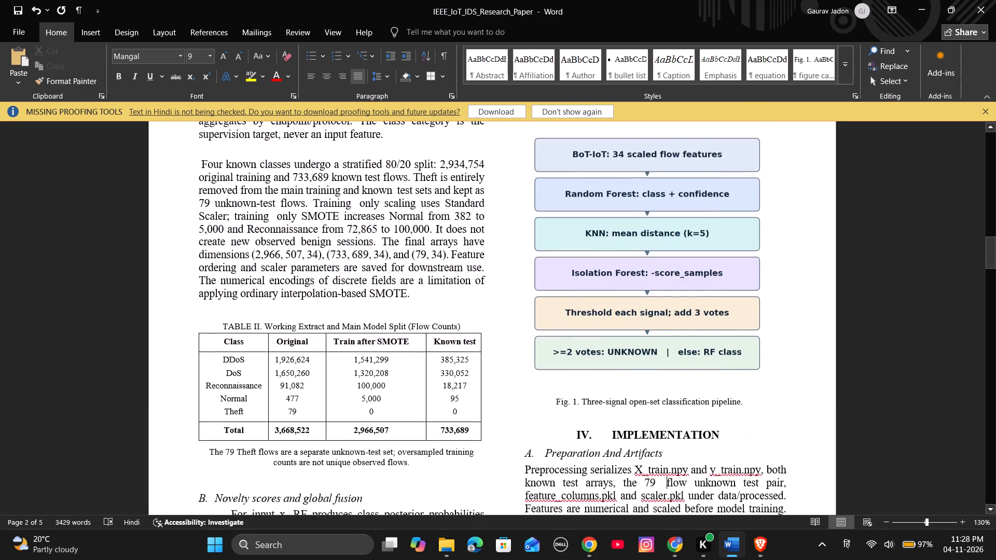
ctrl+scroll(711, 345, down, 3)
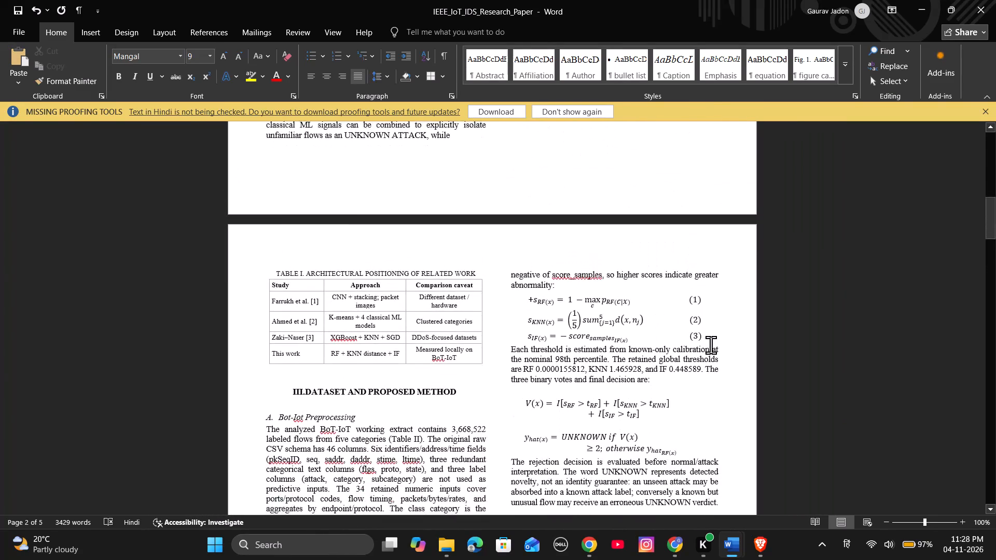
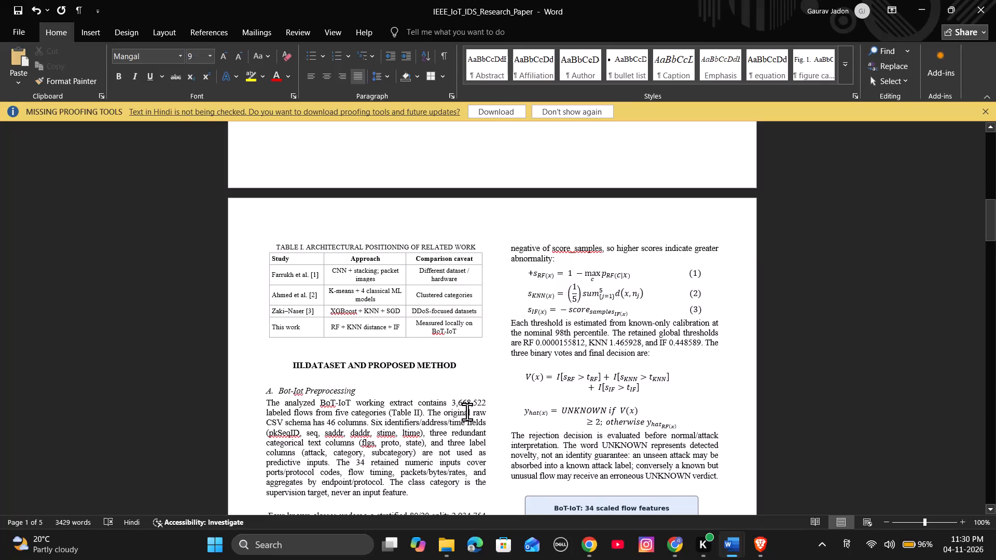
Insert a Simple Text Box above the V(x) equation, below the sentence about three binary votes and final decision.
scroll(473, 417, down, 1)
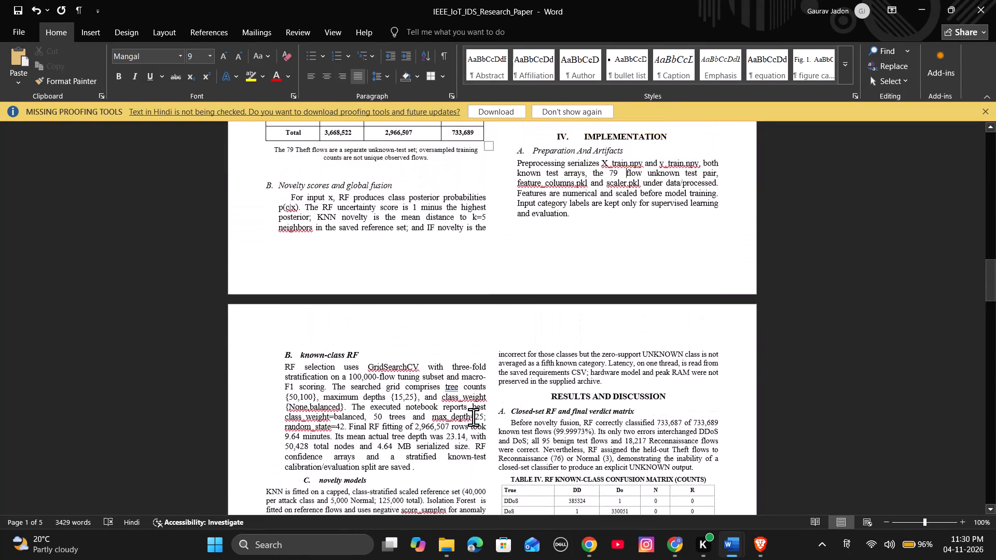
scroll(473, 417, down, 1)
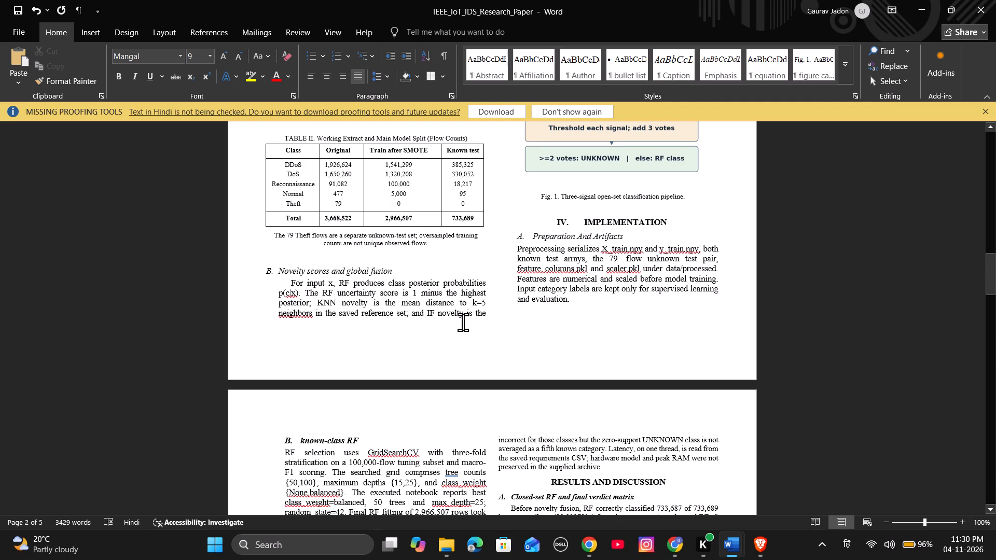
scroll(463, 322, up, 1)
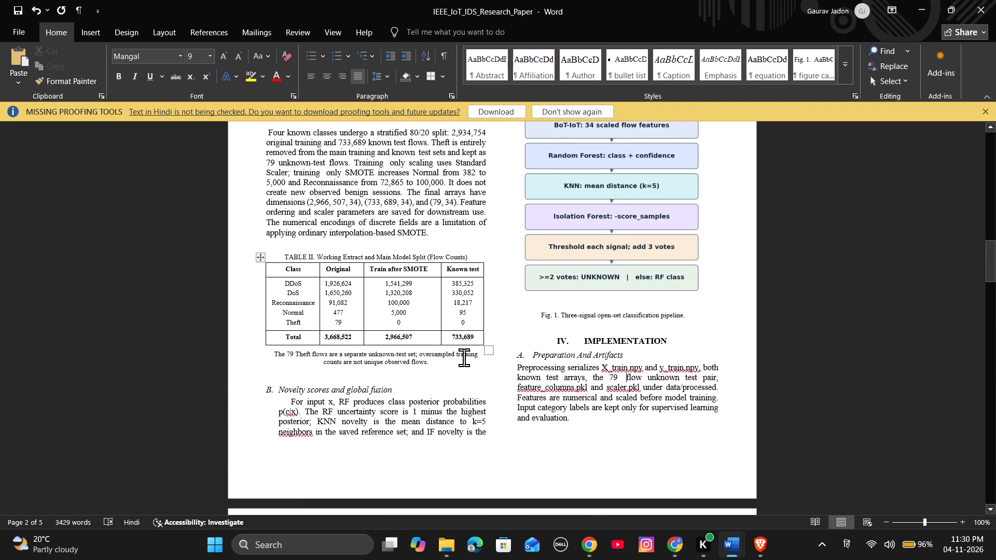
click(555, 400)
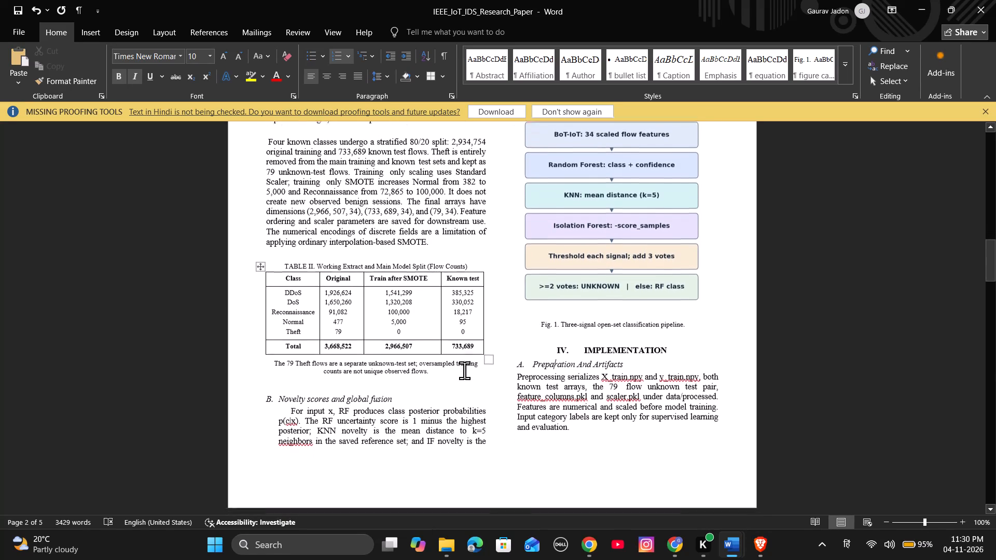
scroll(464, 370, down, 1)
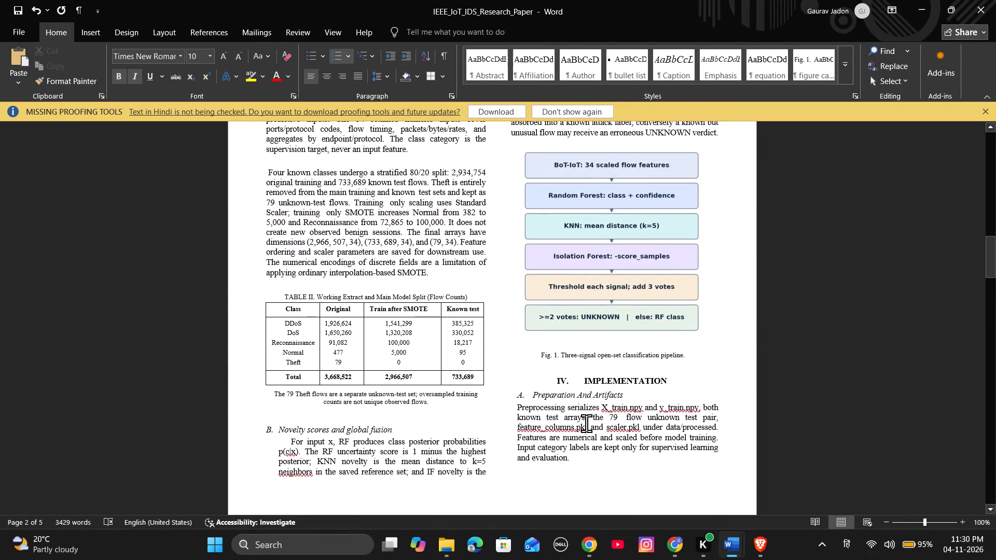
scroll(659, 463, up, 1)
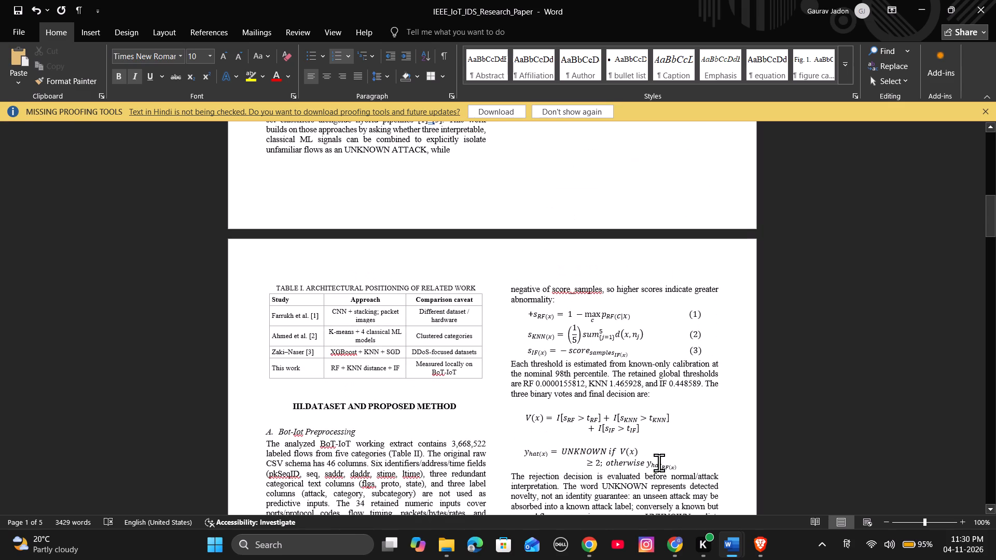
click(739, 410)
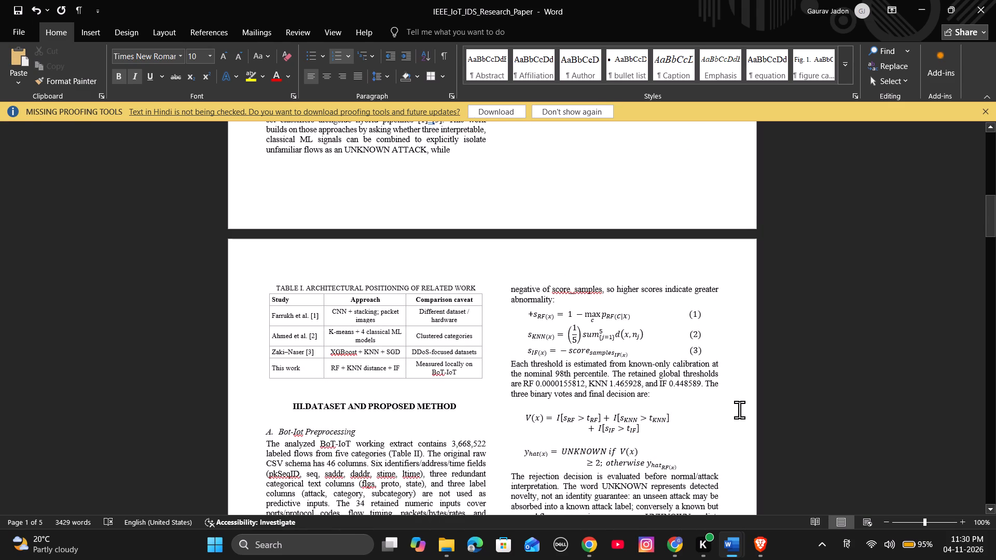
click(88, 33)
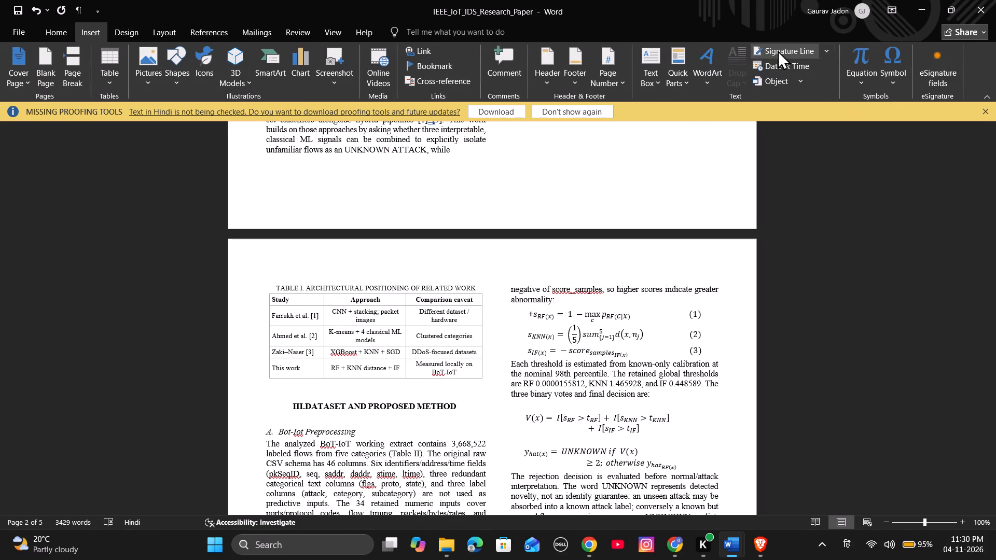
click(647, 77)
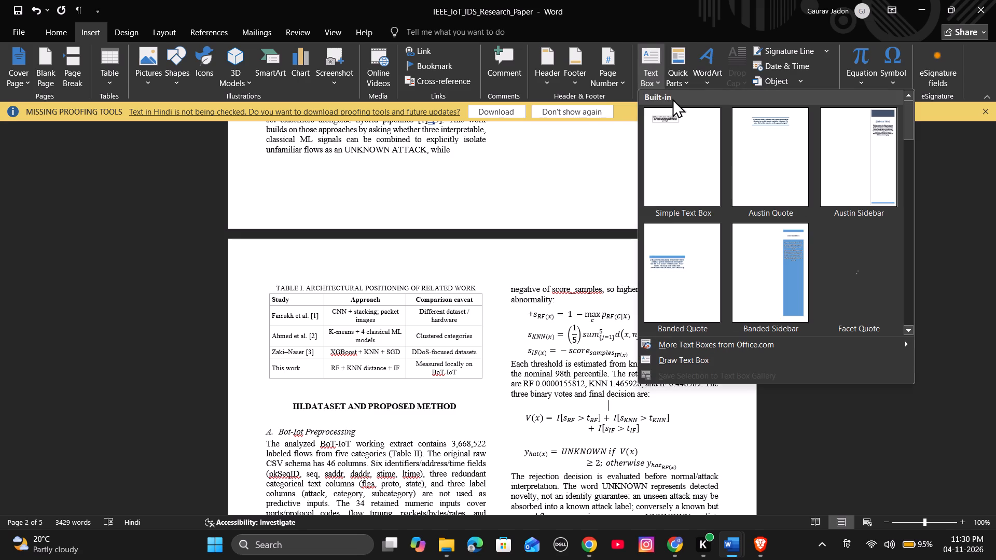
click(682, 133)
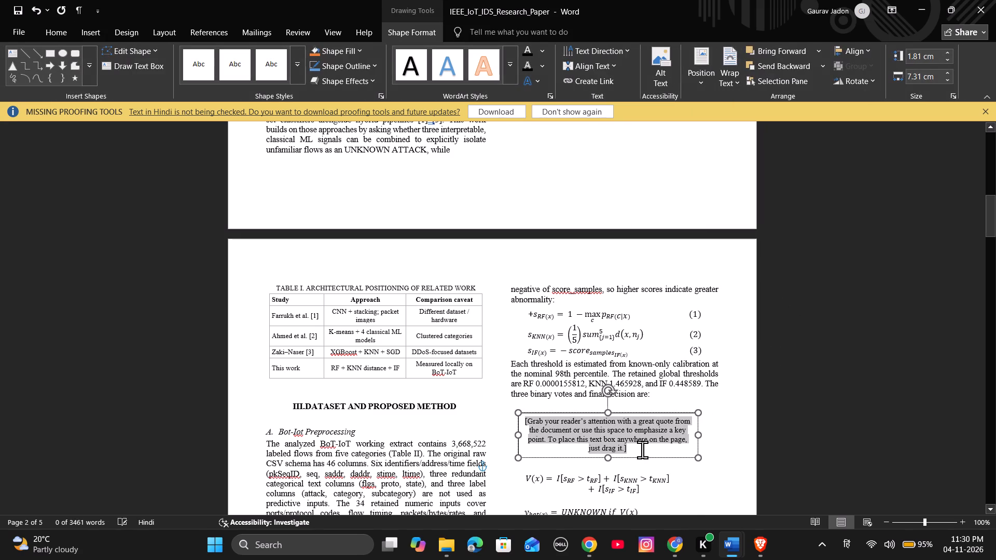
Replace the text box's placeholder text with the equation number (4).
key(BackSpace)
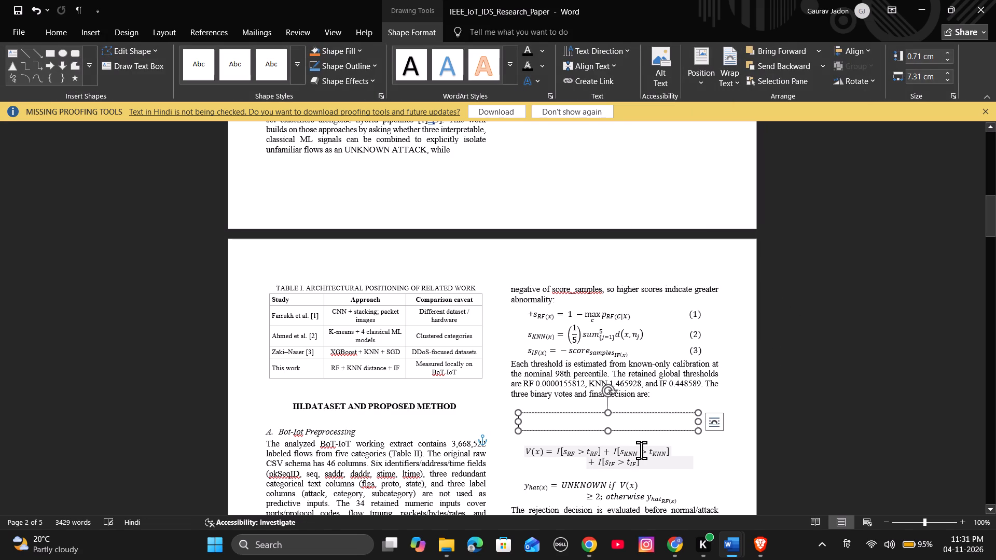
key(4)
key(Left)
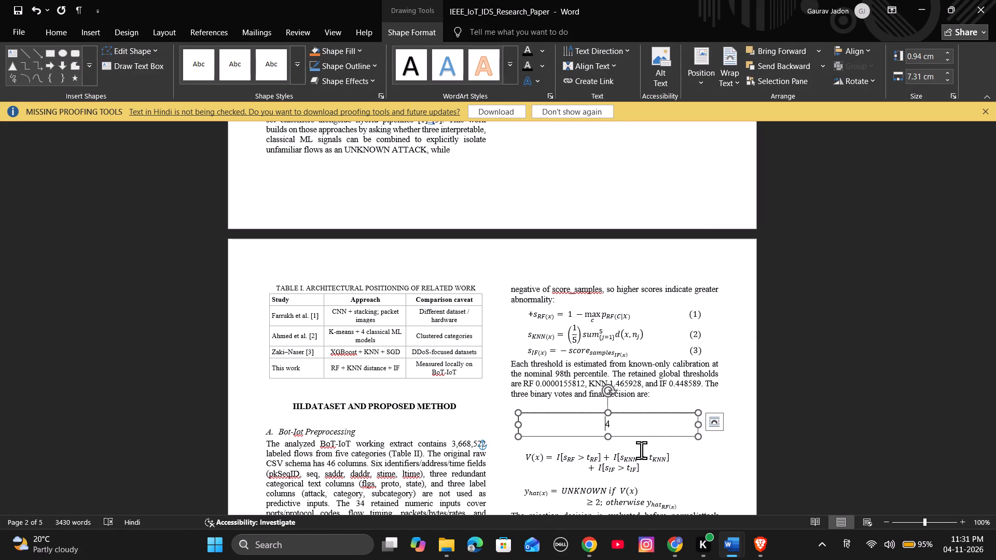
key(shift+parenleft)
key(Right)
key(shift+parenright)
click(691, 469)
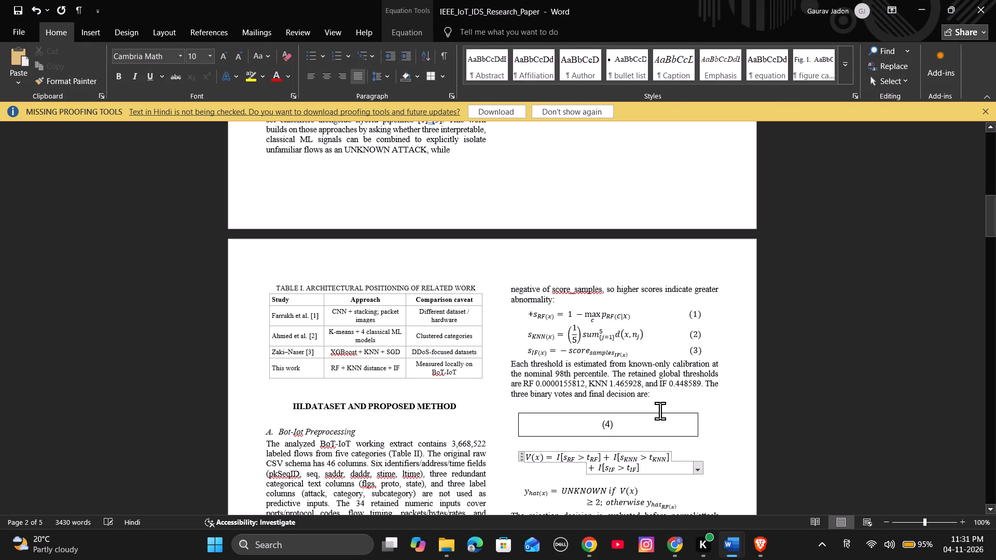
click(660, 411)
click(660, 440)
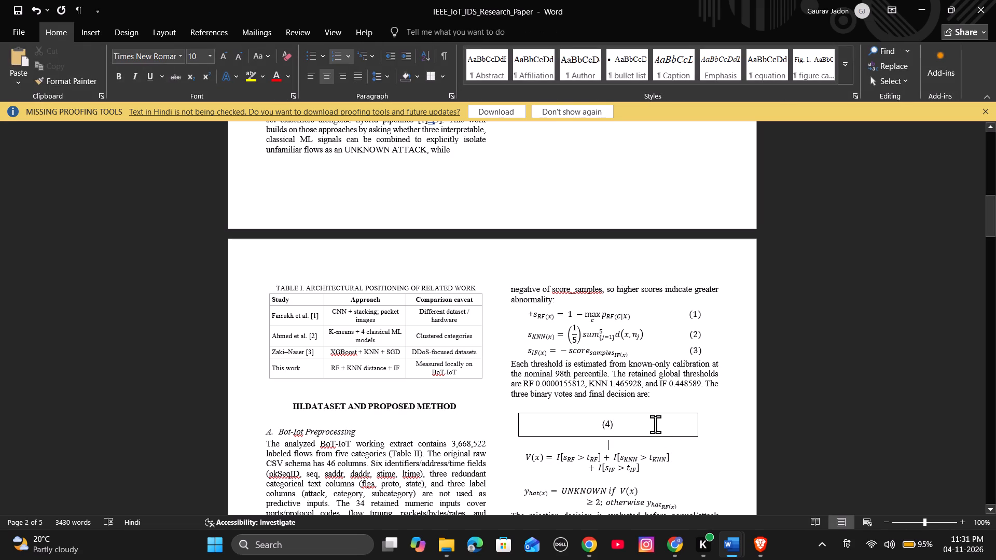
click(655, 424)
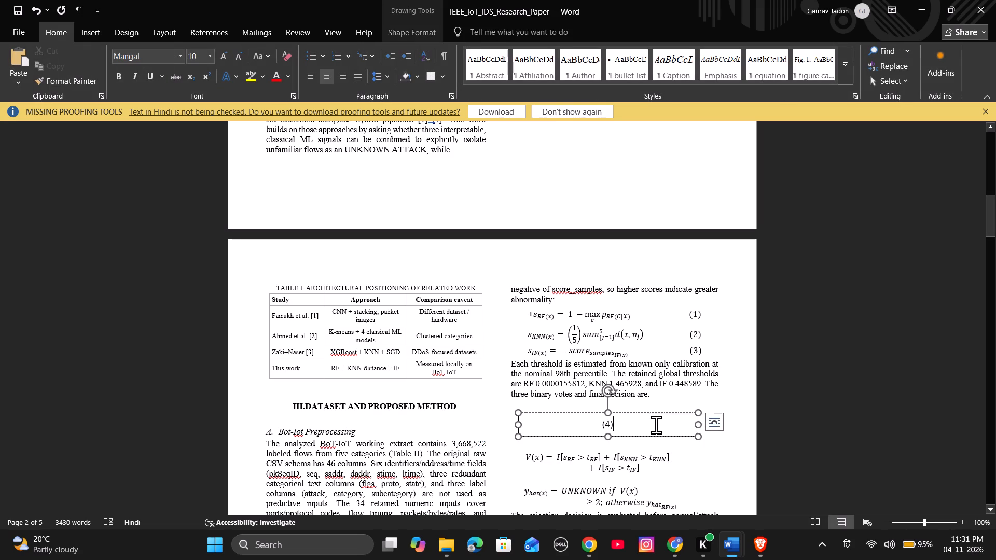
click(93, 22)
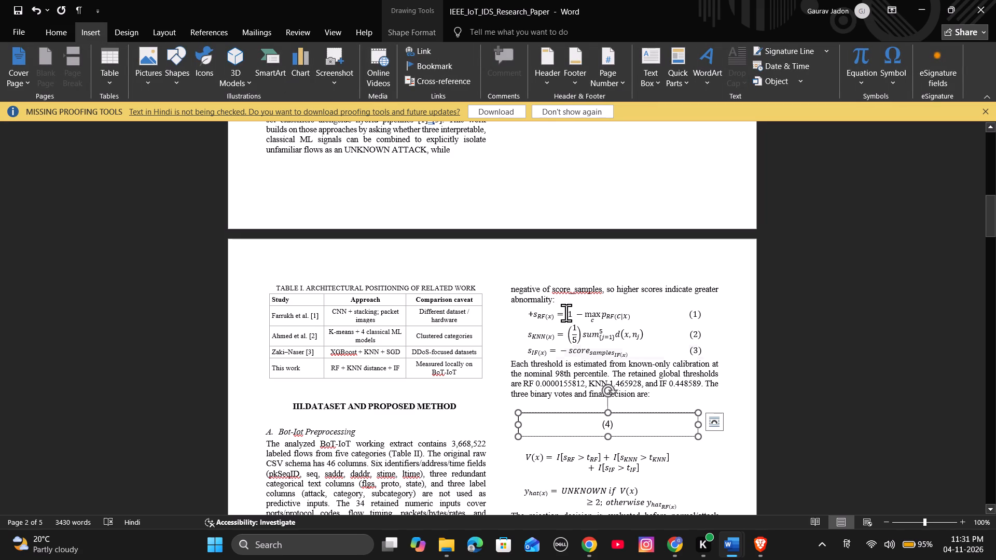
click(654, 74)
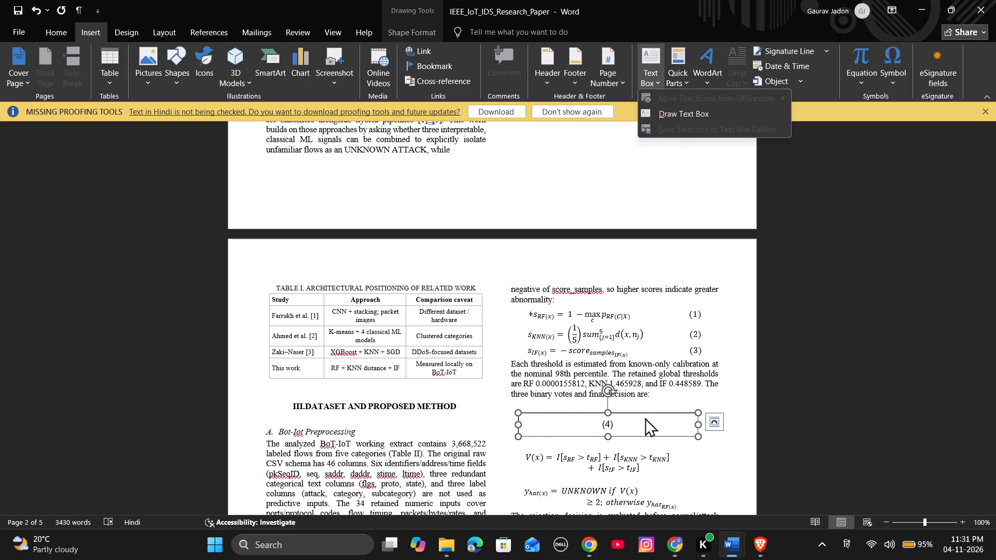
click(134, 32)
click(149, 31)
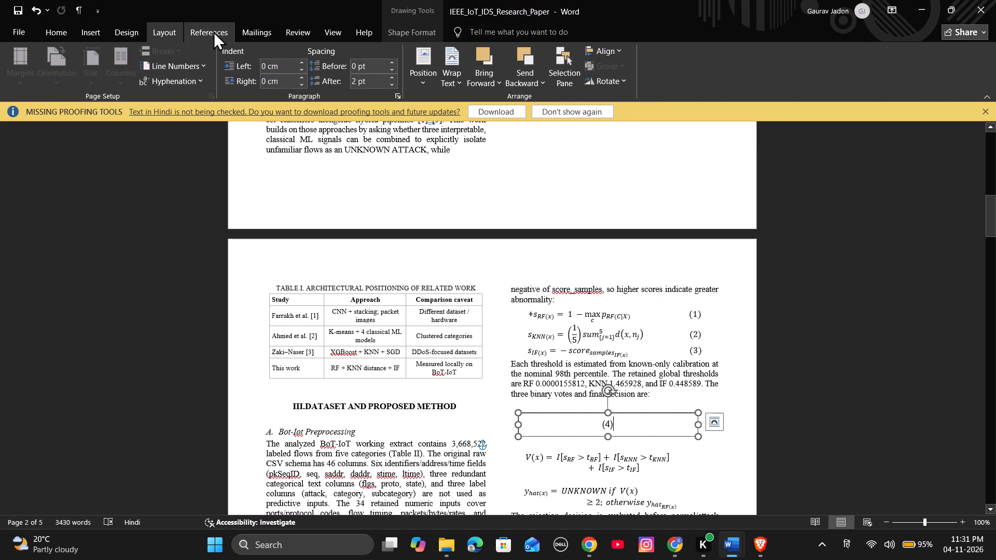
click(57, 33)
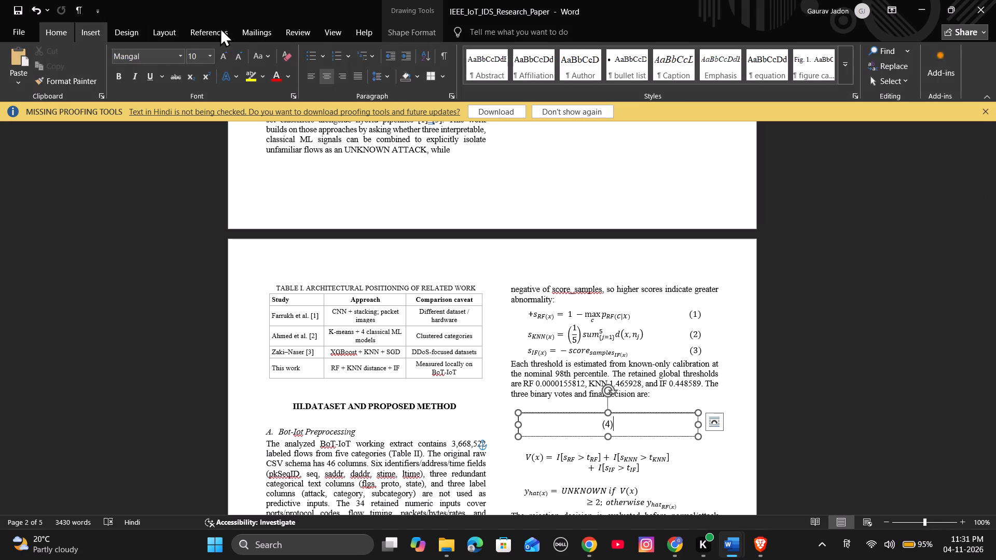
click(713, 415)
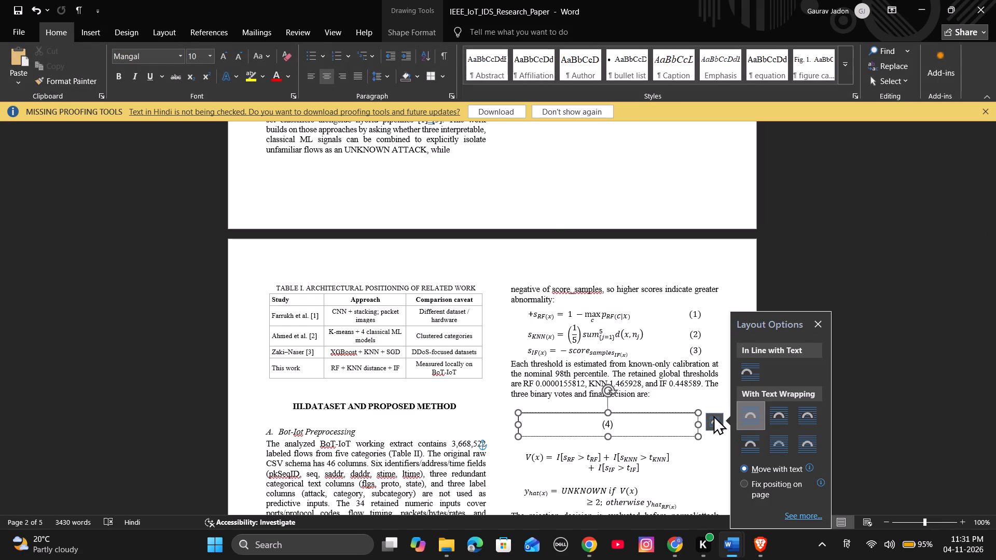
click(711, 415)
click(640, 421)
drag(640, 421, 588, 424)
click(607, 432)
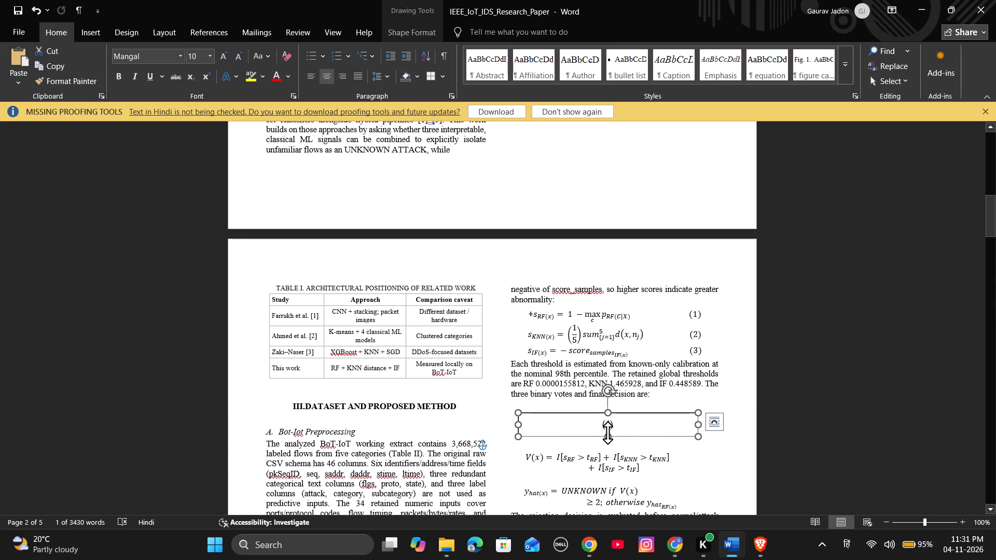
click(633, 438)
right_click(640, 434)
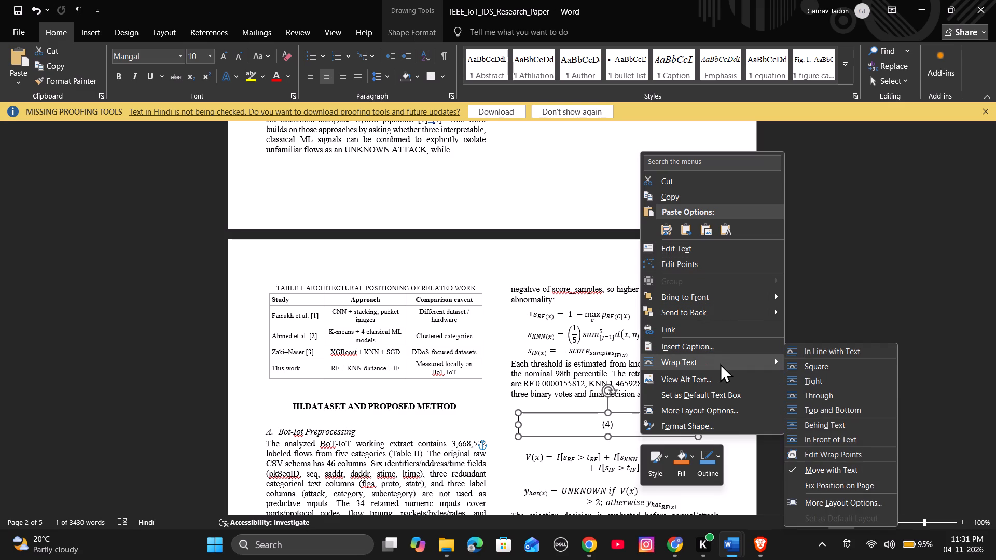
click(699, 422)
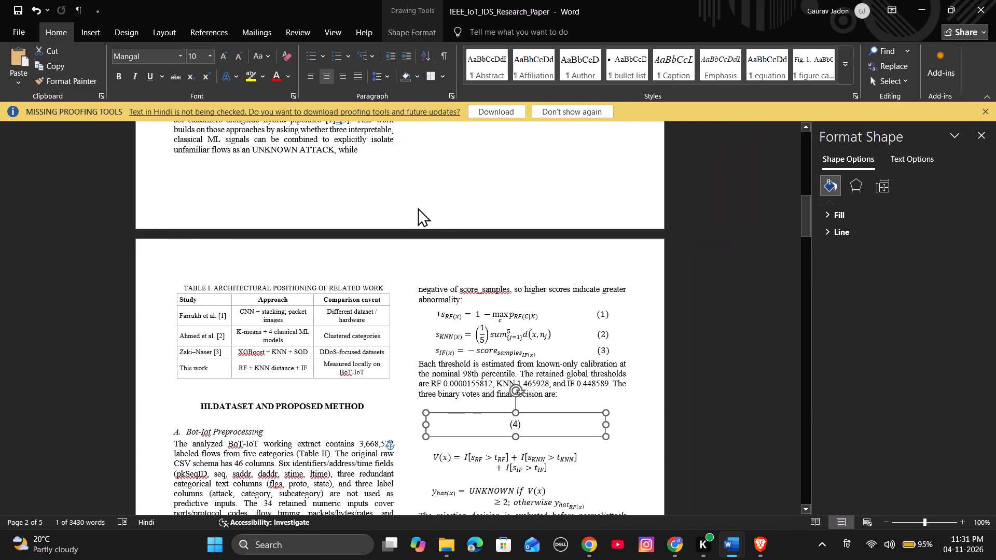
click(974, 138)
Remove the outline from the (4) text box.
click(432, 23)
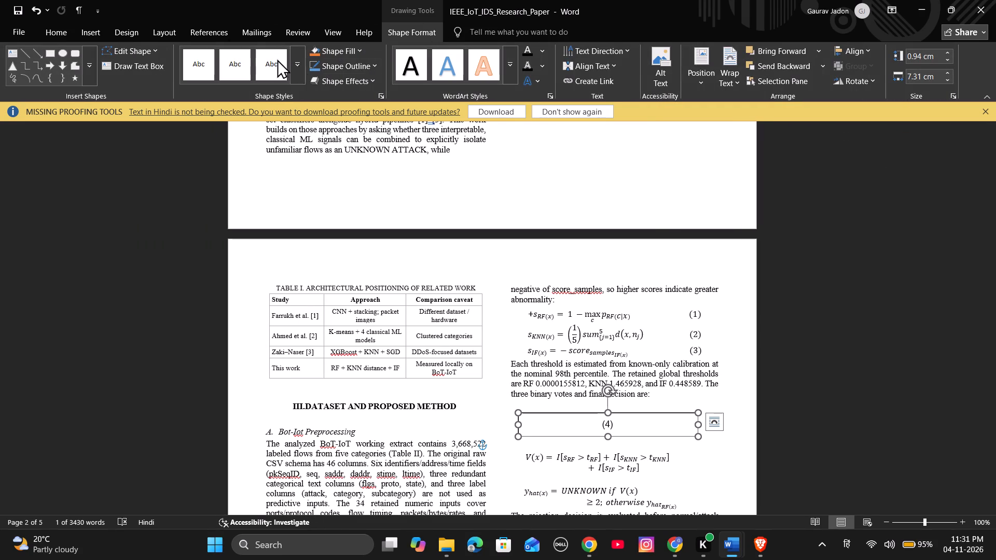
click(368, 63)
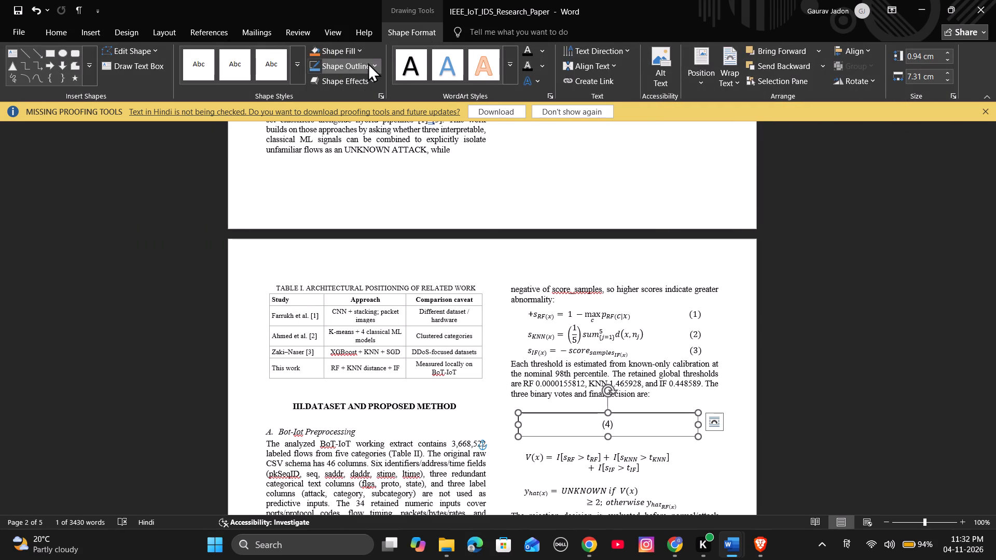
click(357, 280)
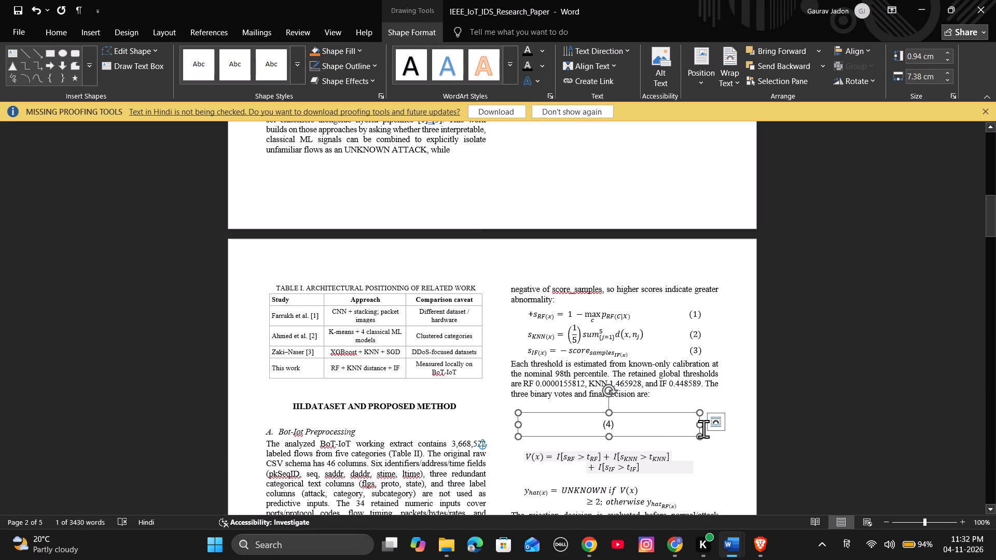
Narrow the (4) text box from both sides to about 1.44 cm wide.
drag(700, 427, 601, 426)
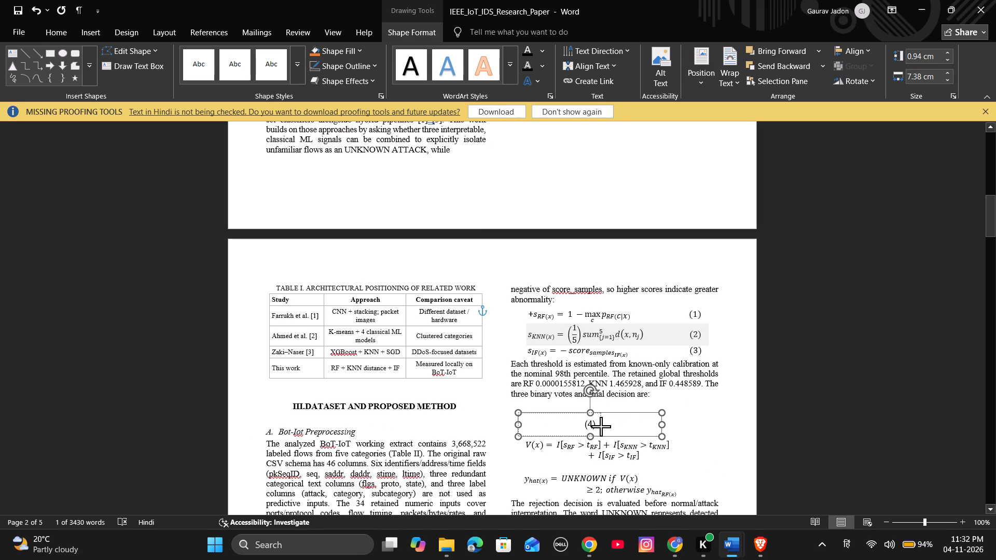
drag(601, 426, 551, 429)
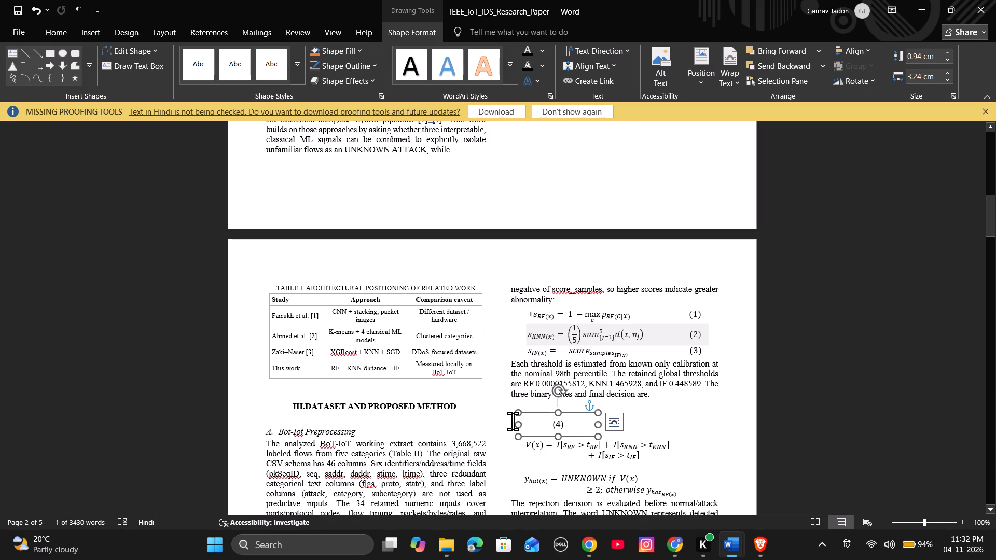
drag(518, 423, 574, 428)
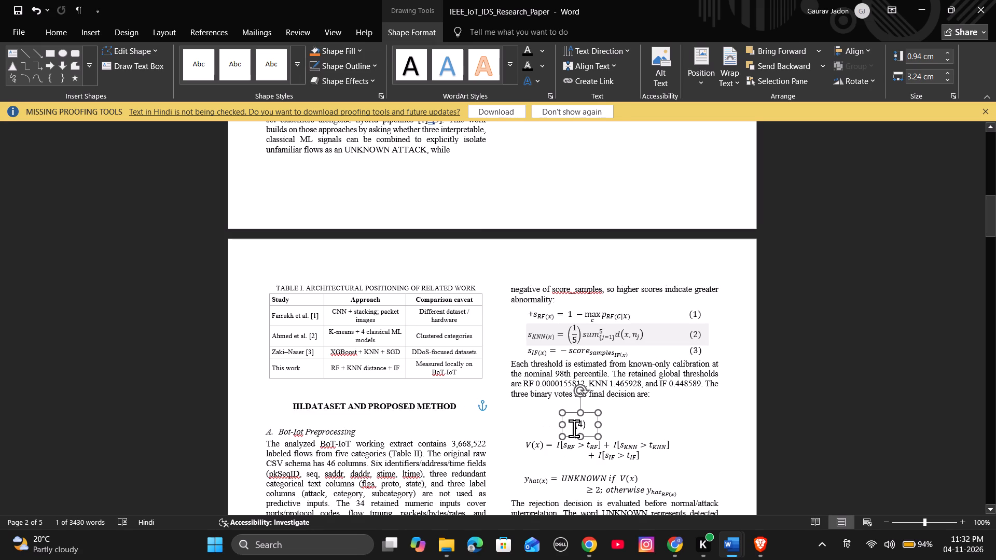
Move the (4) text box beside the V(x) equation, in line with the equation numbers (1) to (3).
drag(587, 434, 668, 416)
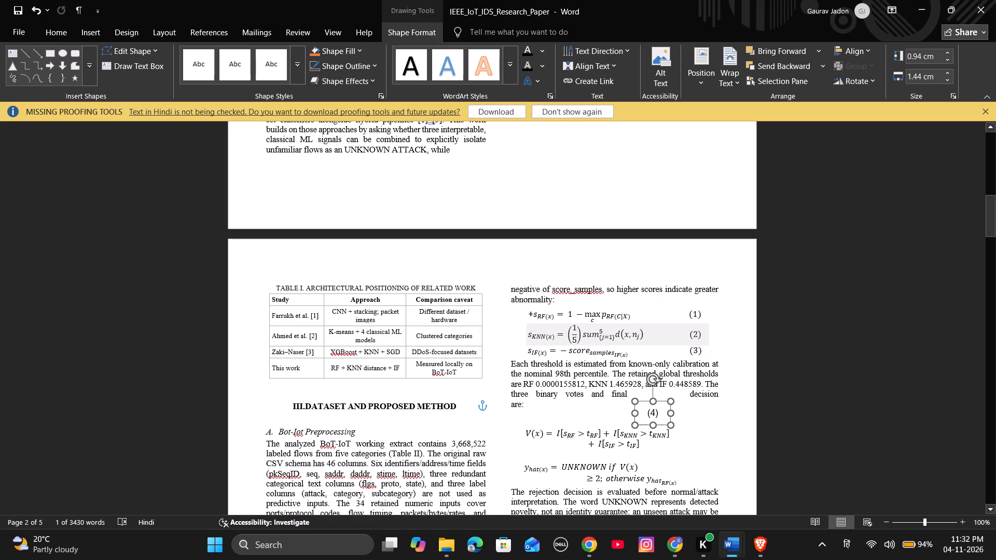
drag(668, 416, 709, 431)
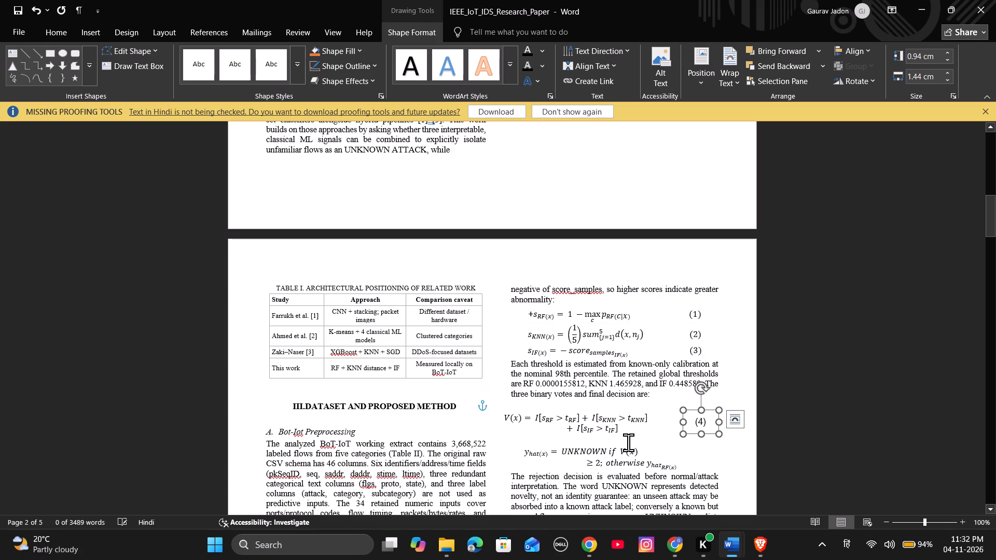
Narrow the (4) text box to about 1.27 cm by bringing in its left edge.
scroll(627, 441, down, 1)
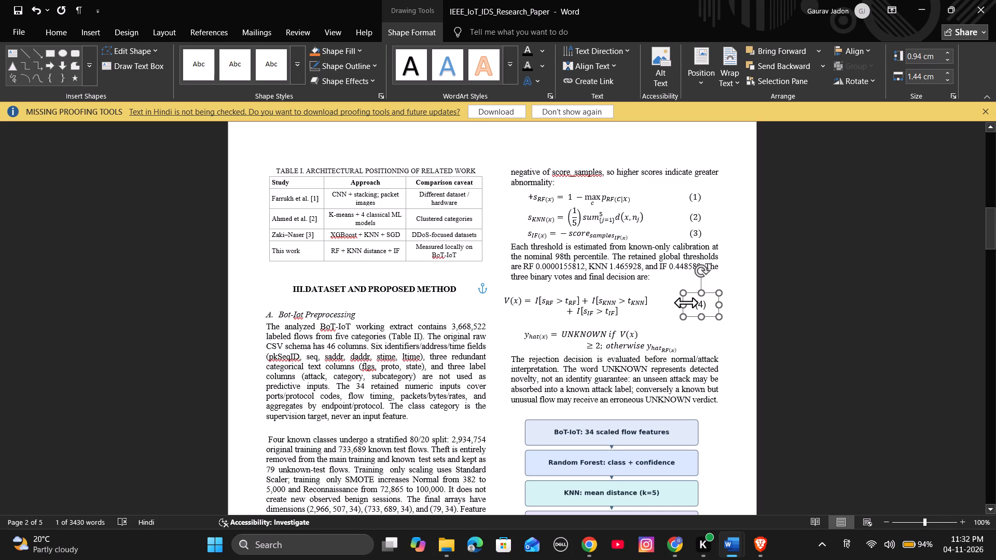
click(685, 304)
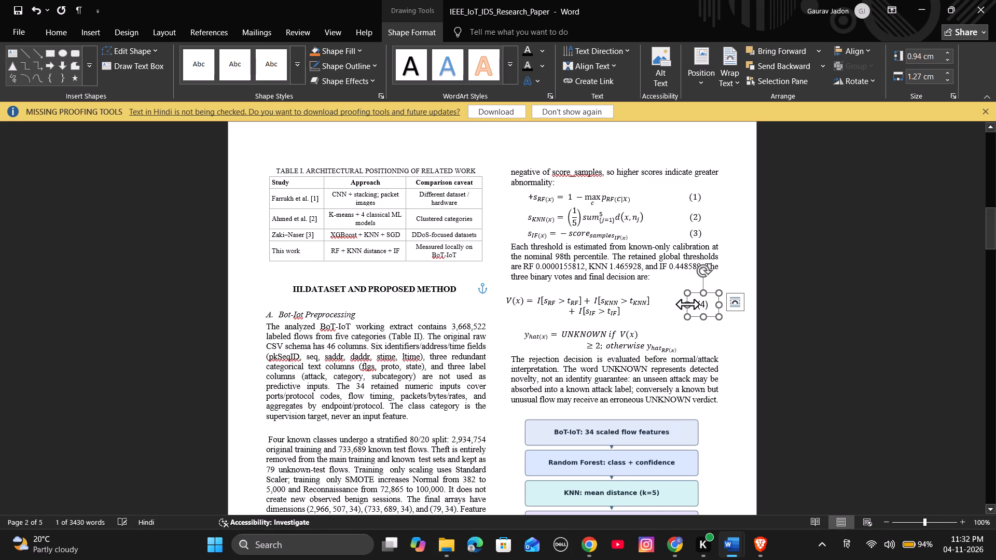
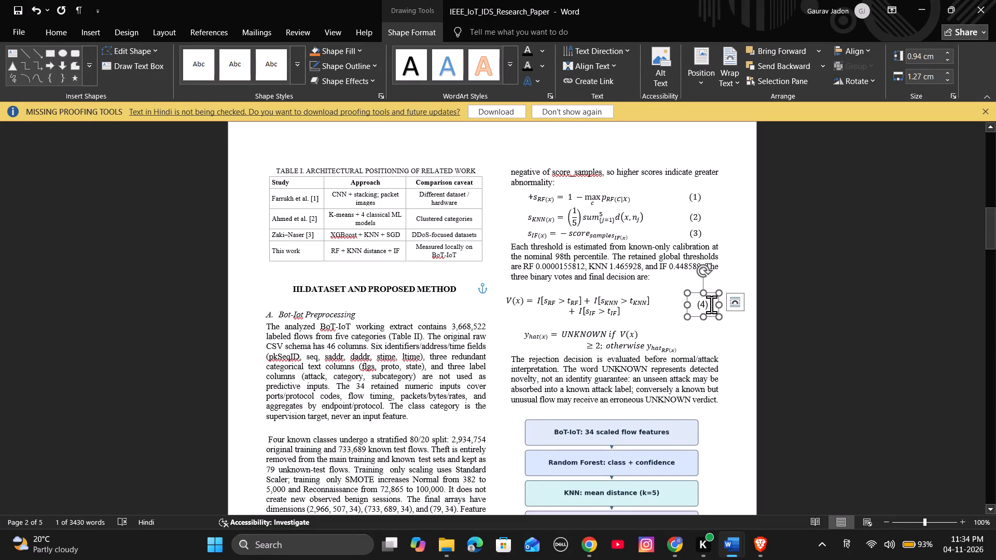
Change the font of the (4) equation number in its text box to Times New Roman.
drag(711, 304, 684, 304)
click(67, 29)
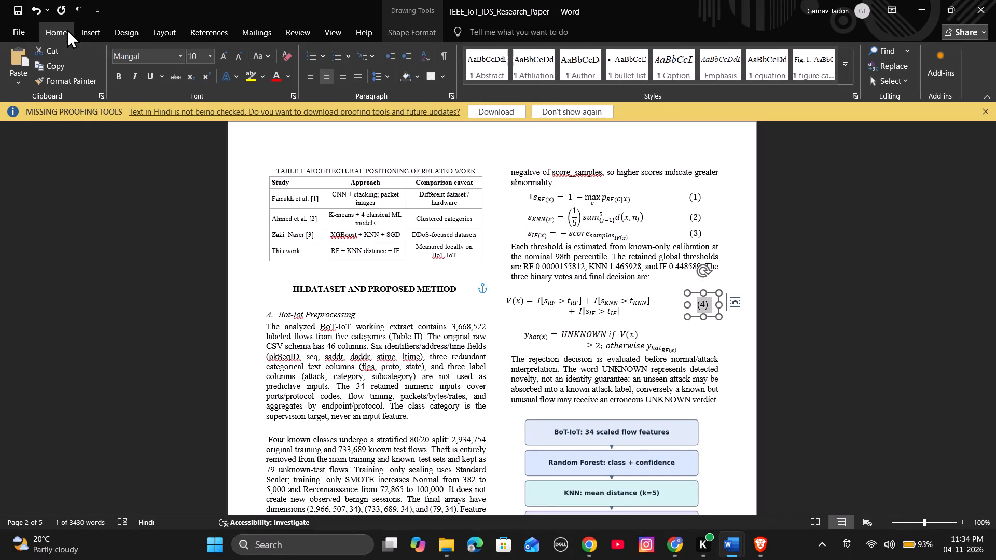
click(155, 58)
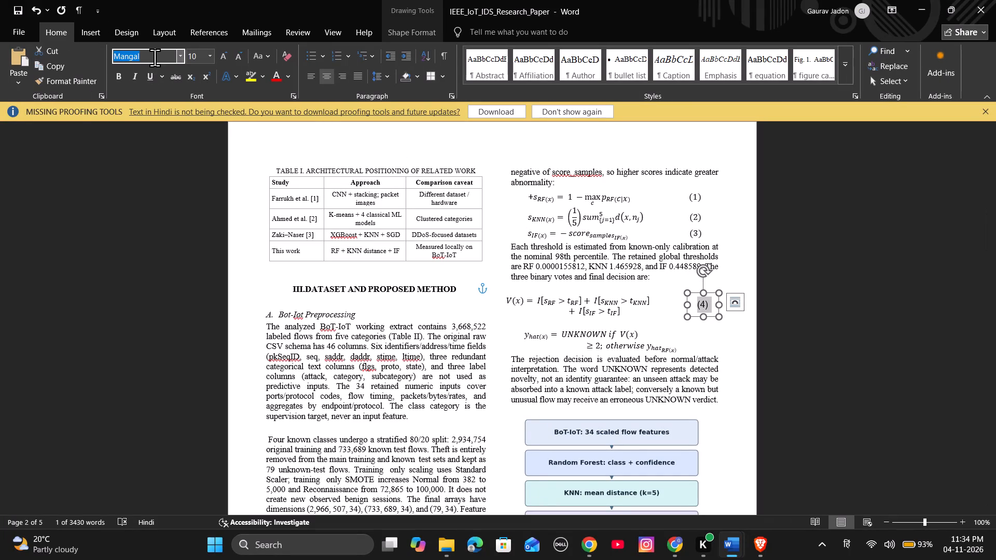
key(BackSpace)
text(ूगस)
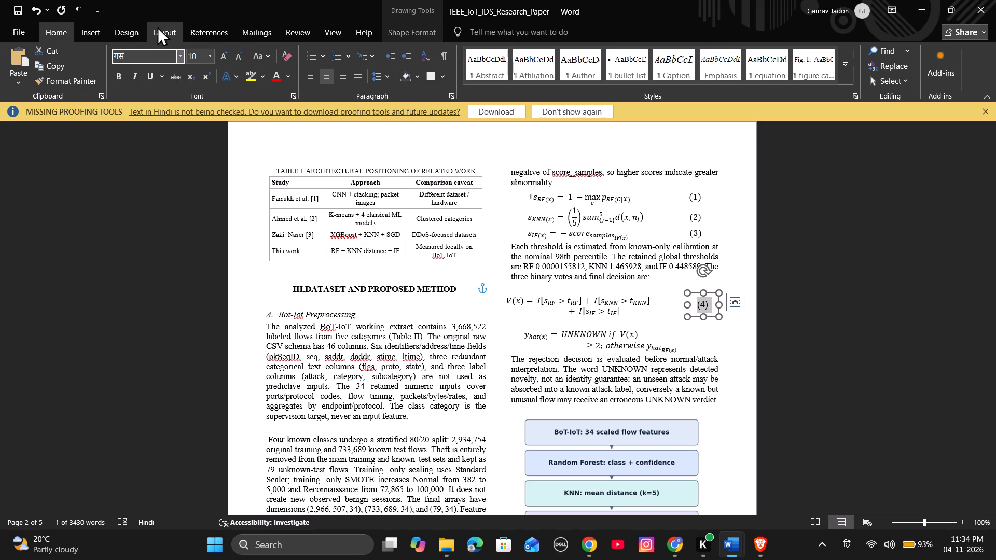
click(180, 55)
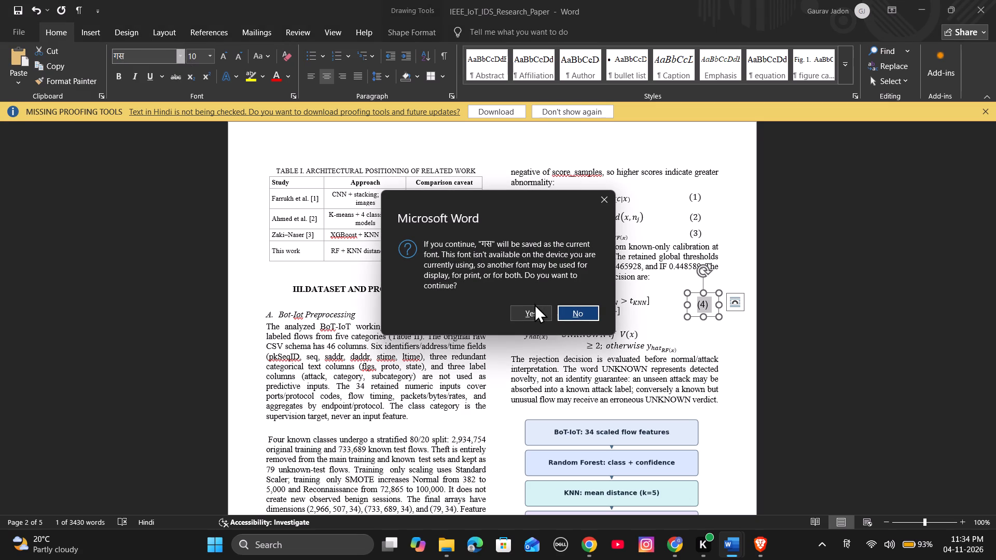
click(533, 307)
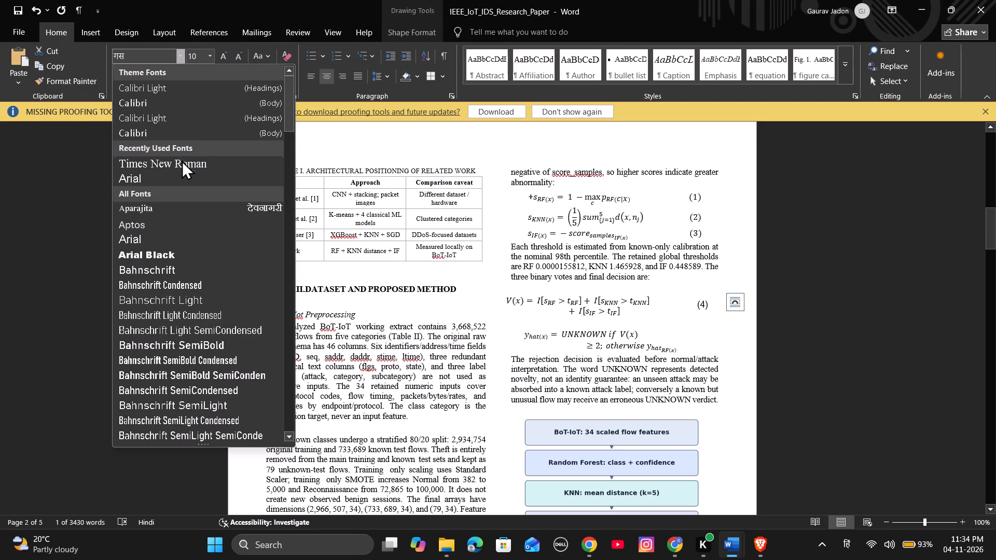
click(182, 160)
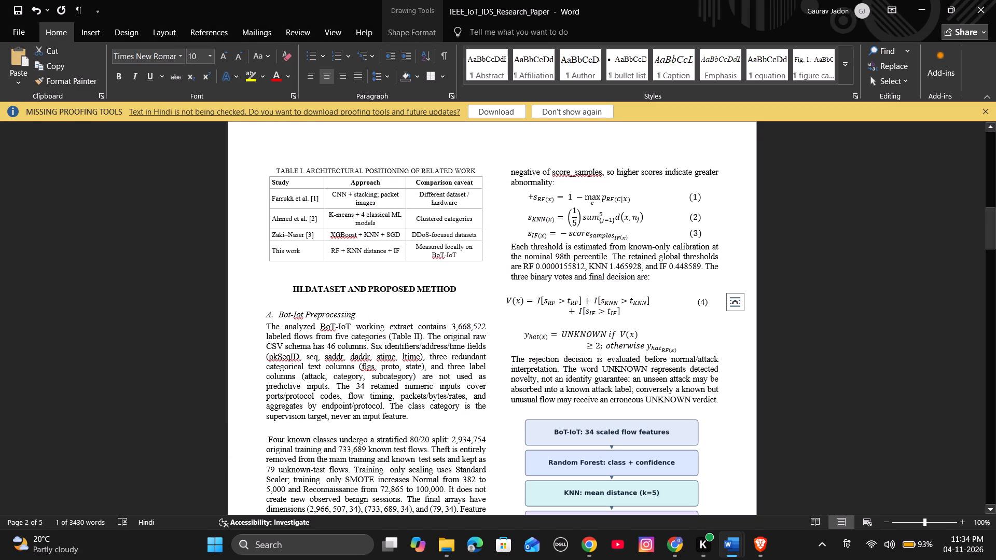
Adjust the width of the (4) text box at its edges so it fits more closely around the number.
click(706, 299)
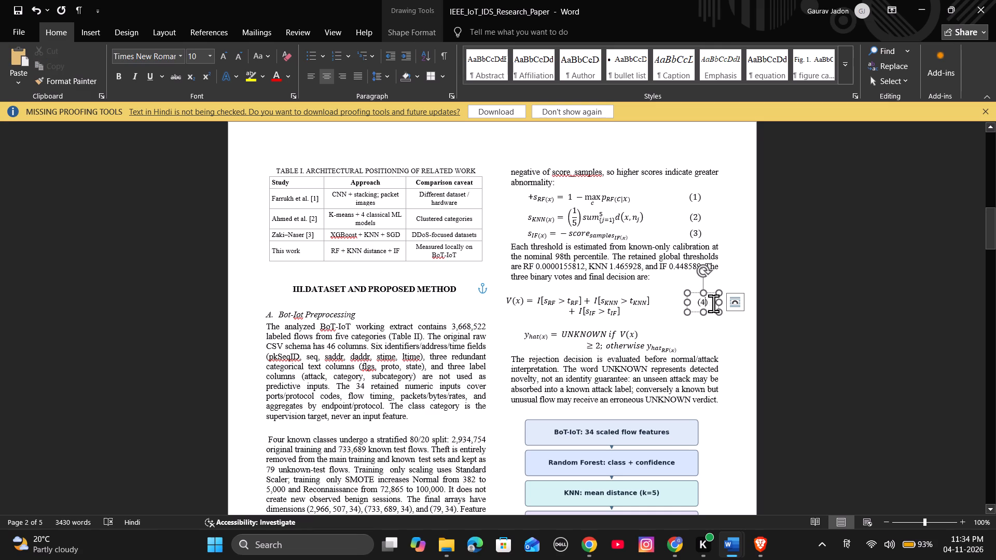
drag(715, 304, 706, 304)
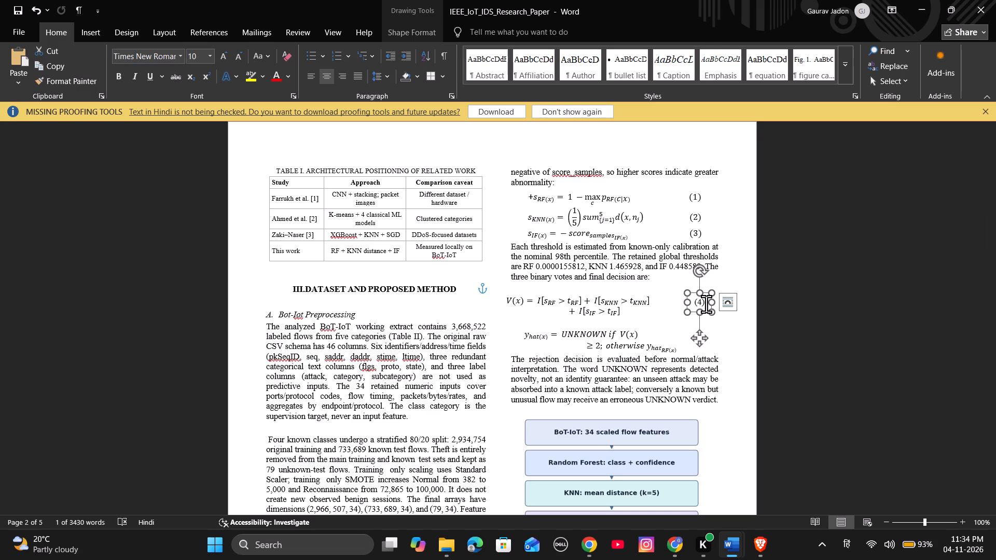
click(740, 343)
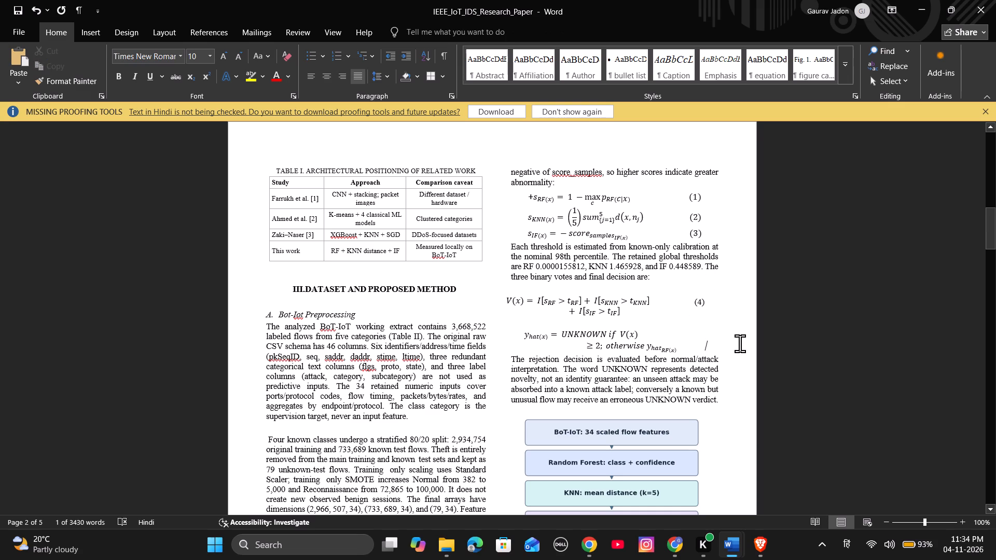
ctrl+scroll(740, 343, up, 2)
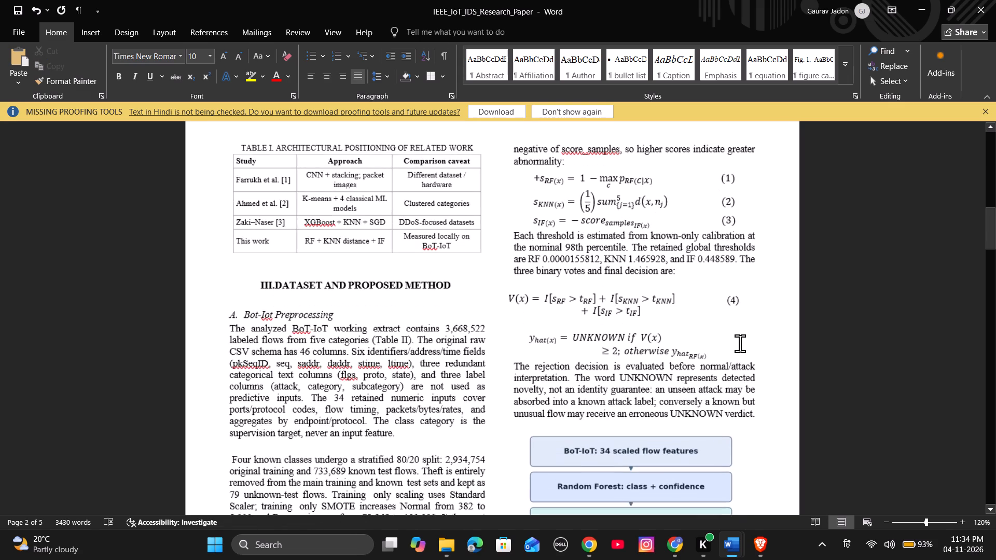
click(751, 290)
click(751, 290)
click(751, 290)
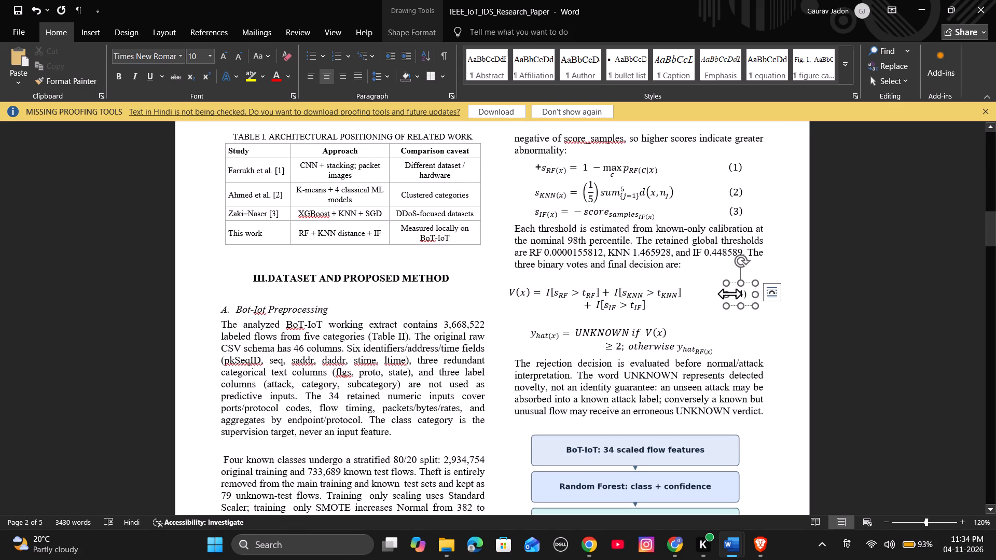
click(730, 293)
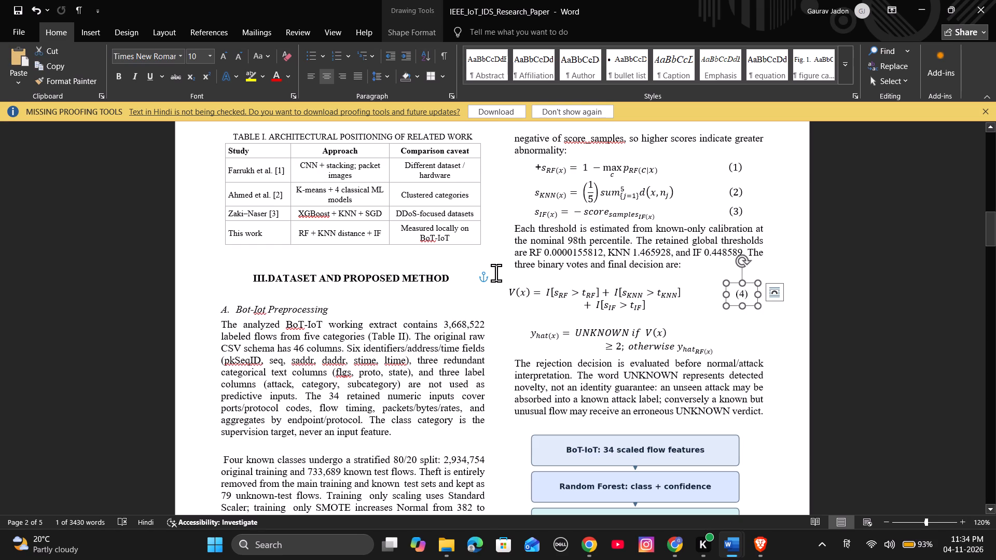
Increase the indent of the V(x) and y_hat(x) equations together by one level.
drag(511, 291, 675, 324)
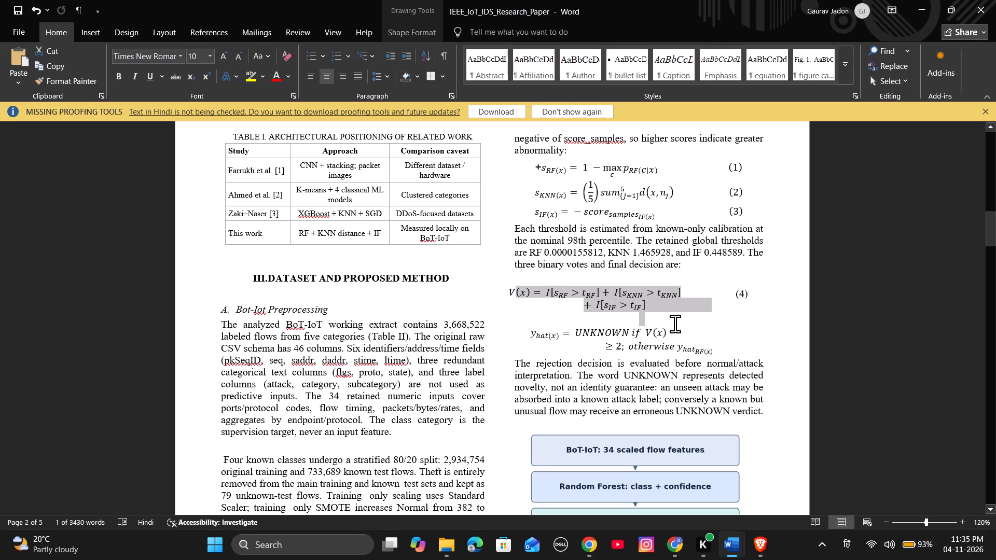
drag(675, 324, 726, 348)
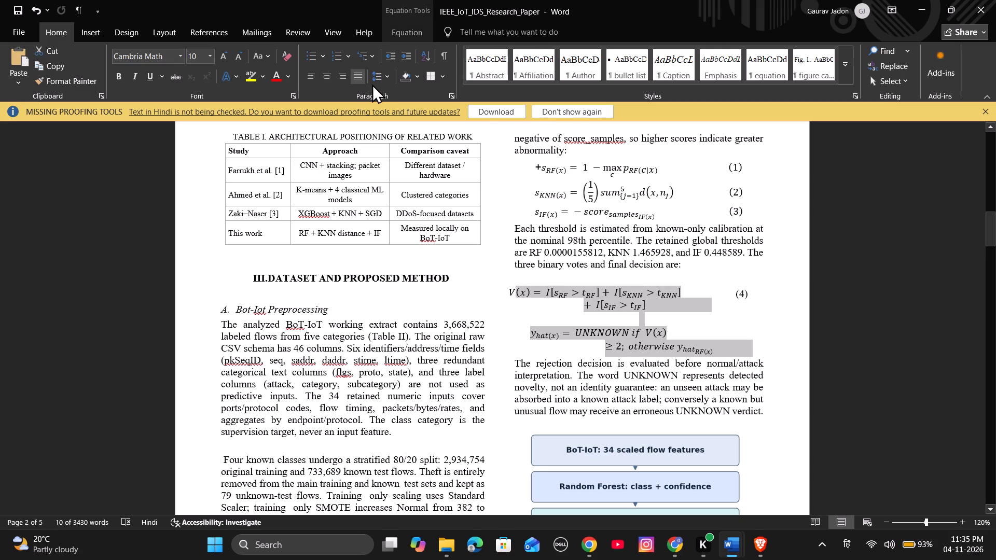
click(402, 57)
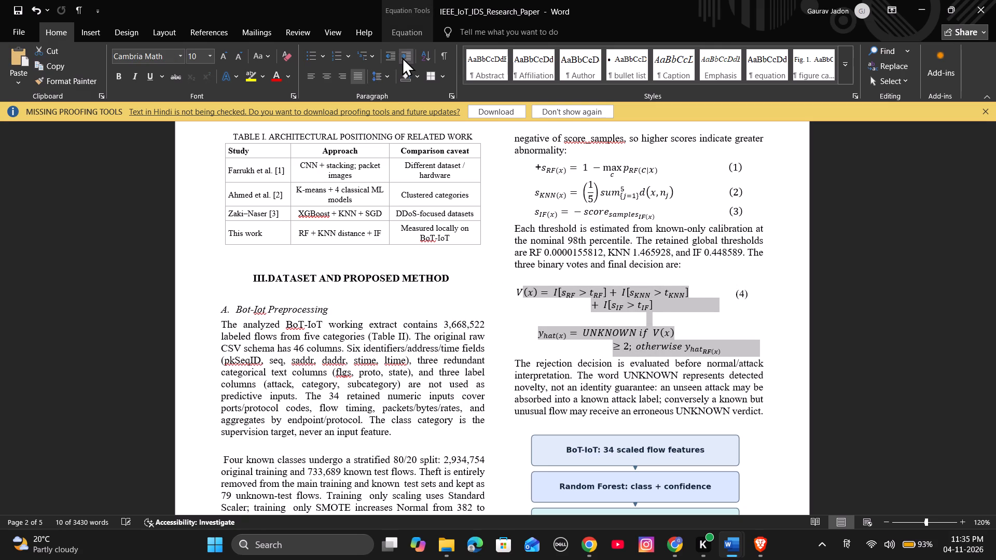
Increase the indent of the V(x) equation alone by one more level.
click(513, 289)
drag(516, 292, 521, 293)
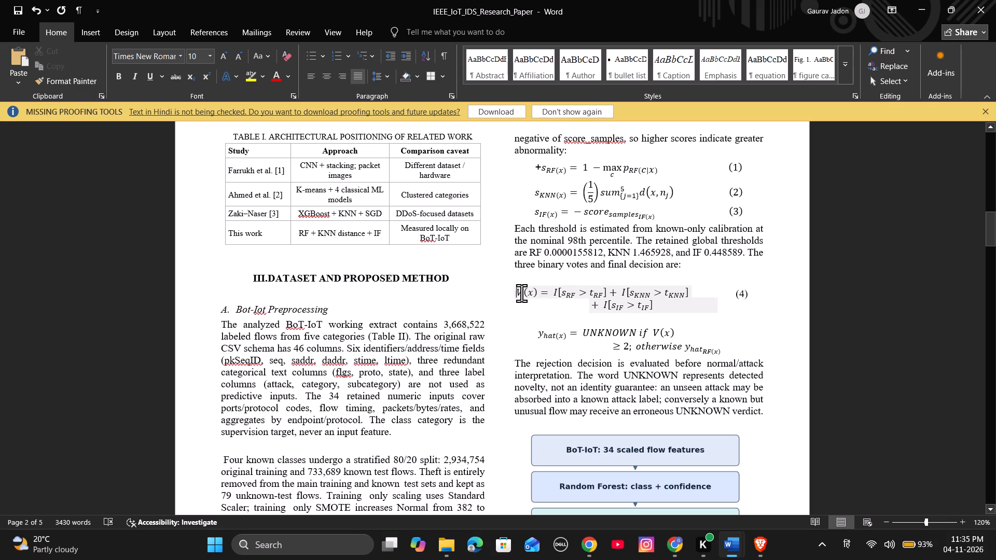
drag(521, 293, 691, 313)
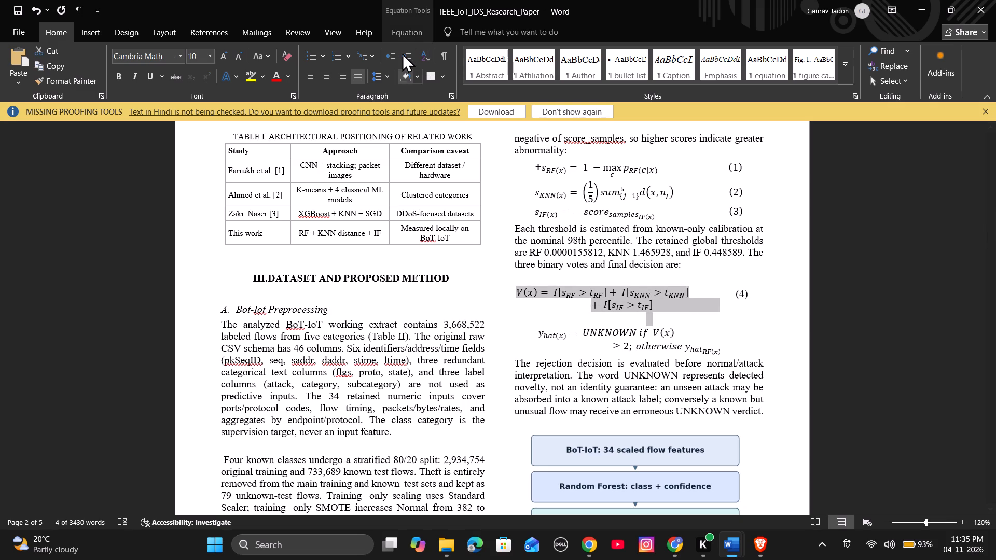
click(402, 53)
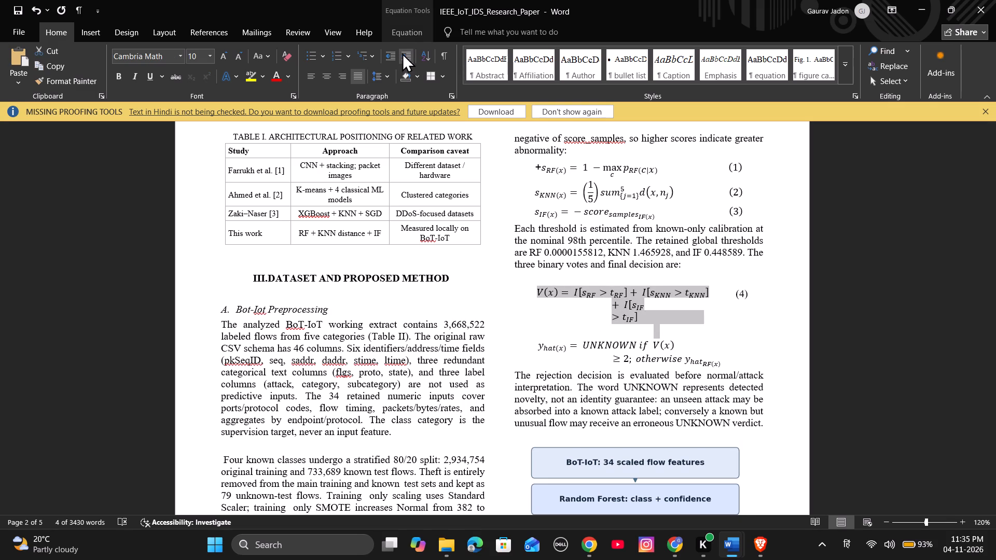
click(685, 325)
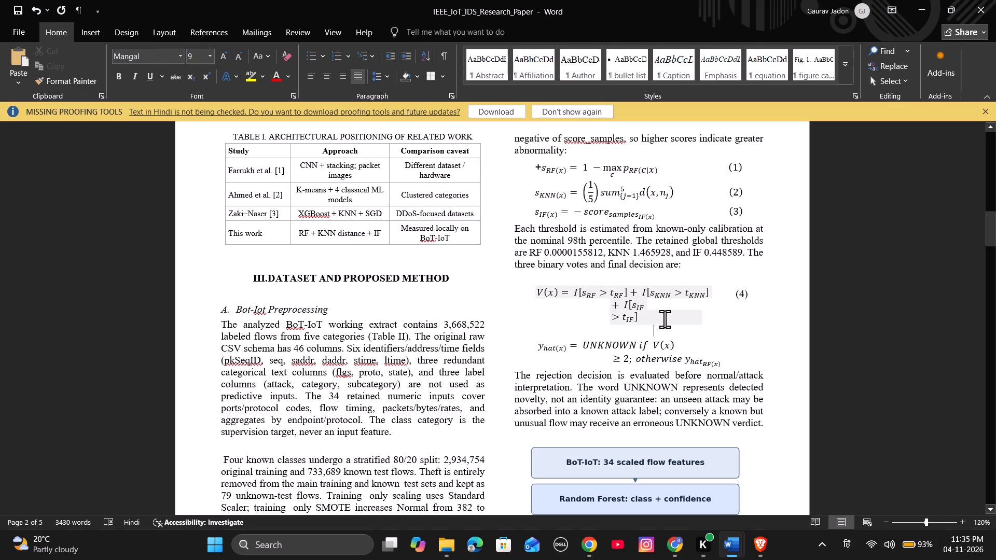
Change the V(x) equation to inline format.
click(665, 319)
click(709, 320)
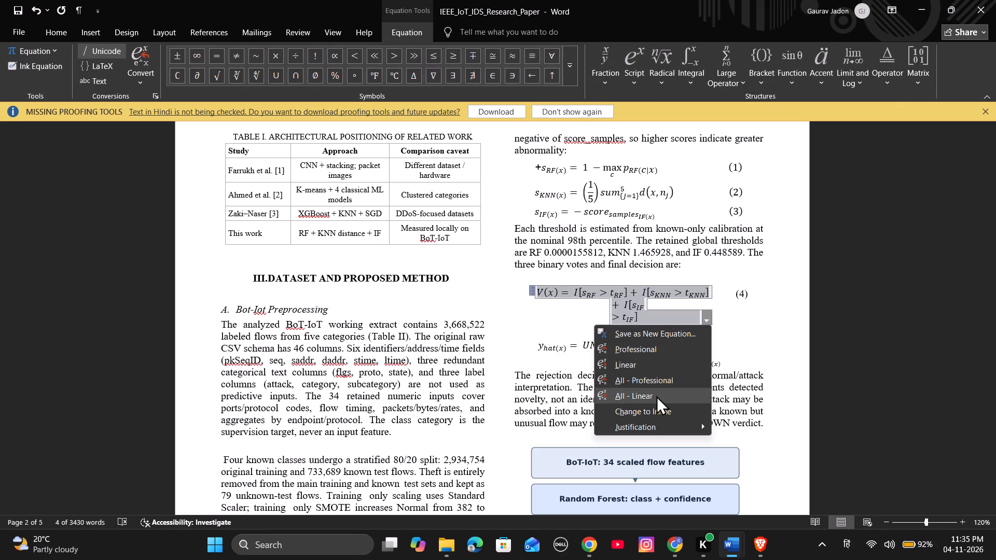
click(661, 408)
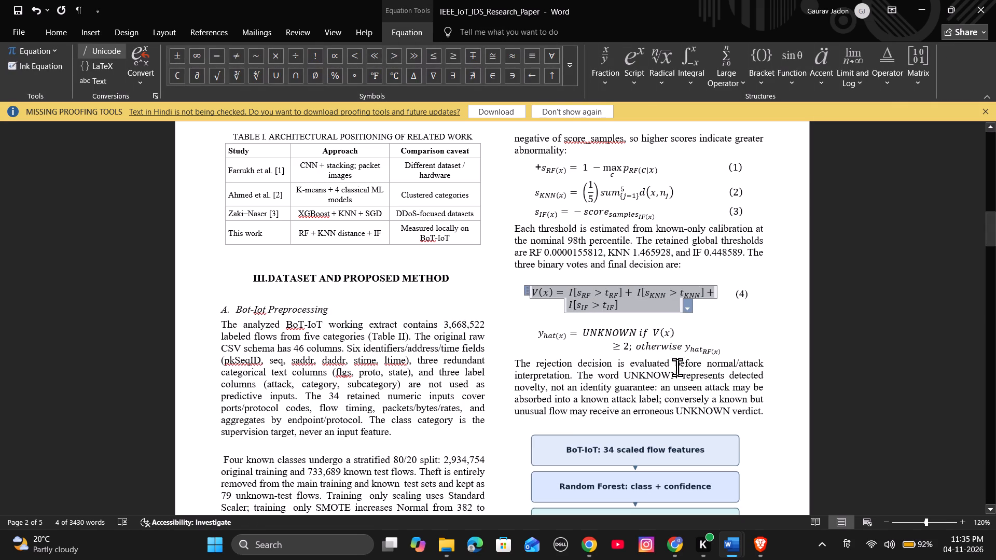
click(717, 326)
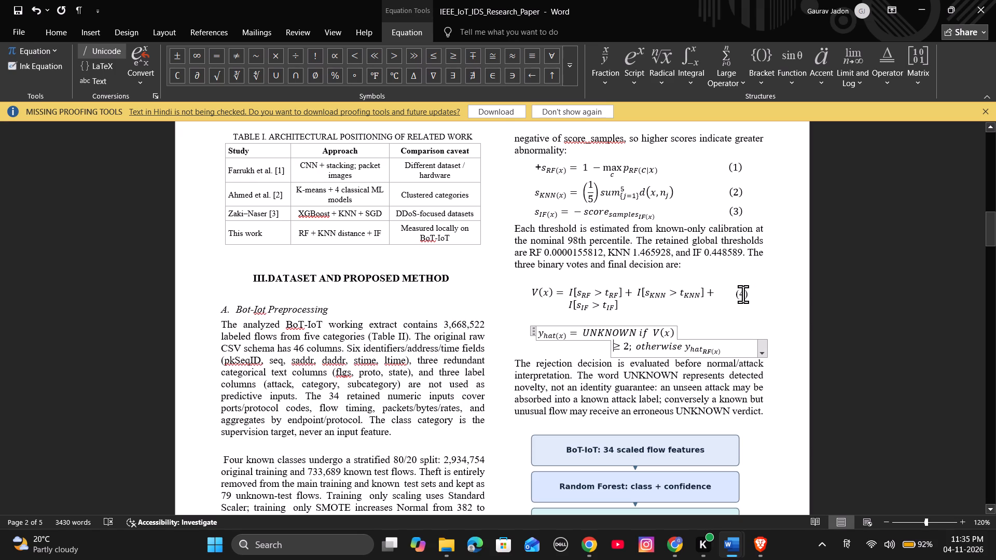
Shift the (4) text box slightly sideways so its number lines up under equation numbers (1) to (3).
click(741, 295)
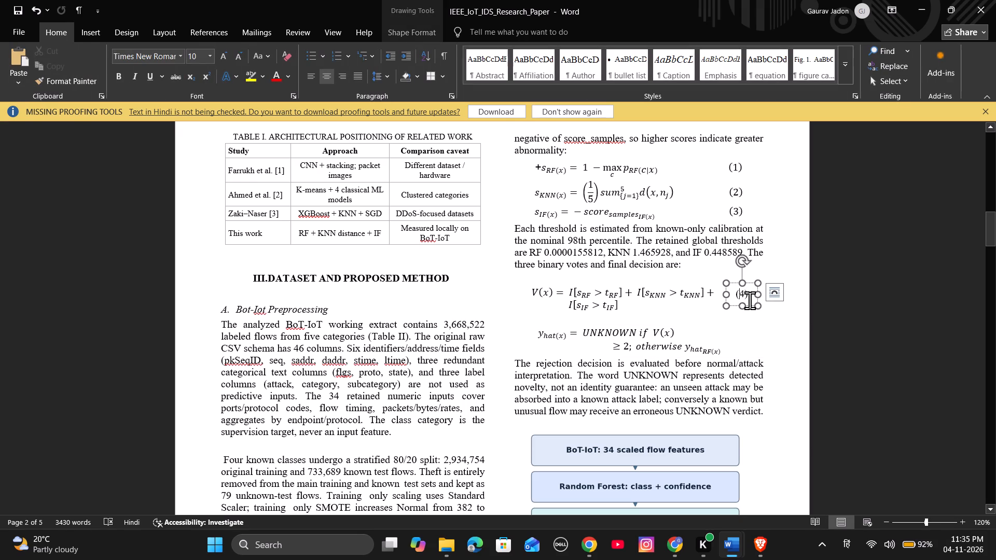
drag(750, 304, 745, 304)
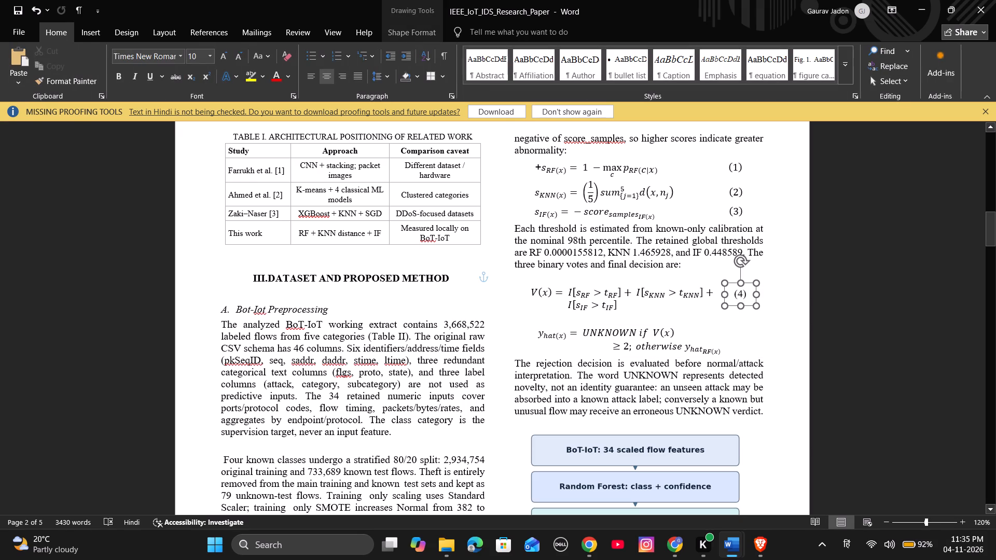
drag(745, 304, 741, 304)
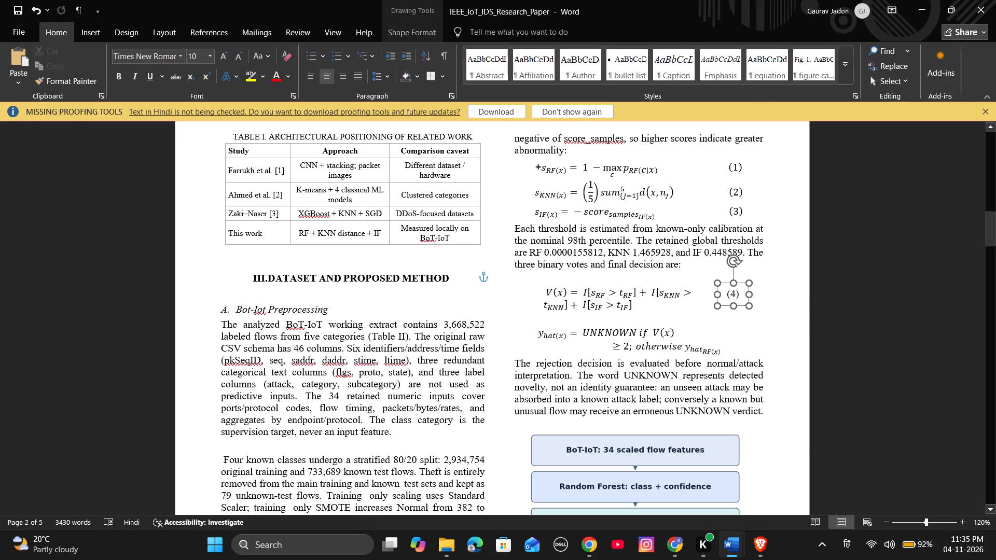
drag(741, 304, 741, 304)
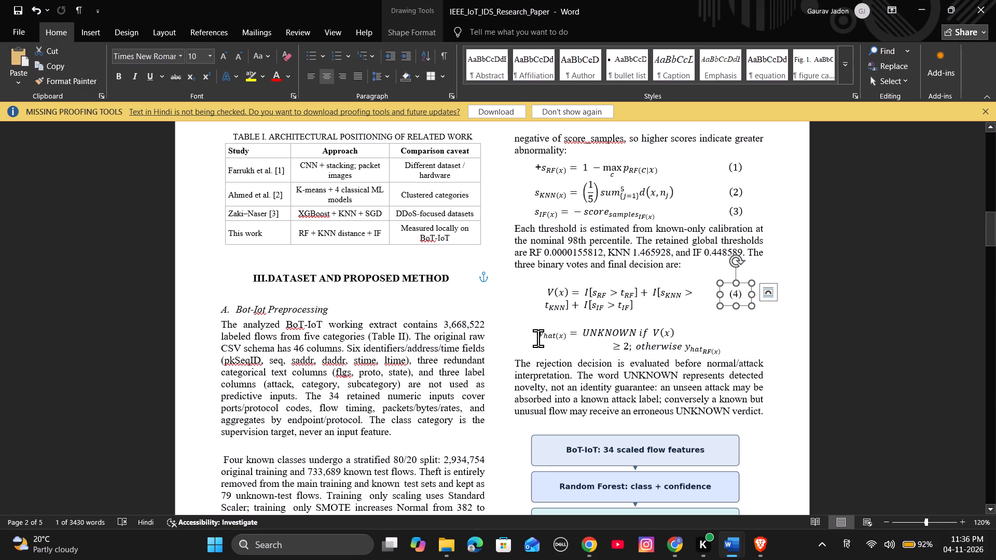
Change the y_hat(x) equation to inline format.
click(697, 351)
click(760, 352)
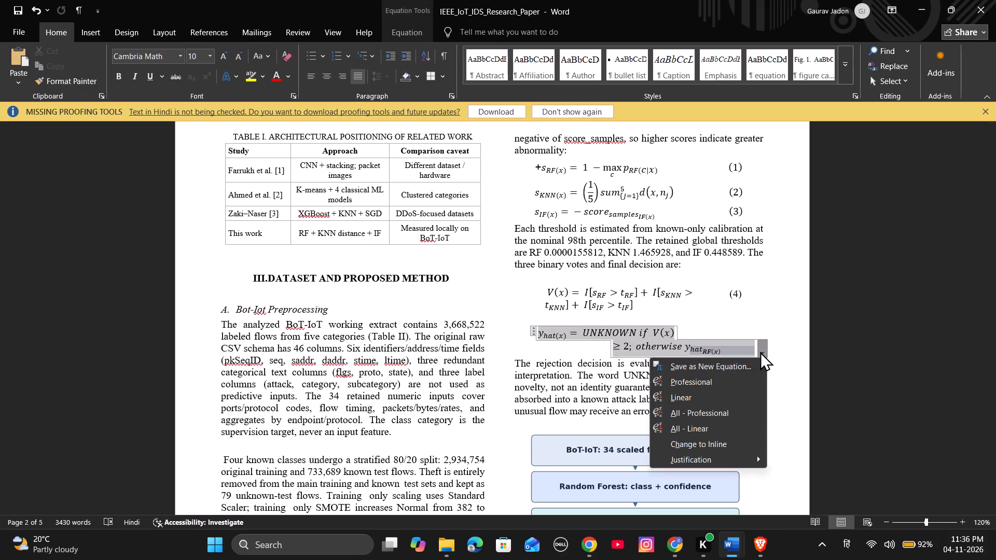
click(718, 442)
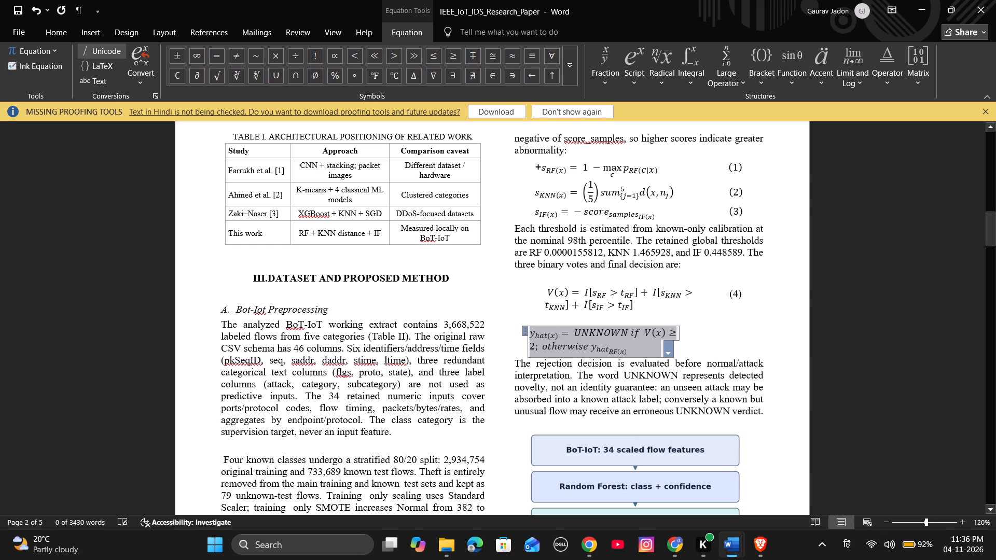
click(737, 332)
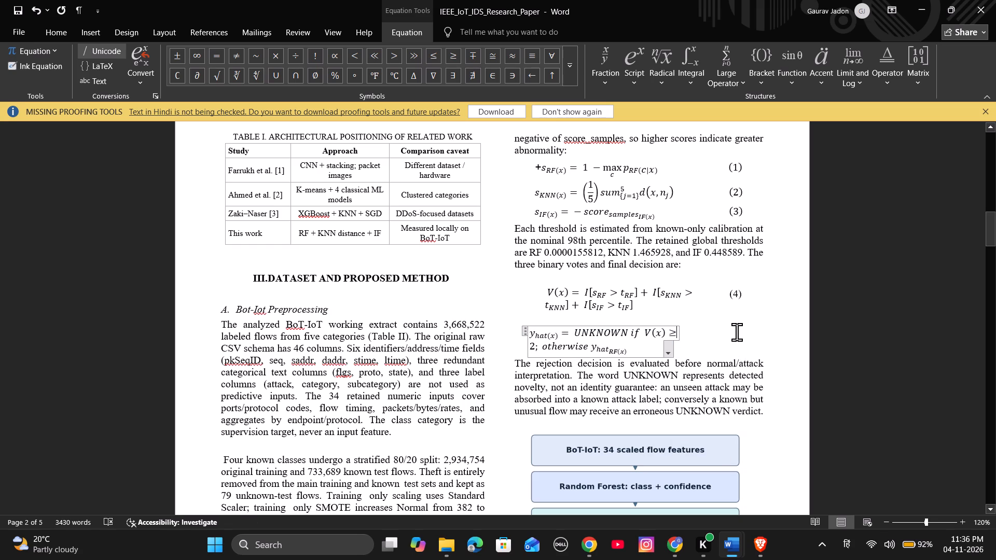
Compare the font of the (4) text with that of equation number (3).
click(746, 298)
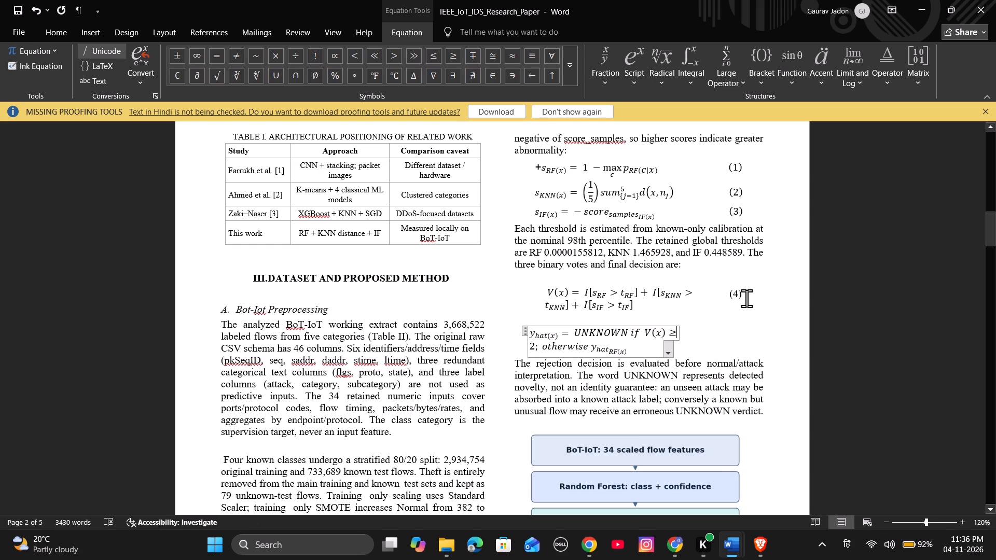
click(746, 298)
drag(746, 298, 722, 297)
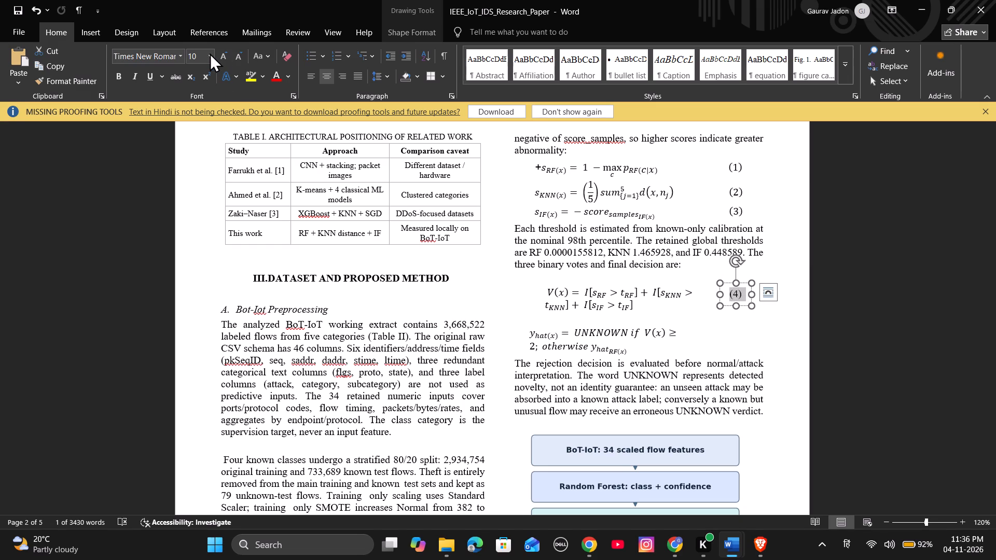
click(738, 214)
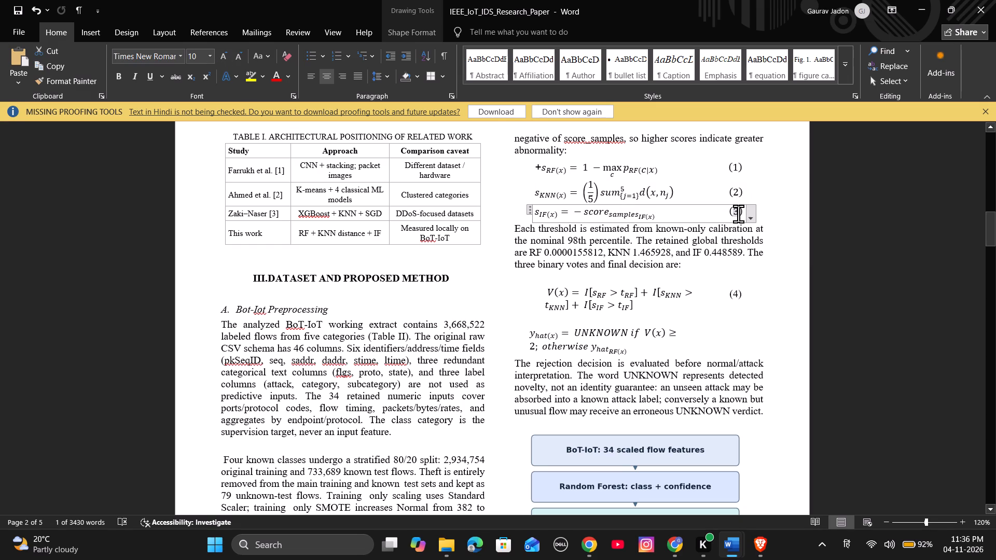
click(738, 214)
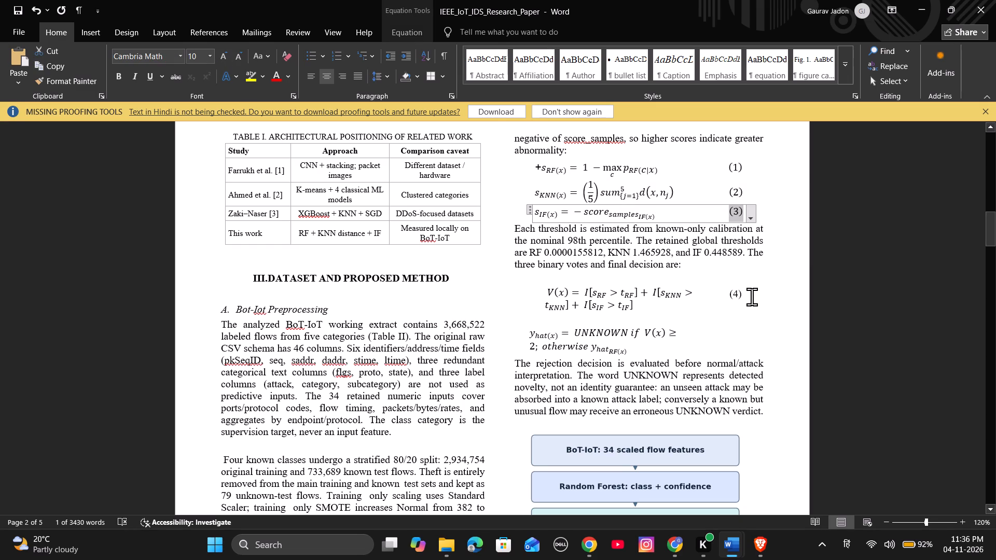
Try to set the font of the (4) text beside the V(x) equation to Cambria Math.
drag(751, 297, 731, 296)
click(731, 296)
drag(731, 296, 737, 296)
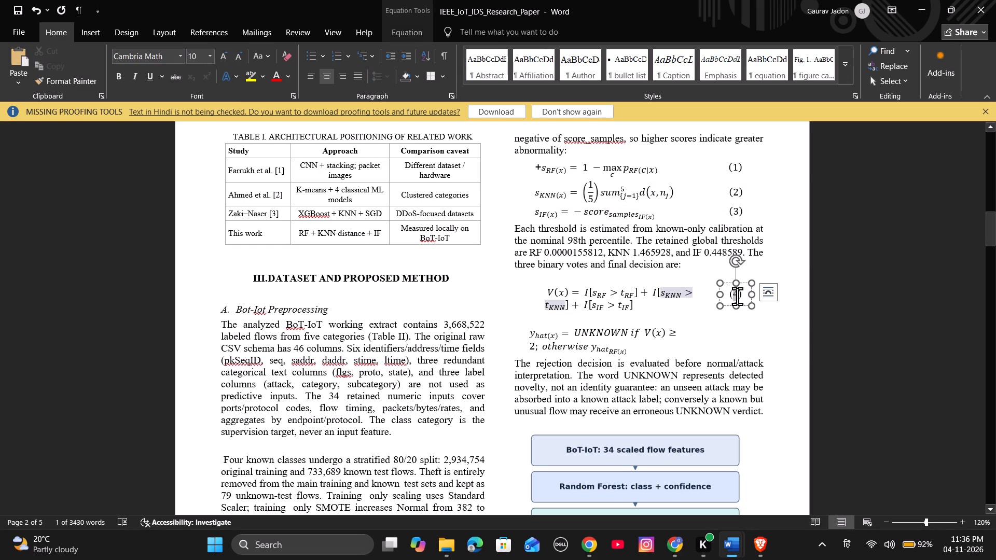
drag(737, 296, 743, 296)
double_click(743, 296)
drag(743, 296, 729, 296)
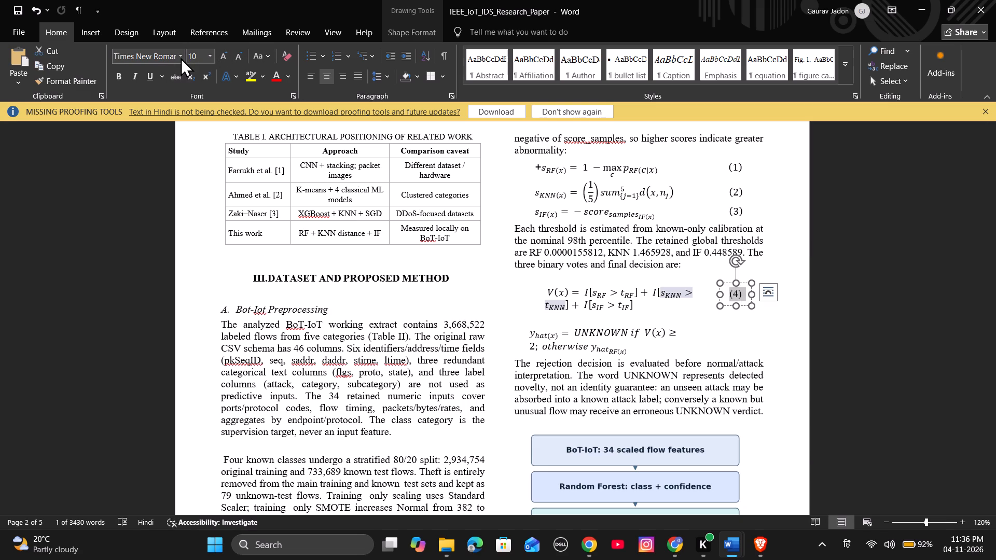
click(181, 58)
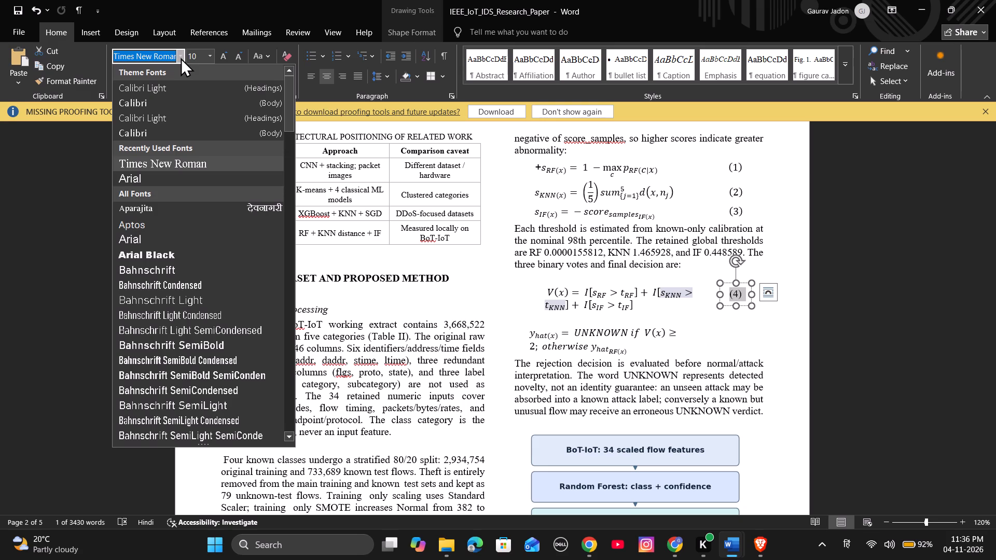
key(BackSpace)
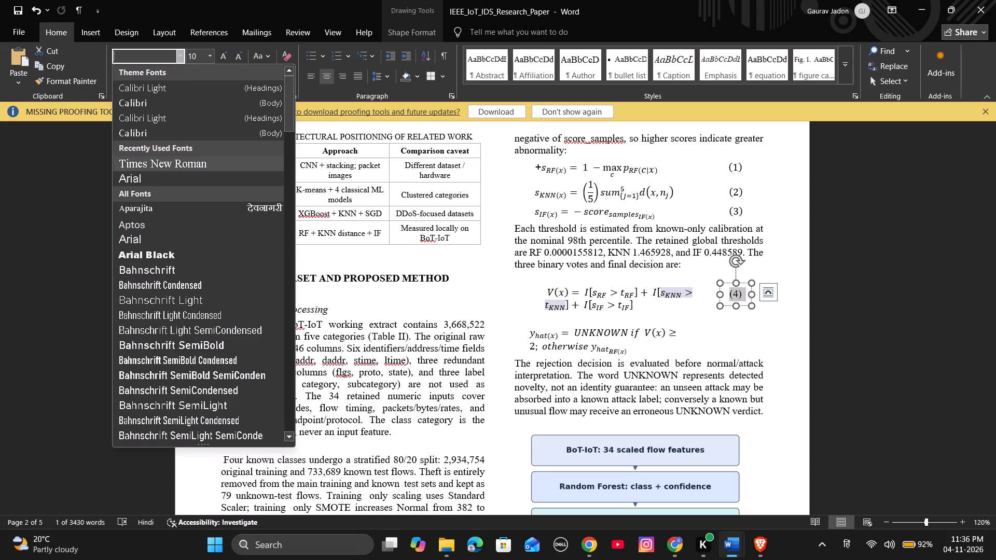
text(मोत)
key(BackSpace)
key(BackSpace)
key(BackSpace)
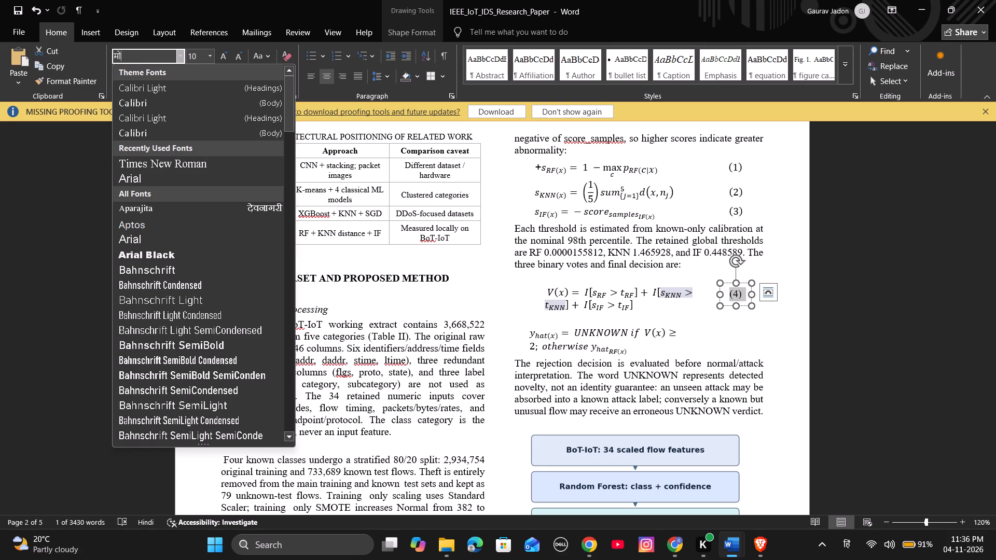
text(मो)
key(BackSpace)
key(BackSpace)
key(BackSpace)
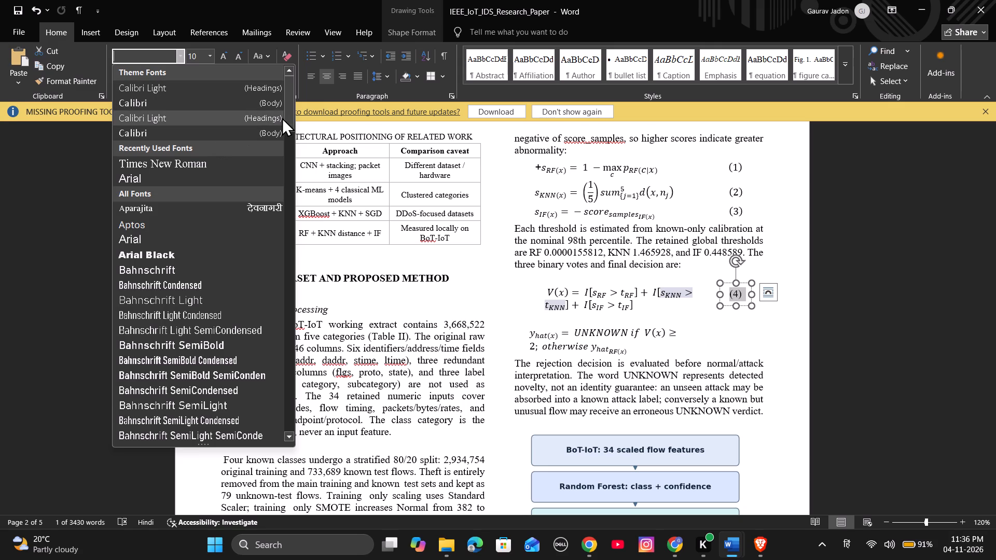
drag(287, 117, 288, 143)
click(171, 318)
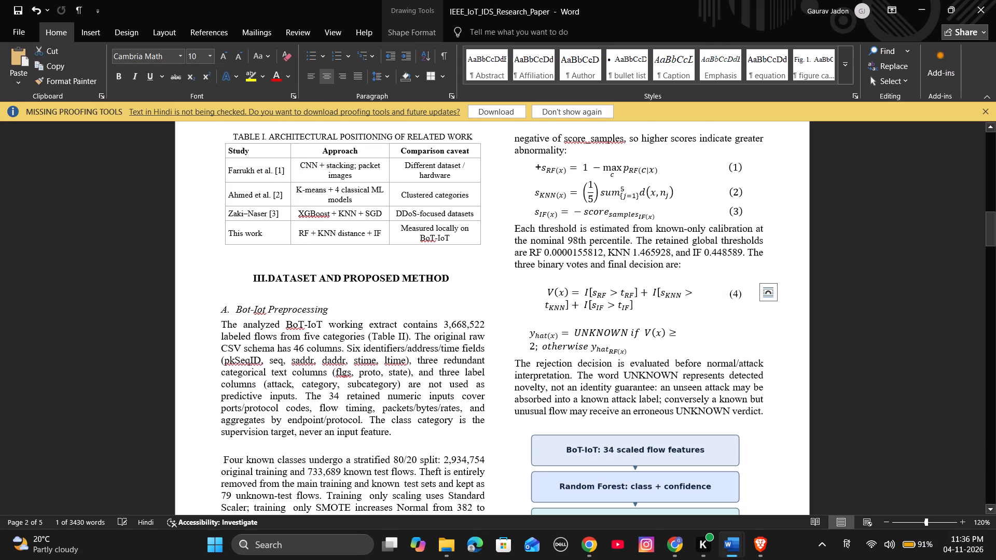
Copy the (4) text from the text box beside the V(x) equation.
click(746, 316)
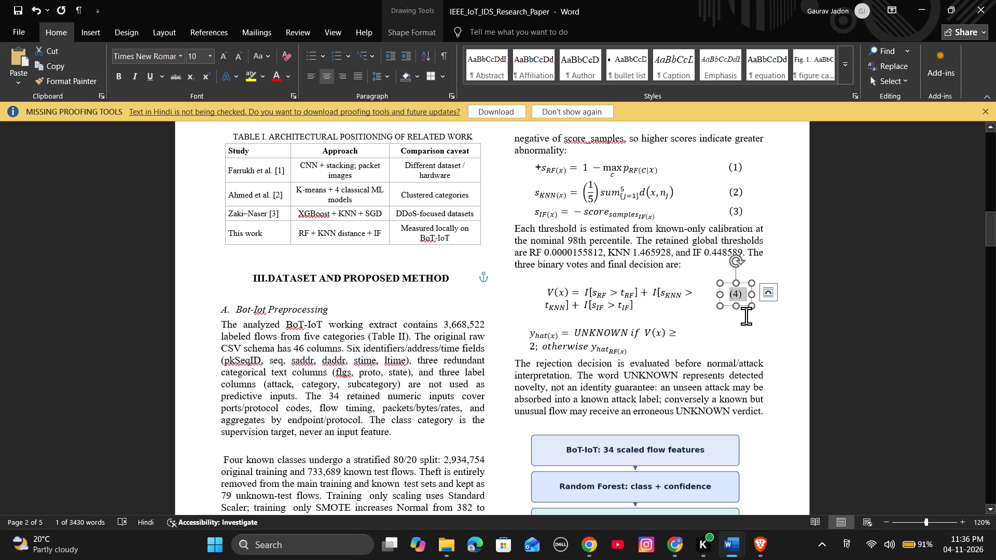
drag(749, 293, 718, 296)
key(ctrl+c)
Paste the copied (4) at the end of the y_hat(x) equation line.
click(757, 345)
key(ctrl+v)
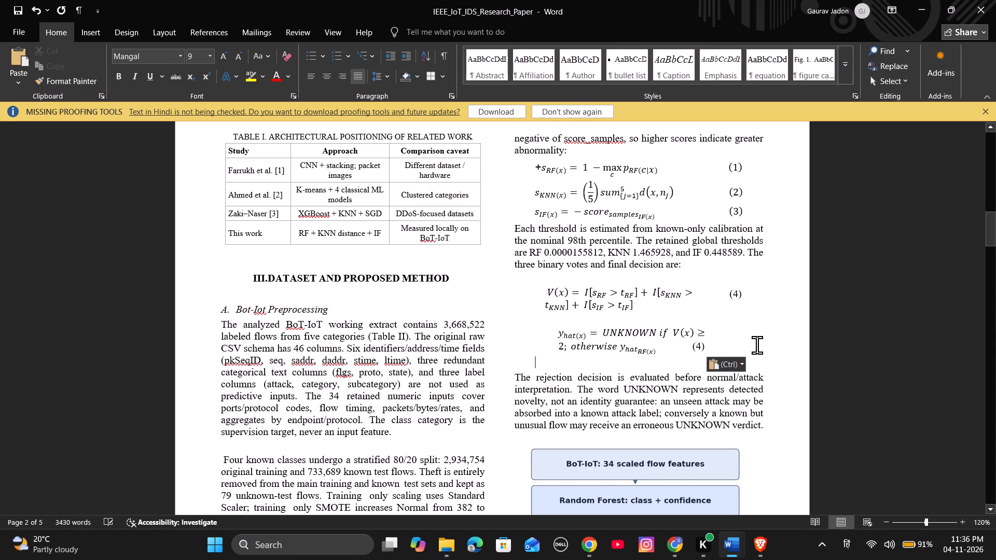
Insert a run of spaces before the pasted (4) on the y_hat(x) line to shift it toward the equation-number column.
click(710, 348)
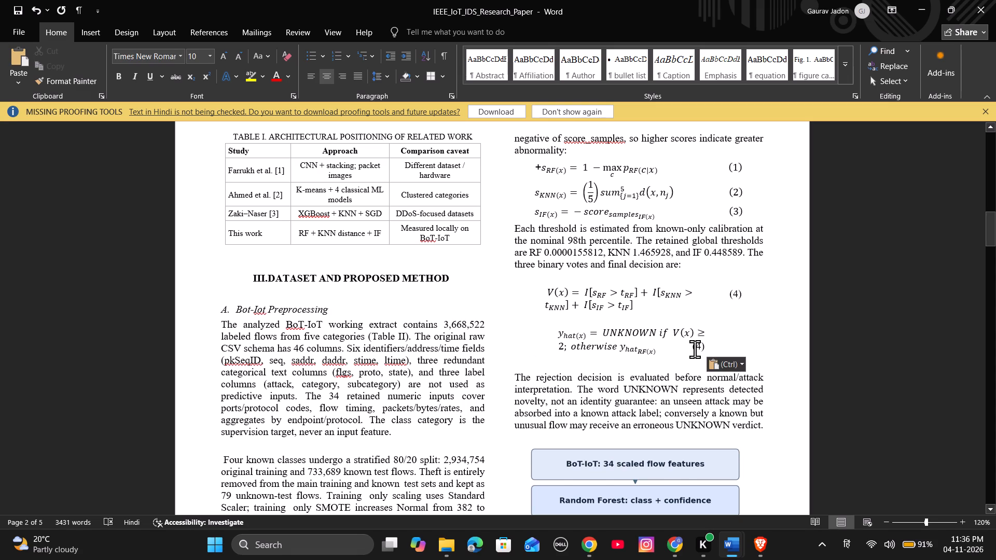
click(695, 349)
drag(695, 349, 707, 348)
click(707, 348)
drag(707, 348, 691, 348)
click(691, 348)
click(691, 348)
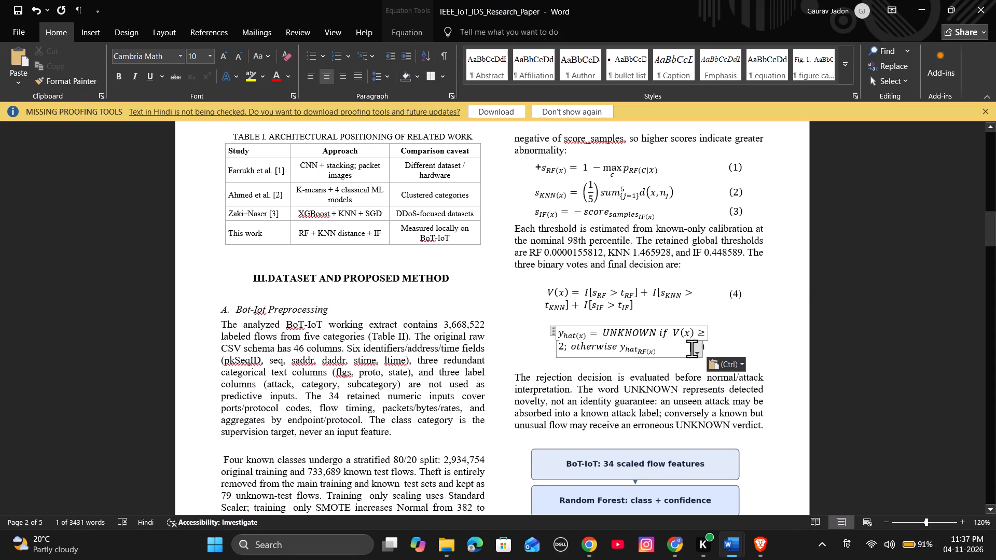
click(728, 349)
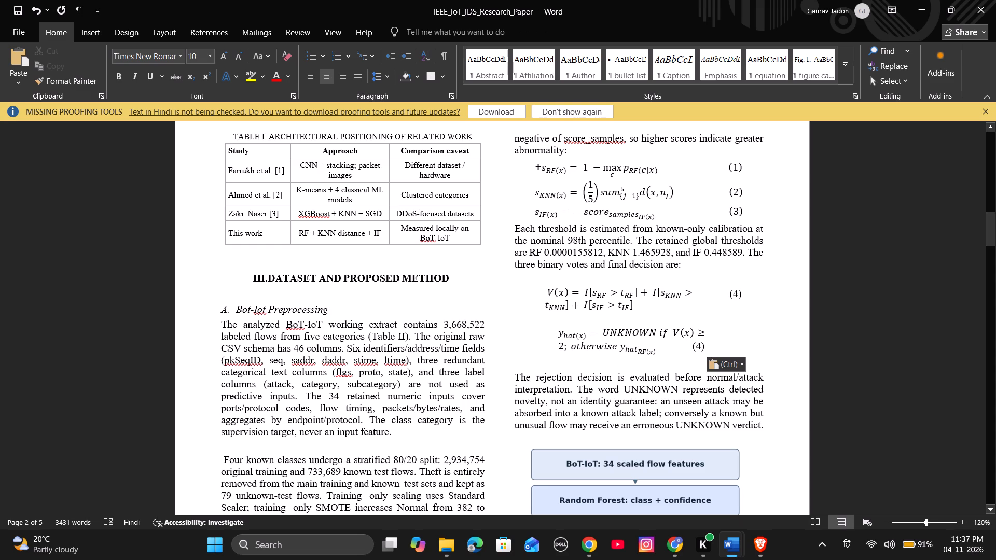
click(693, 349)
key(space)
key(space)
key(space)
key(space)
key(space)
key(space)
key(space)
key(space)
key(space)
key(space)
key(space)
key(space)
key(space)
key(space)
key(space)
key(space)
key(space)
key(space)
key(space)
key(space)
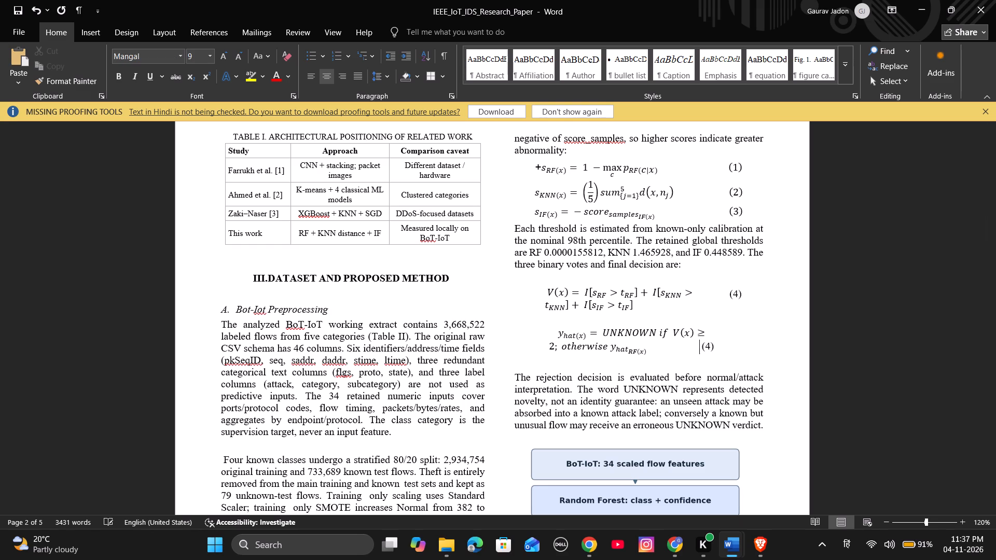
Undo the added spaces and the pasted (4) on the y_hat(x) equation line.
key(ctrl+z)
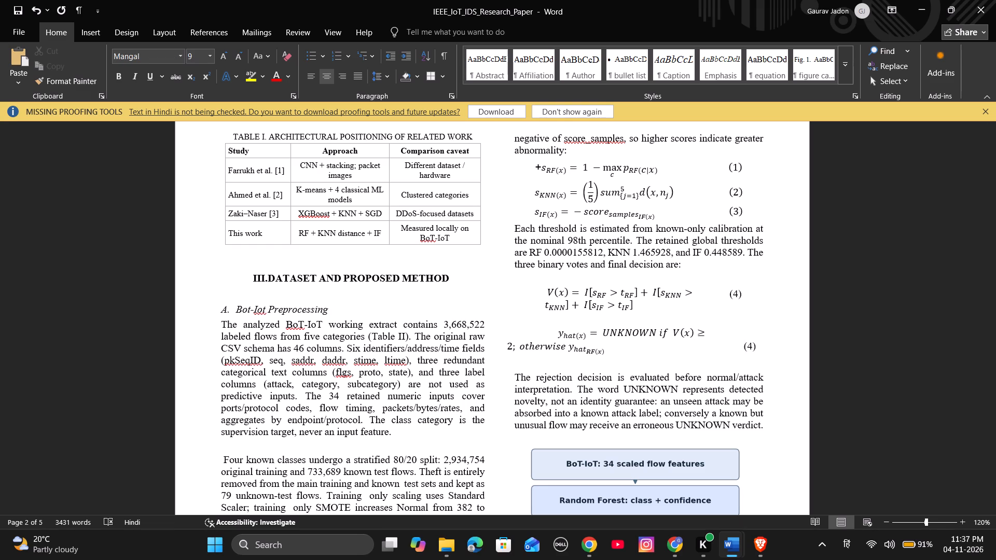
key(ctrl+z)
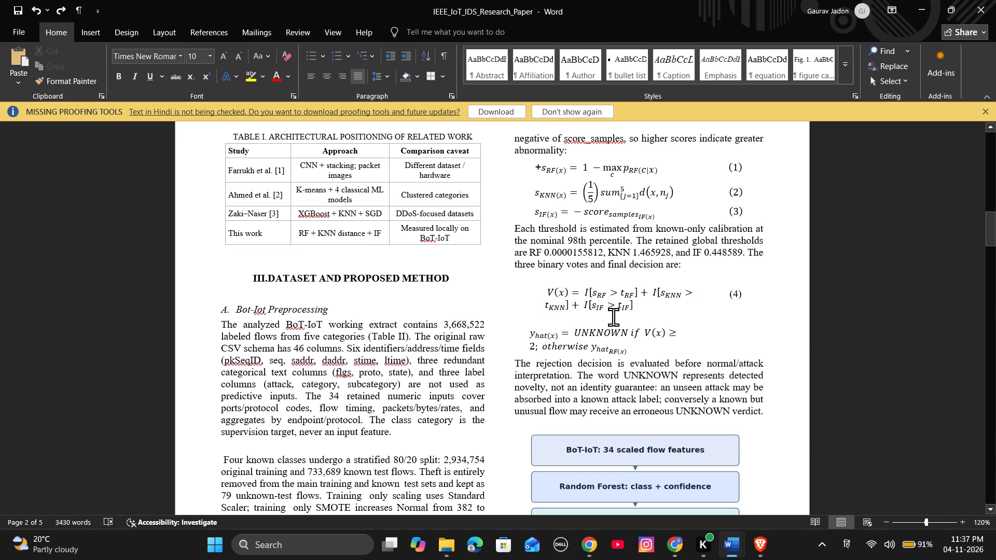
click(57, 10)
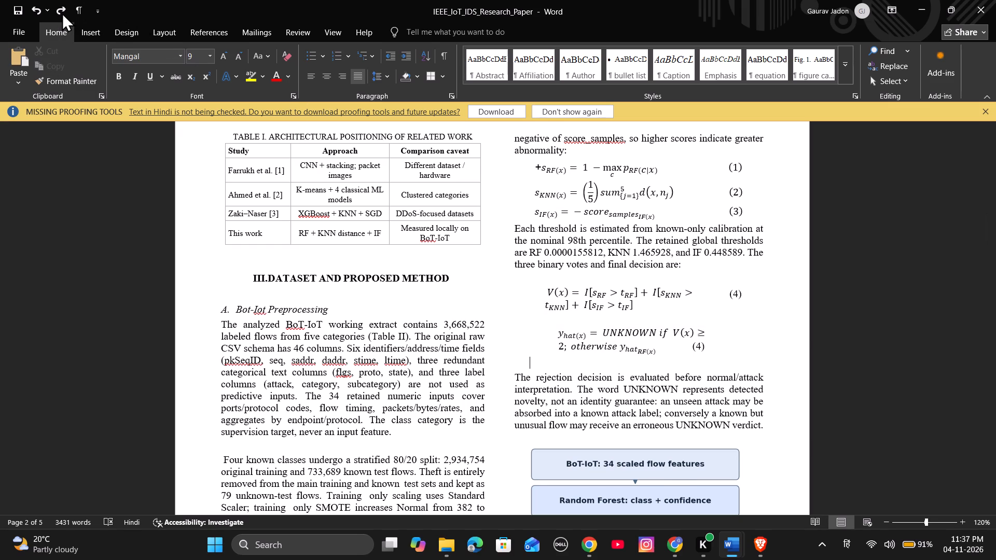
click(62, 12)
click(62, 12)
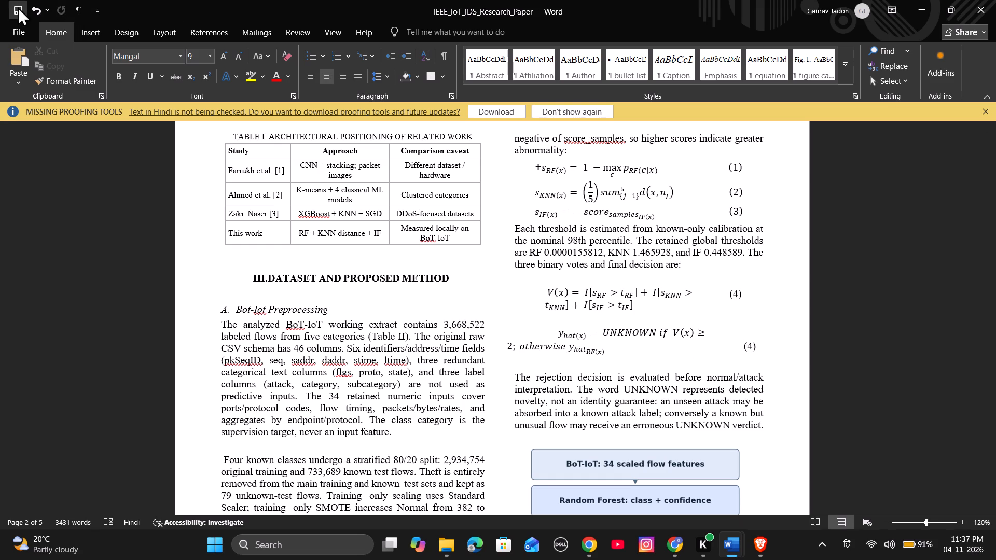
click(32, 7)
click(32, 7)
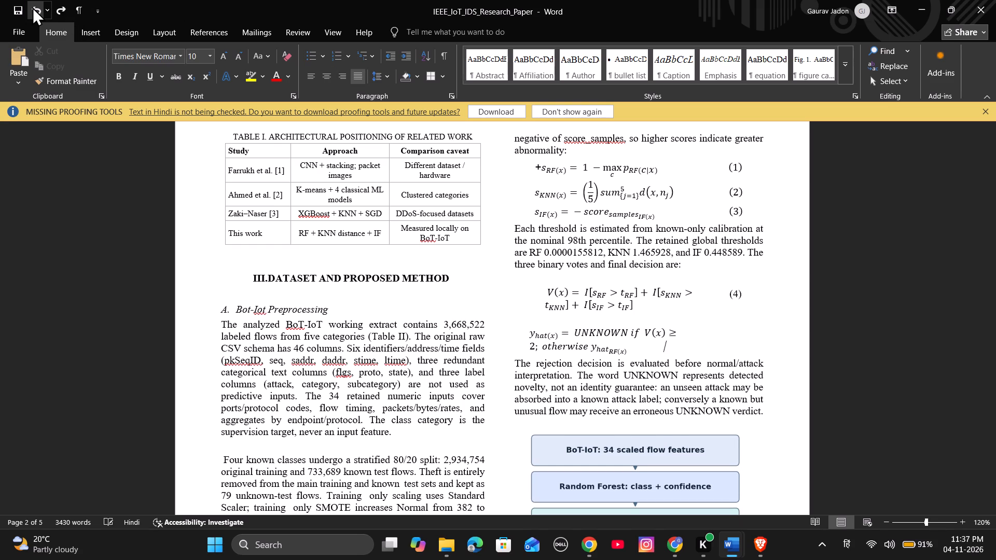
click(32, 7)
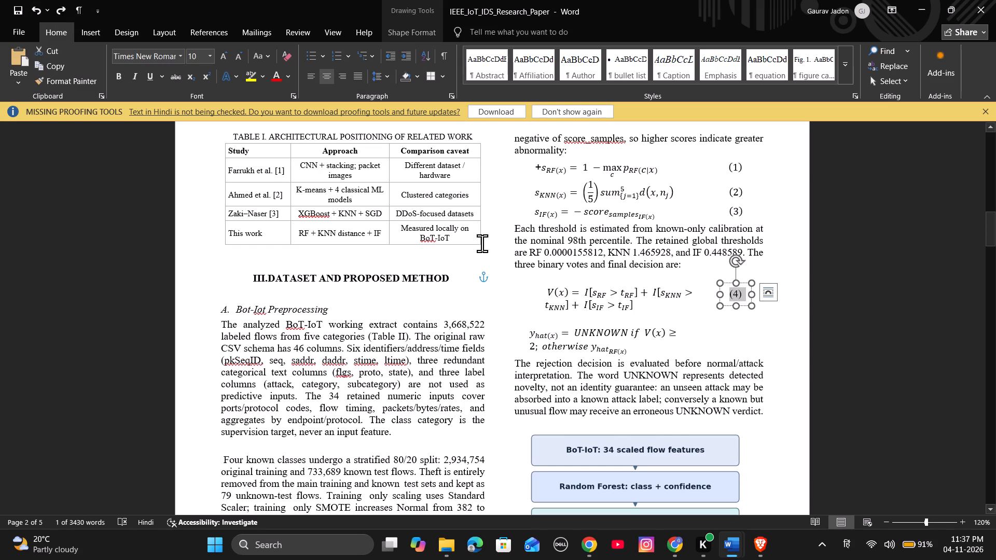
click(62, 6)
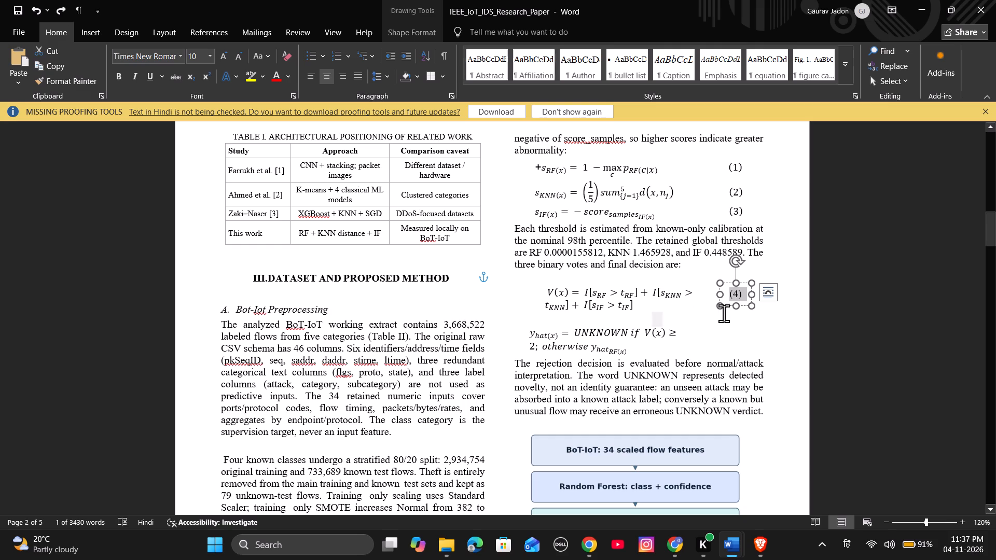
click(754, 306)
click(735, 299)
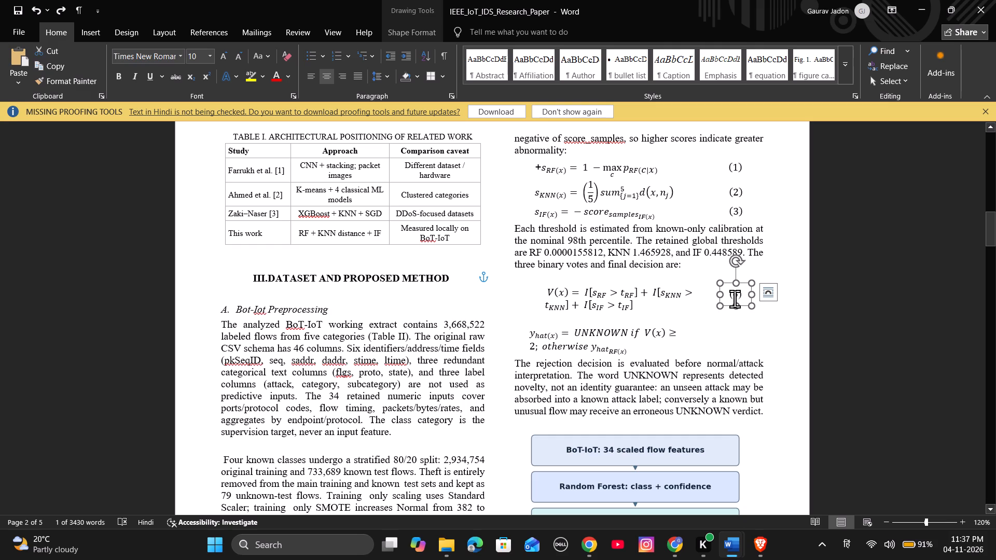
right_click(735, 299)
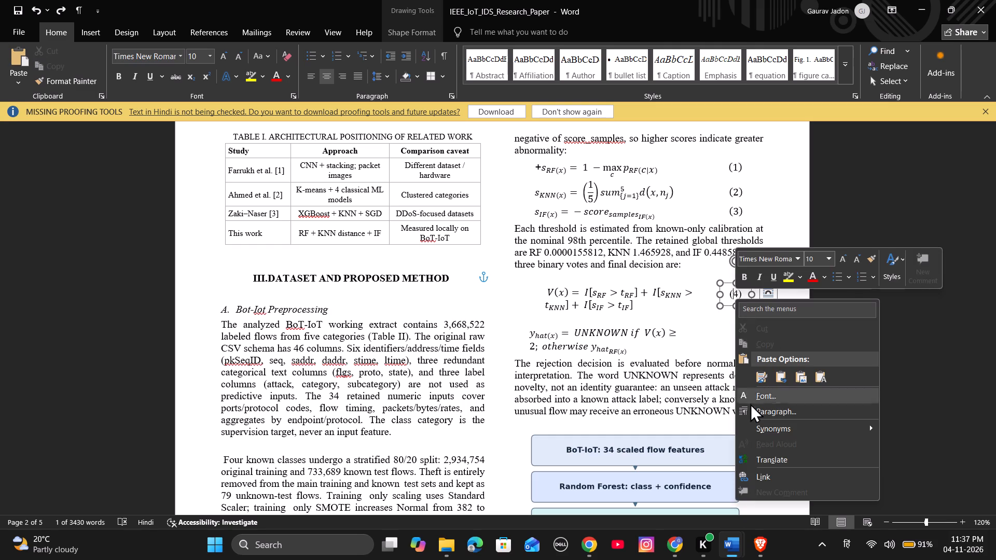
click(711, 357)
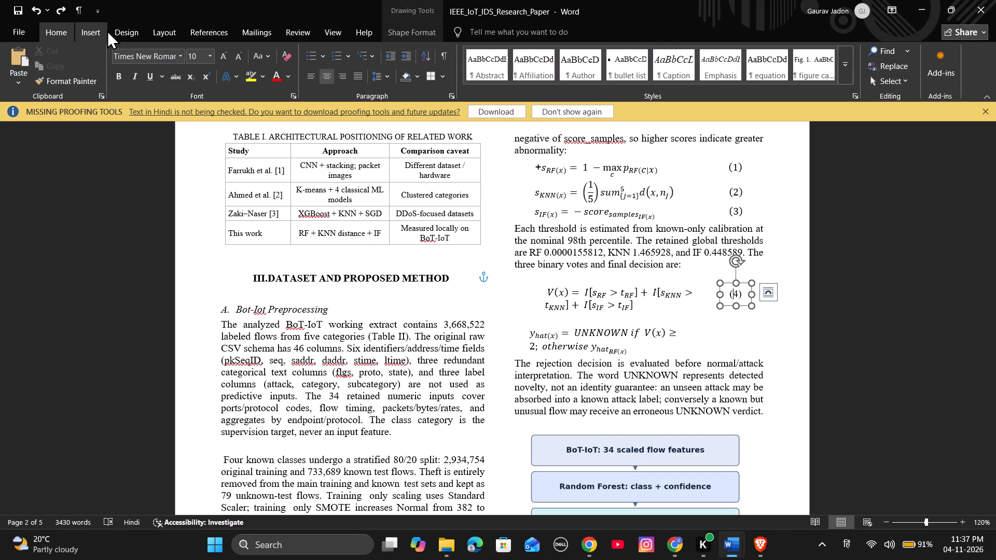
Draw a text box about 0.86 cm wide and 0.72 cm high beside the y_hat(x) equation, below the number (4).
click(88, 30)
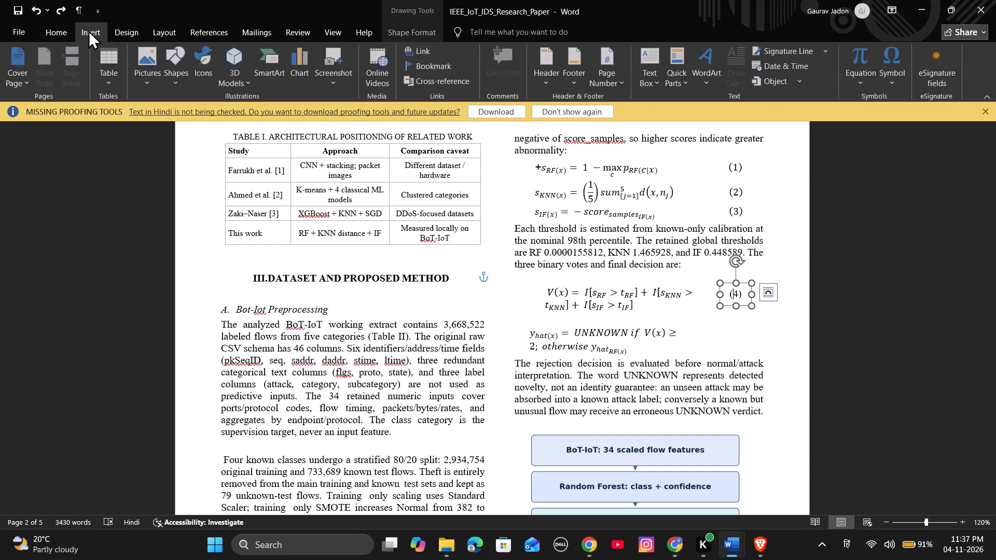
click(642, 81)
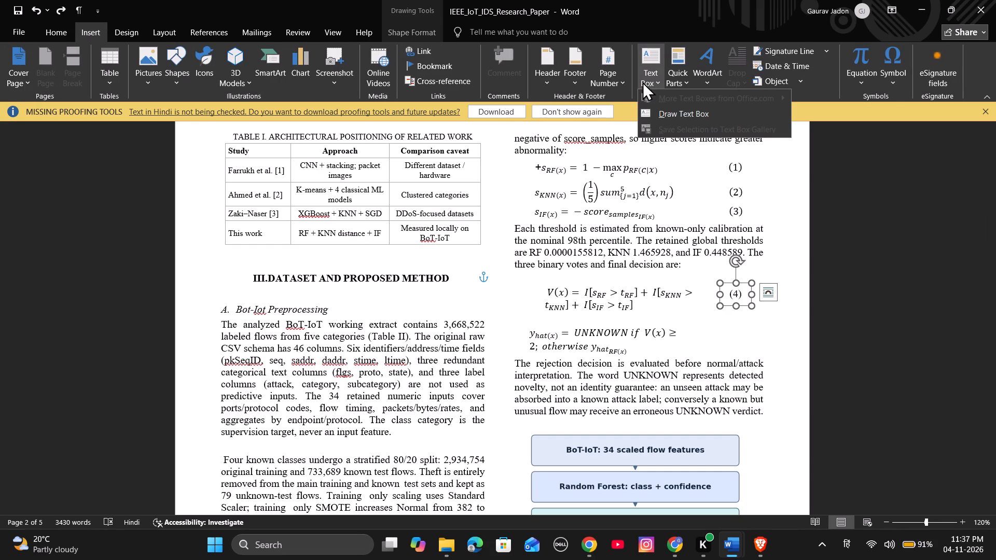
click(655, 109)
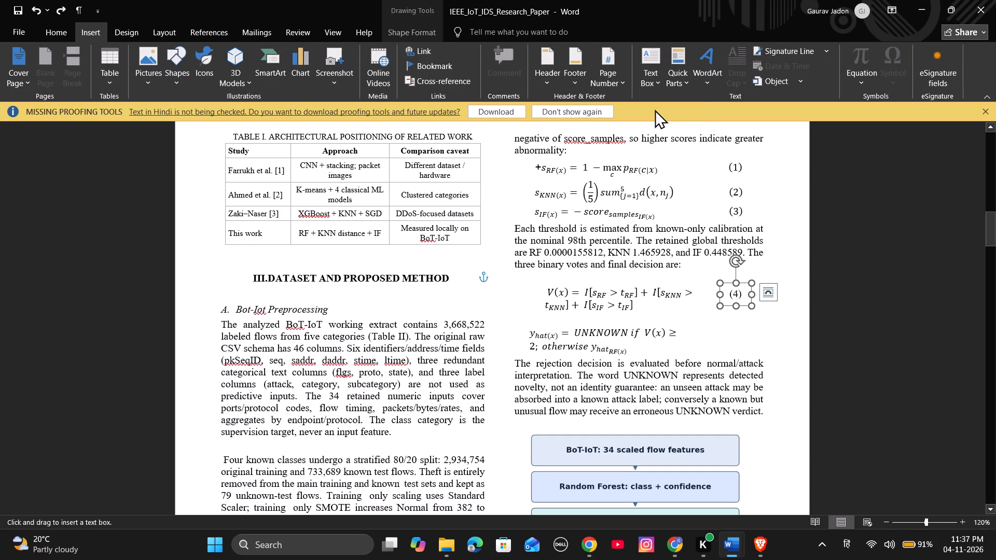
drag(734, 327, 739, 331)
drag(739, 331, 759, 348)
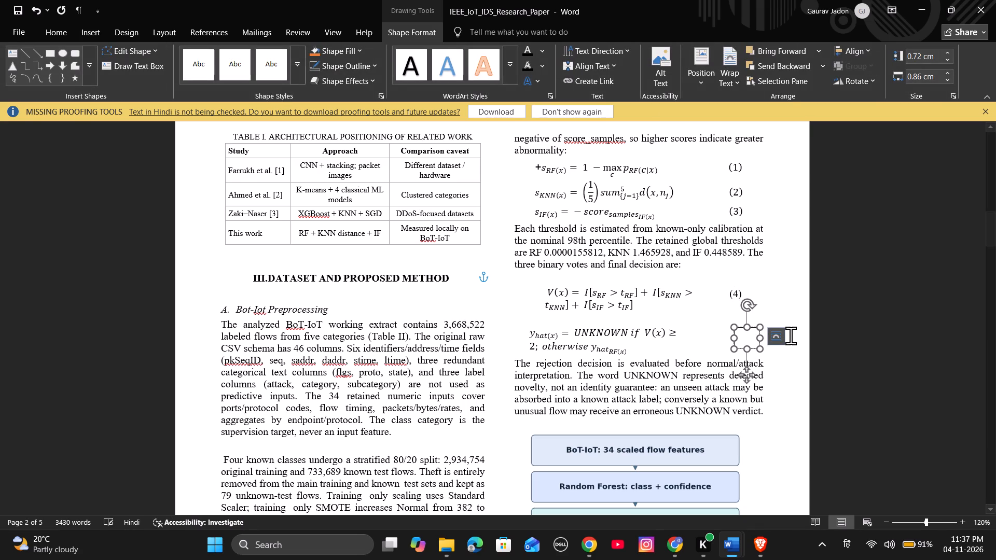
Paste the copied (4) into the new text box and widen the box to about 1.06 cm to fit it.
key(ctrl+v)
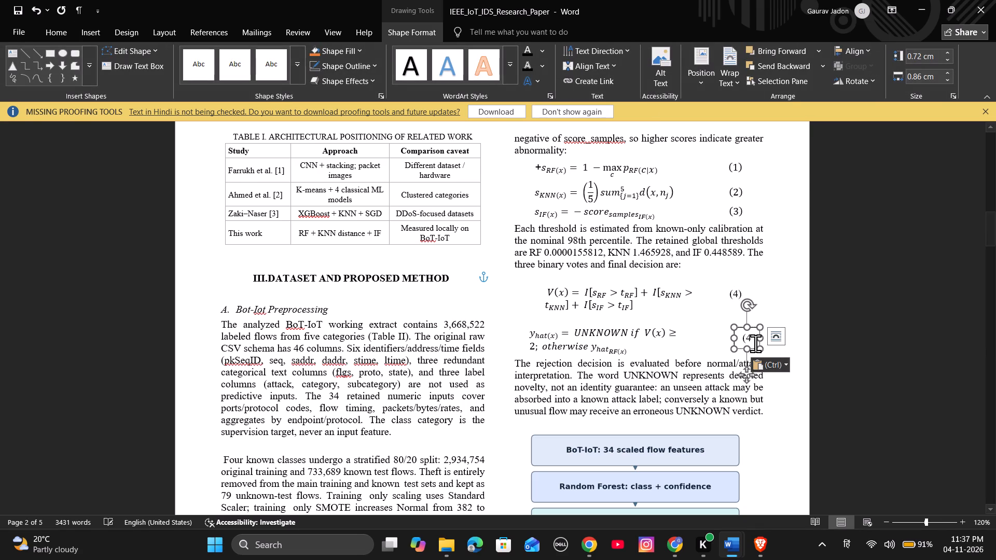
click(752, 343)
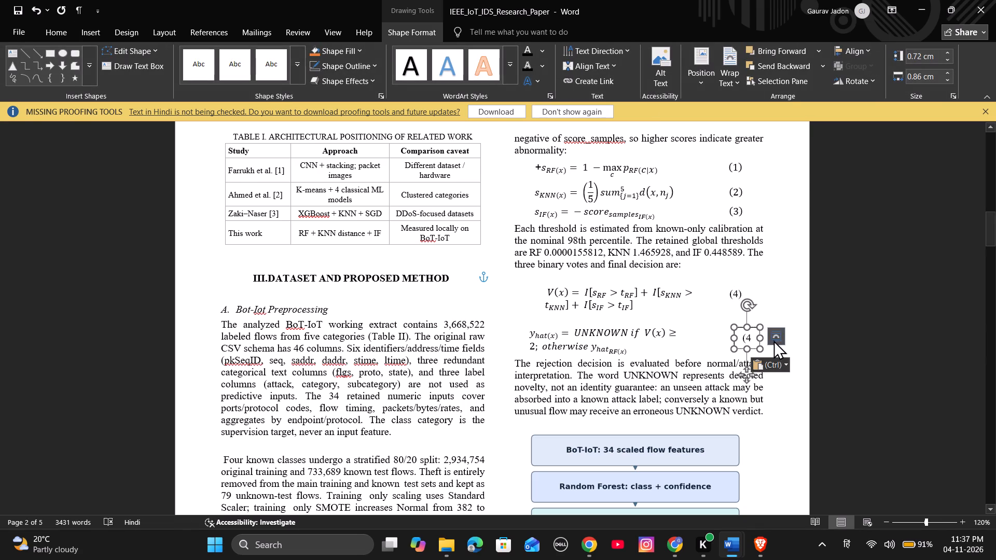
click(763, 335)
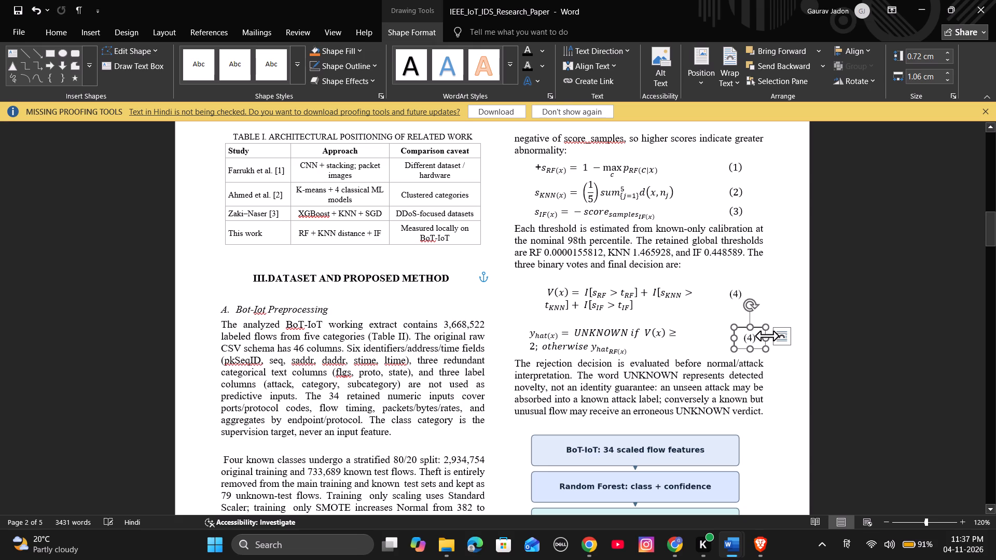
click(752, 336)
Change the number in the new text box beside the y_hat(x) equation to (5).
key(BackSpace)
key(5)
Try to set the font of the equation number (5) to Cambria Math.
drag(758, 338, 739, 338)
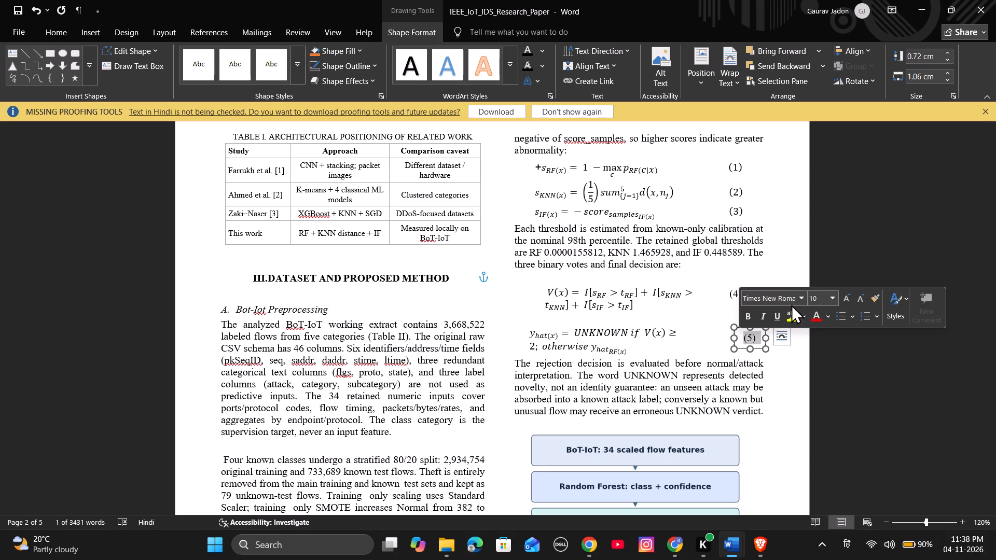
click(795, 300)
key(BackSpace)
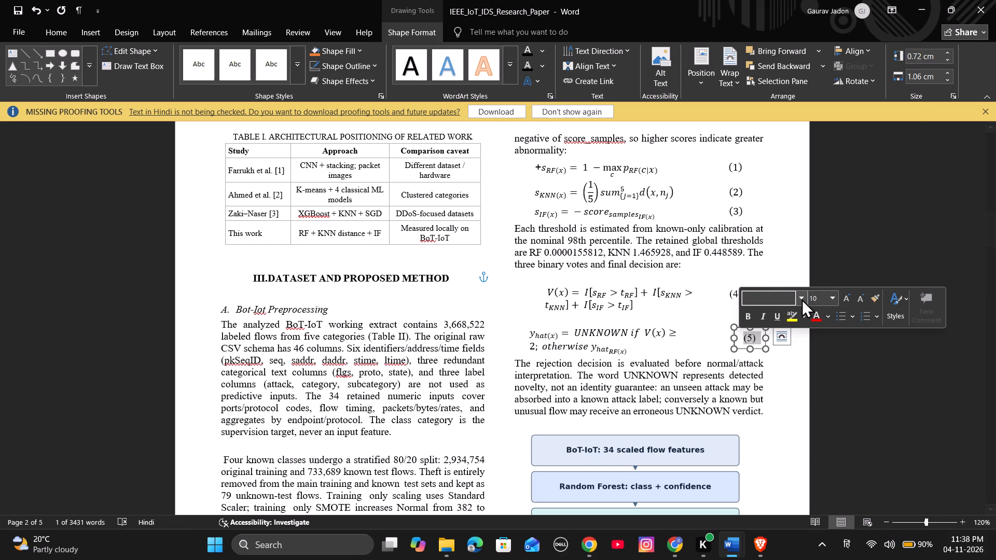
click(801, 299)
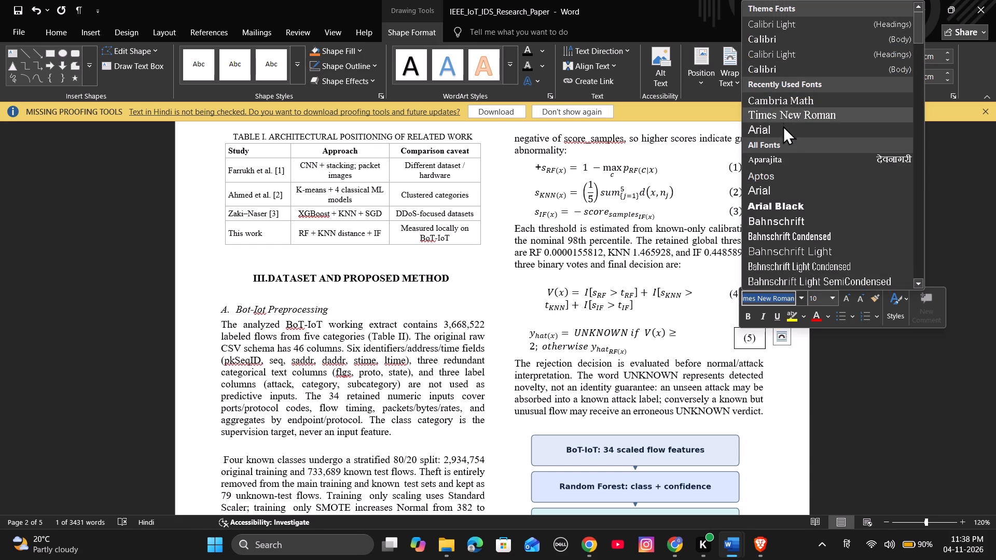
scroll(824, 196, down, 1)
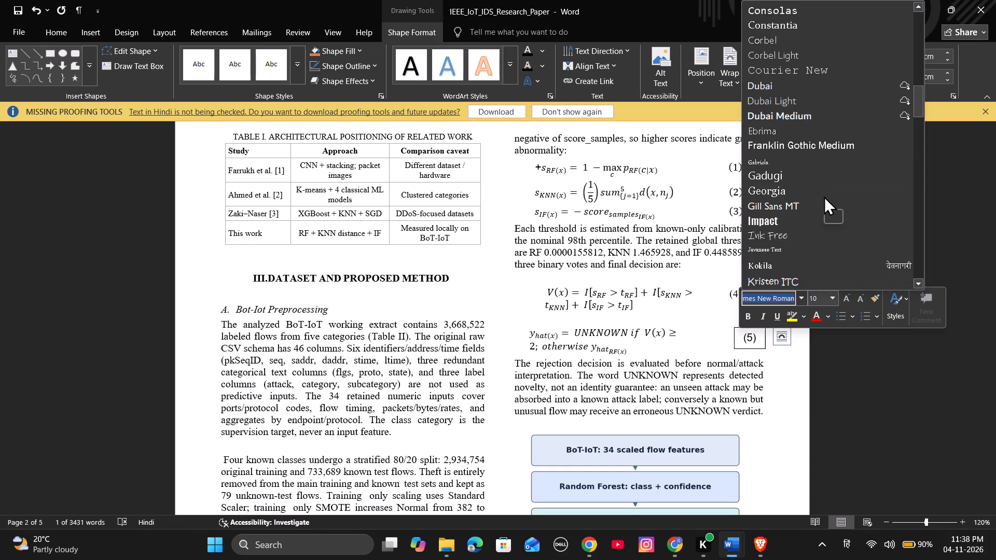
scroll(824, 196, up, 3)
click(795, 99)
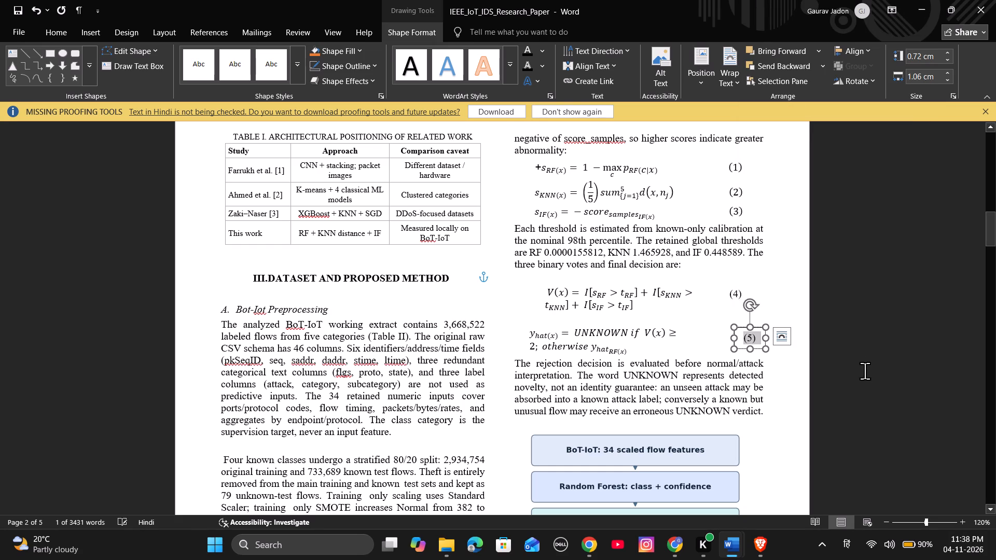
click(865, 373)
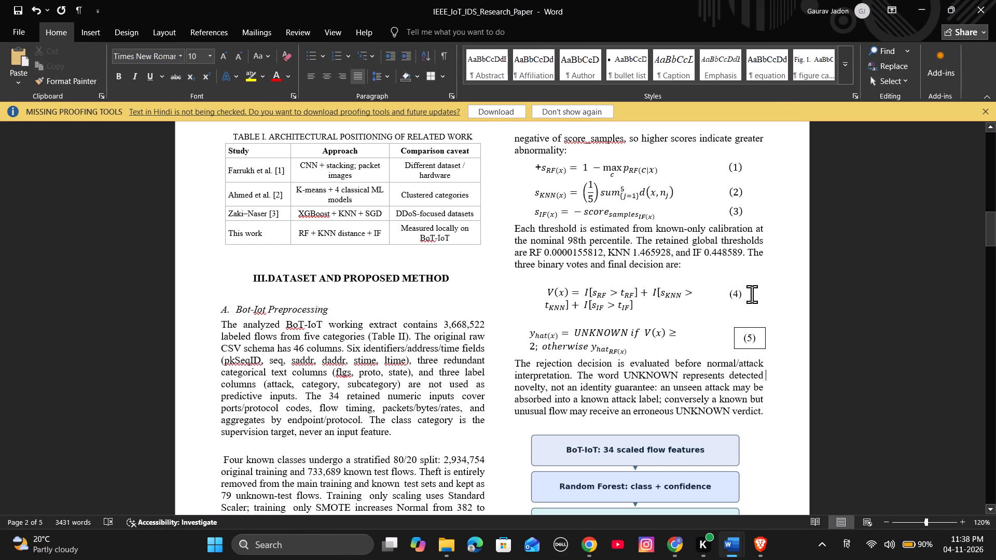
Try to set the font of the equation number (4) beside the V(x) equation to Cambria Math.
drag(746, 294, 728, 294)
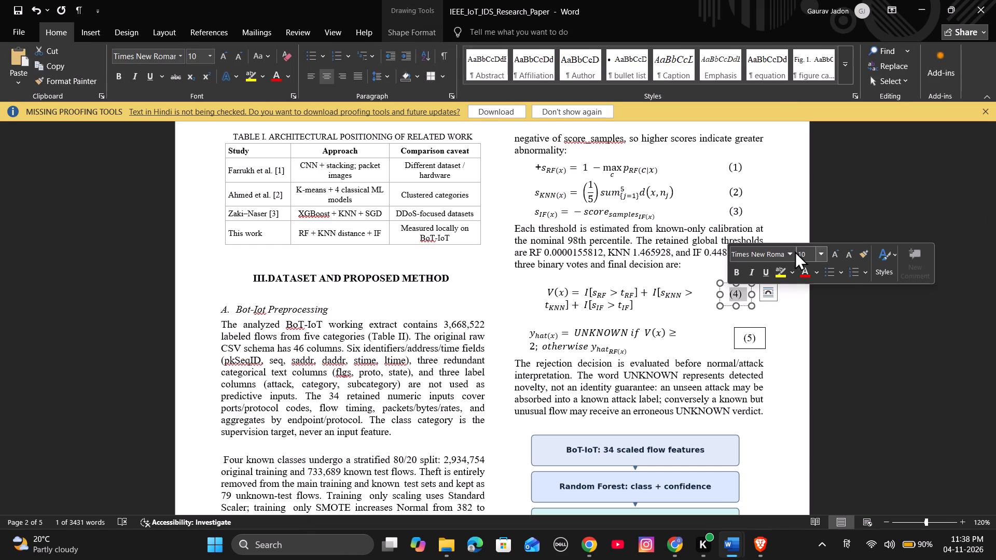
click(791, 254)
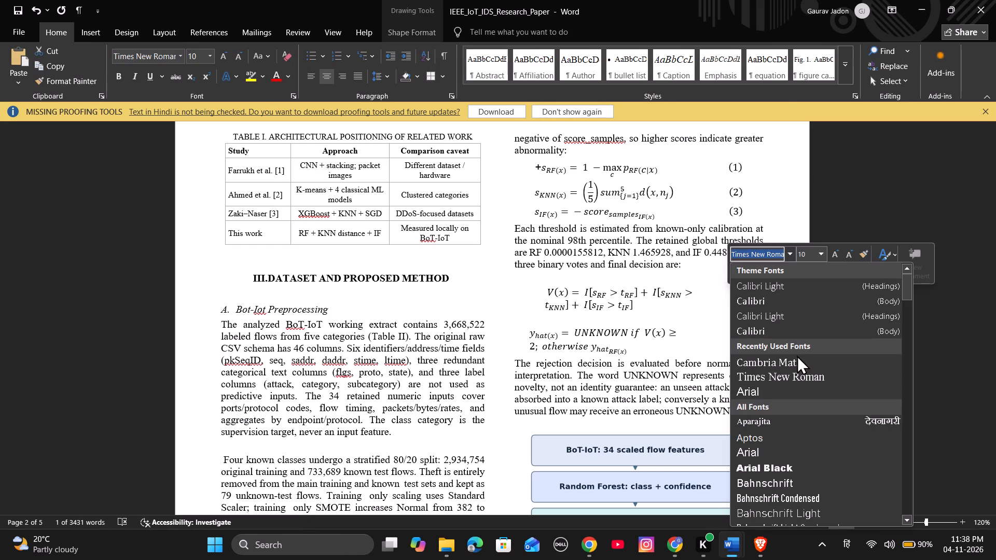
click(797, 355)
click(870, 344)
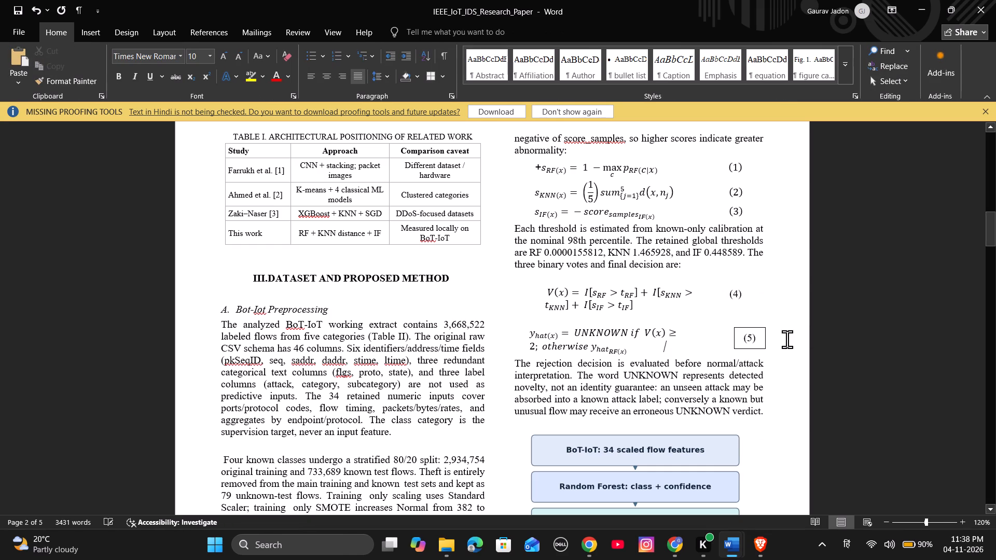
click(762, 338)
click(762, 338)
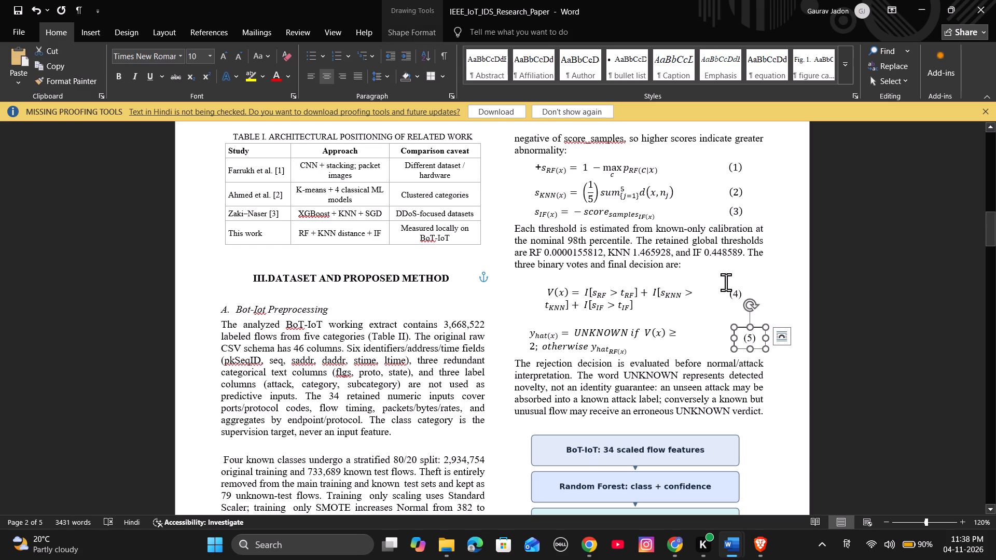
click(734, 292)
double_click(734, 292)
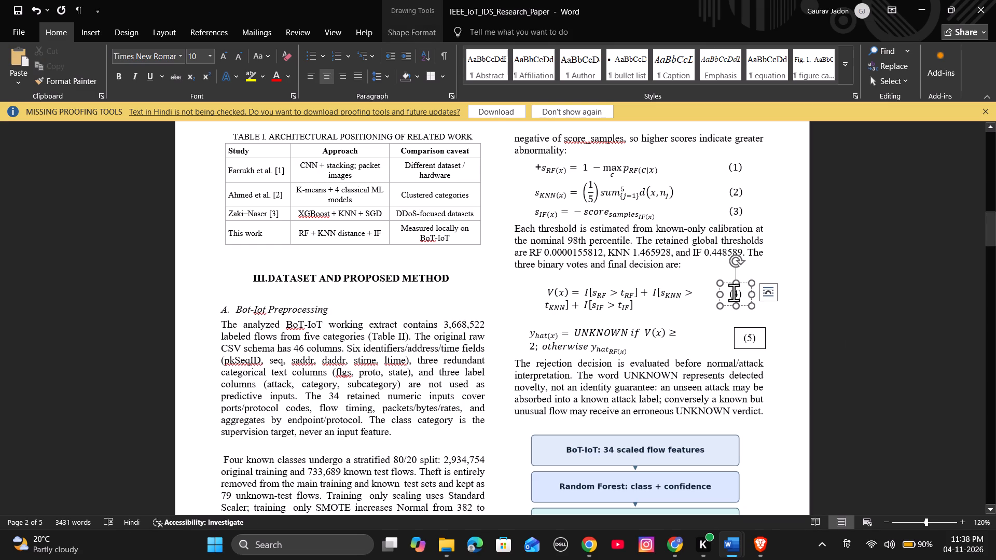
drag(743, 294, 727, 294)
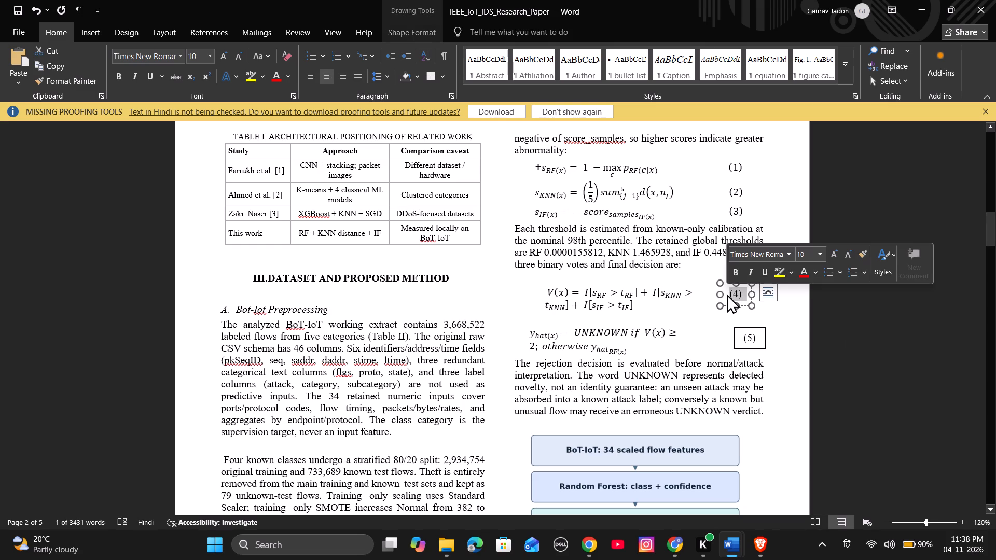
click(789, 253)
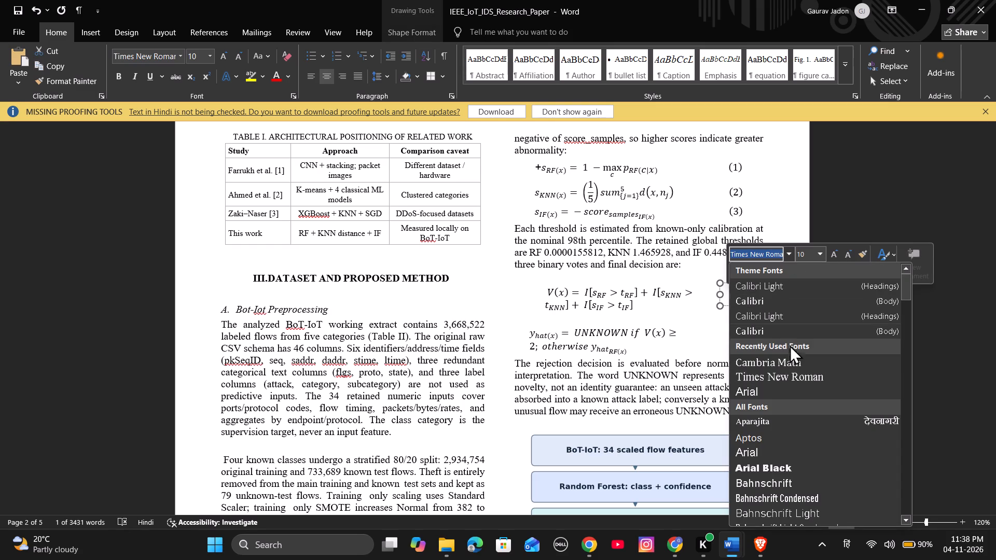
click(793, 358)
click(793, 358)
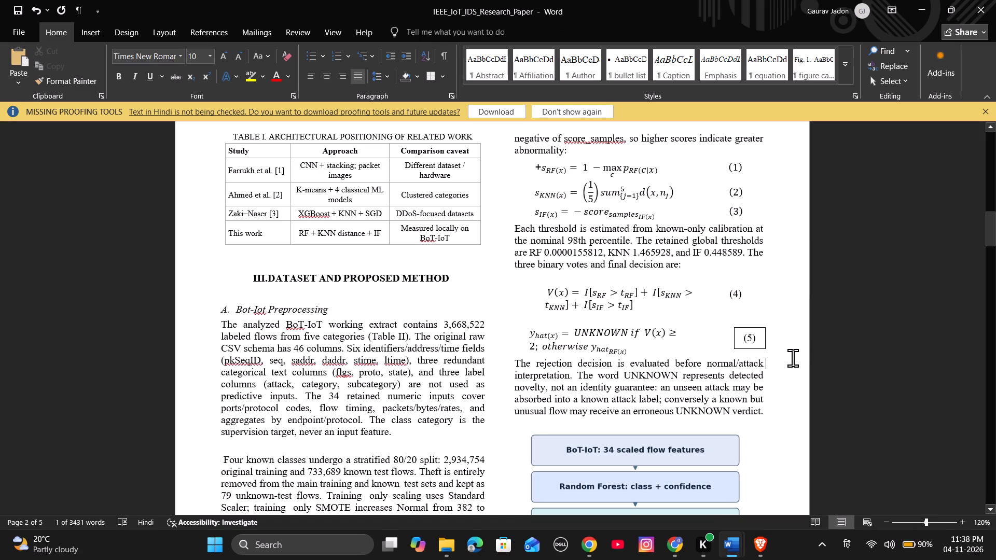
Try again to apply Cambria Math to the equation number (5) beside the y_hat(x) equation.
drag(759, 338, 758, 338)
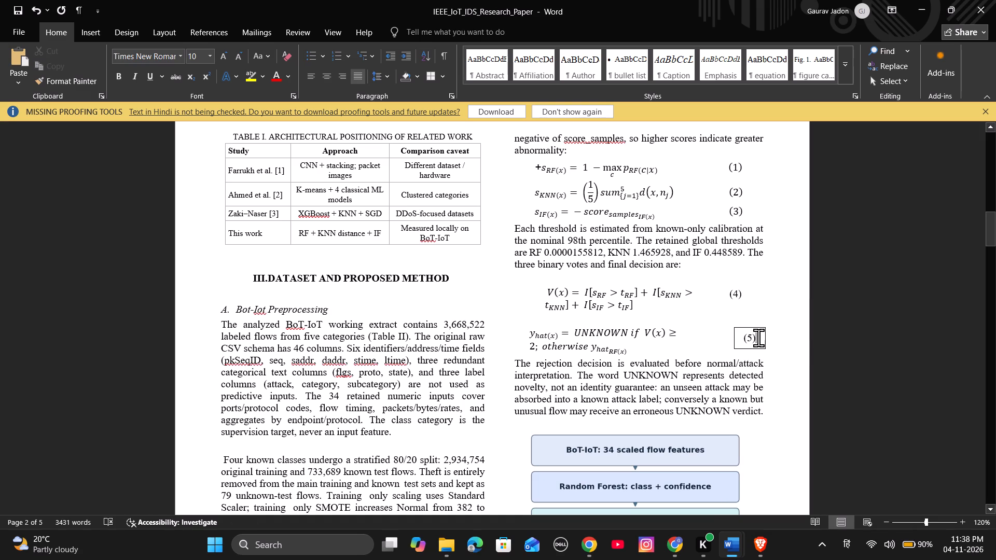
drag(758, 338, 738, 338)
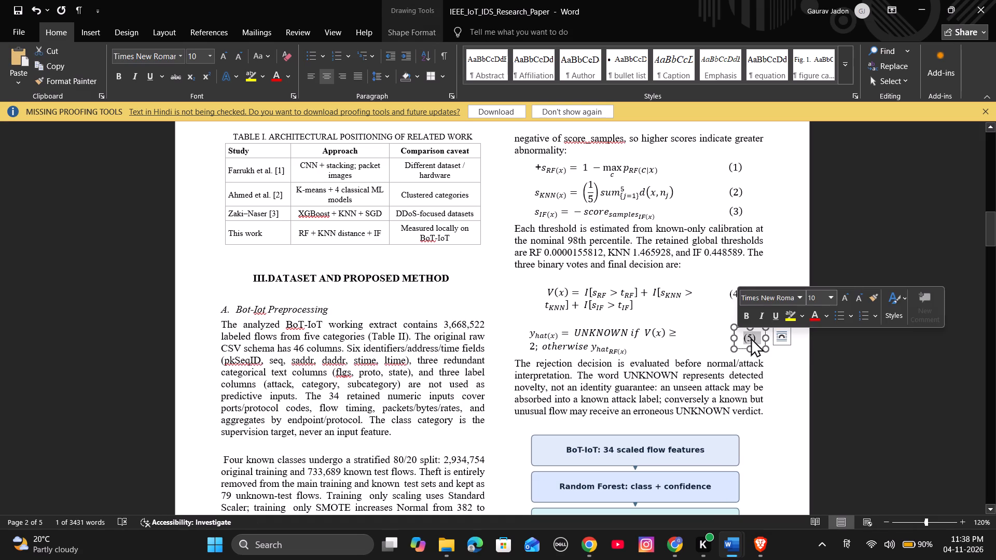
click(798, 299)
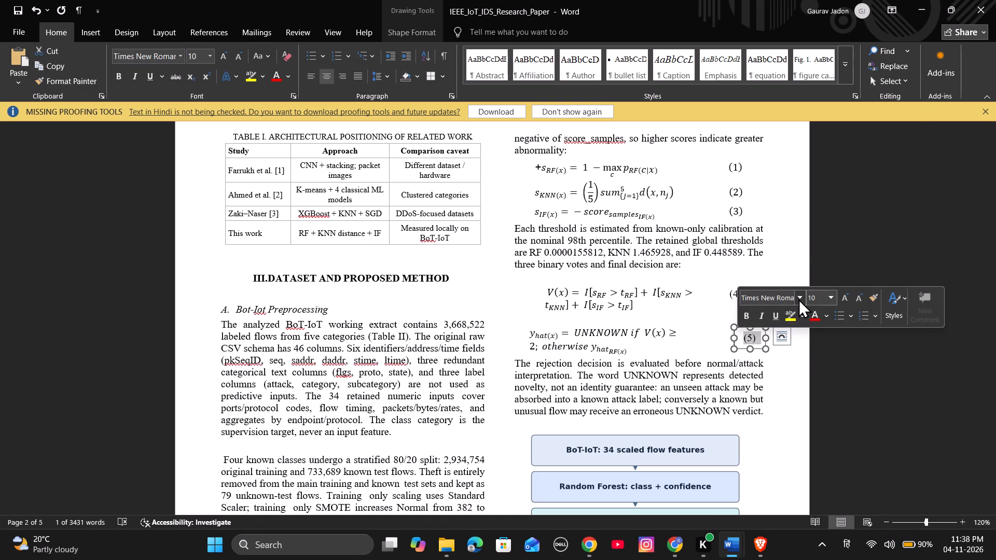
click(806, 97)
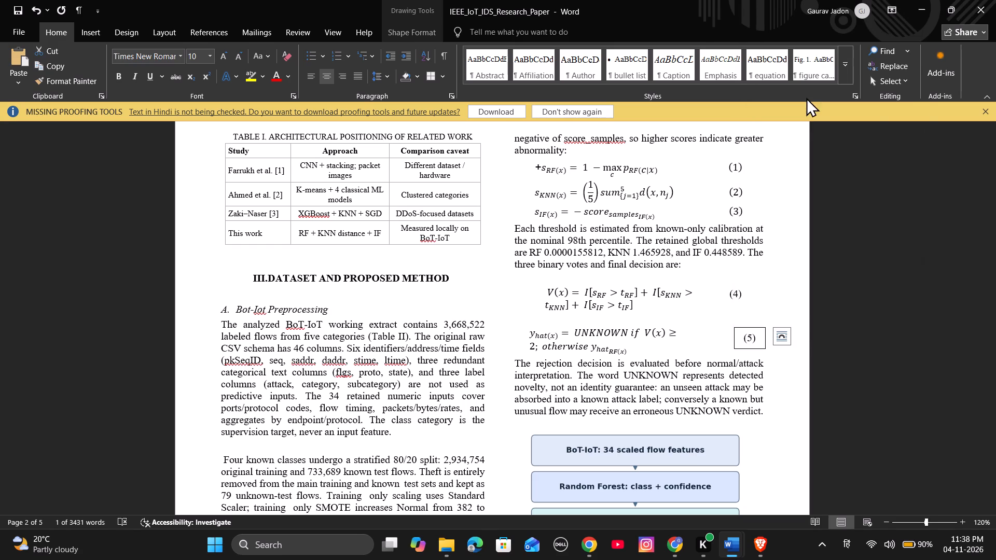
Set the text box holding (5) to No Outline so that it matches the borderless (4).
right_click(765, 330)
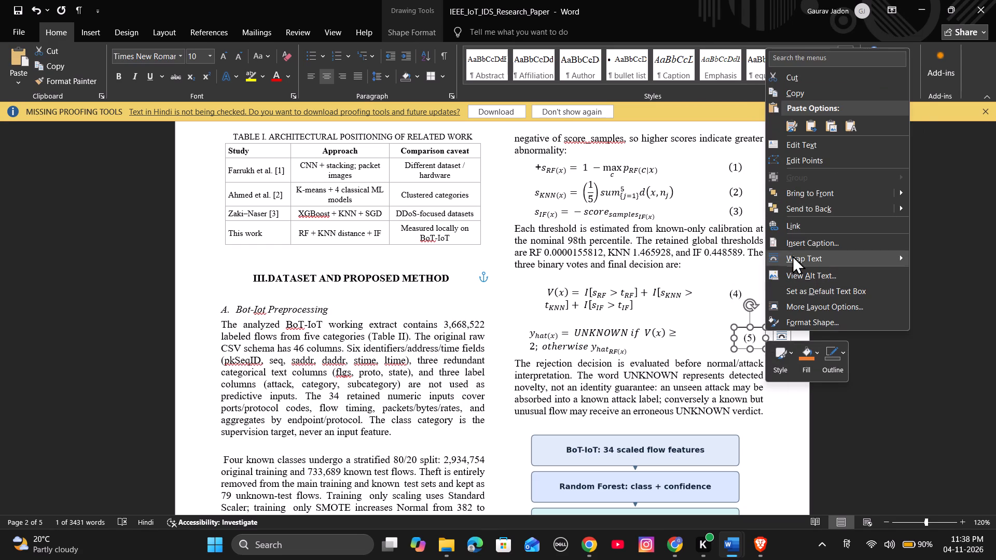
click(390, 31)
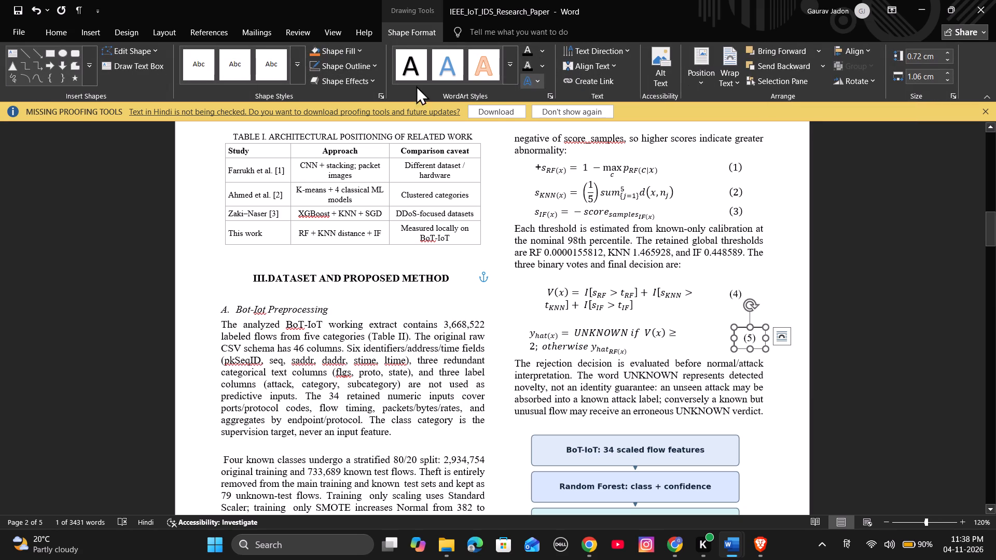
click(357, 48)
click(357, 48)
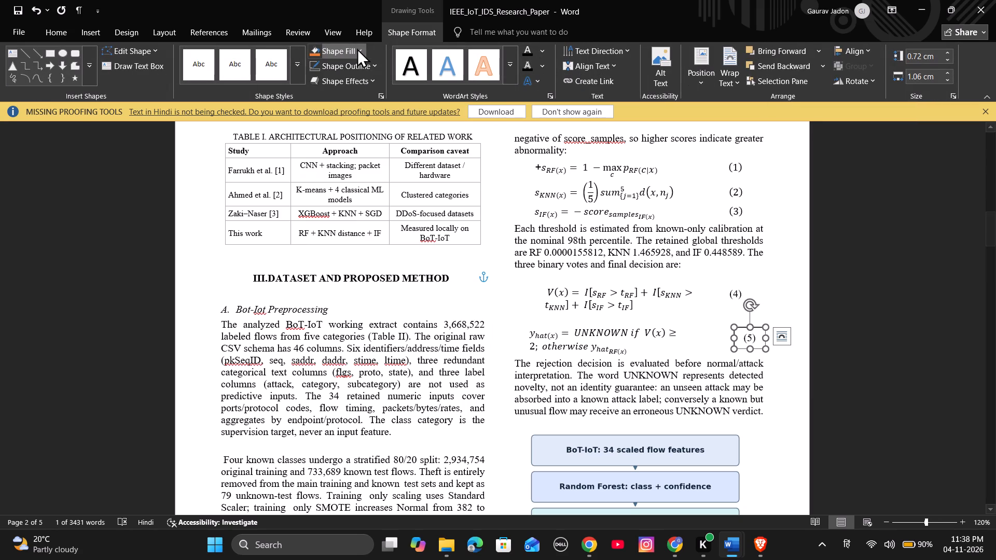
click(362, 64)
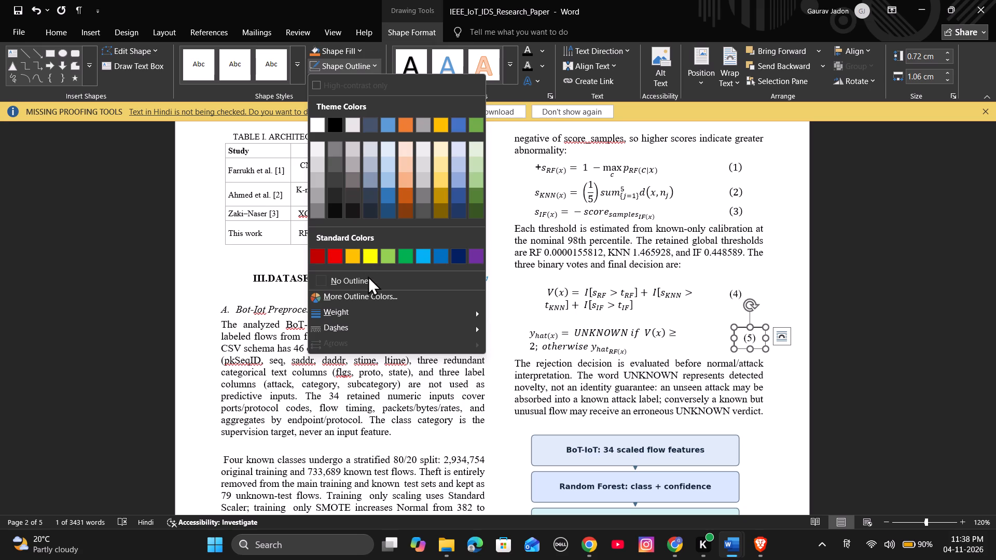
click(370, 281)
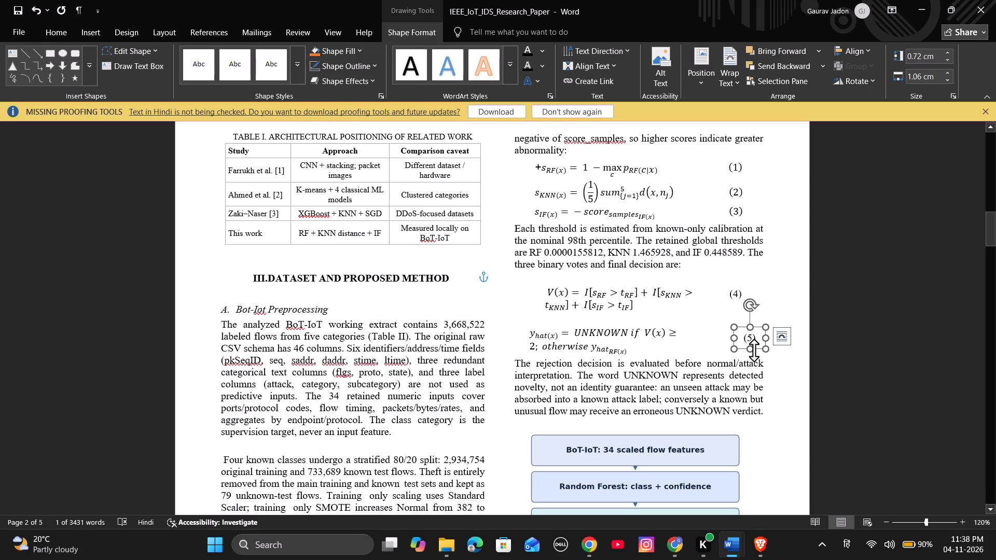
Move the (5) text box beside the y_hat(x) equation so it lines up beneath (4) in the equation-number column.
drag(754, 345, 735, 344)
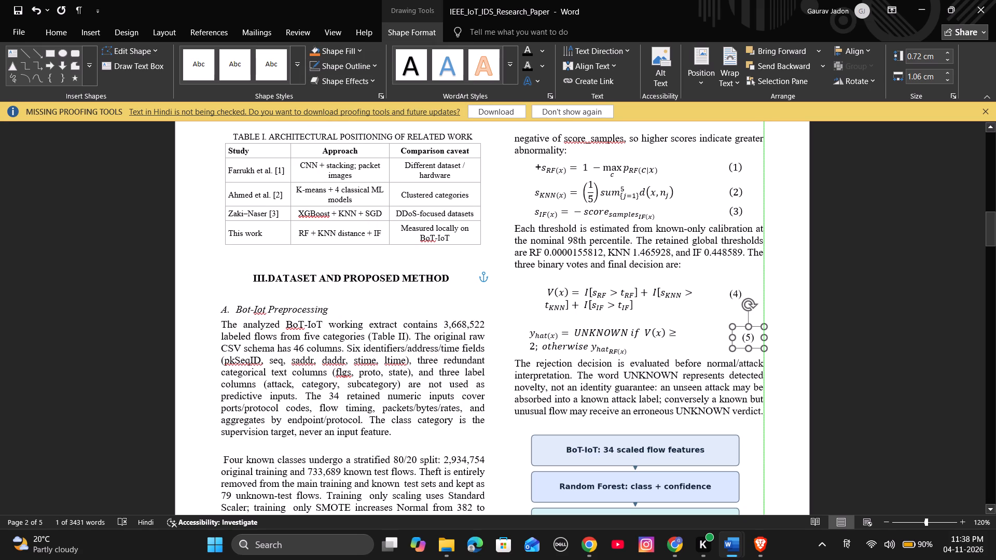
drag(735, 344, 757, 325)
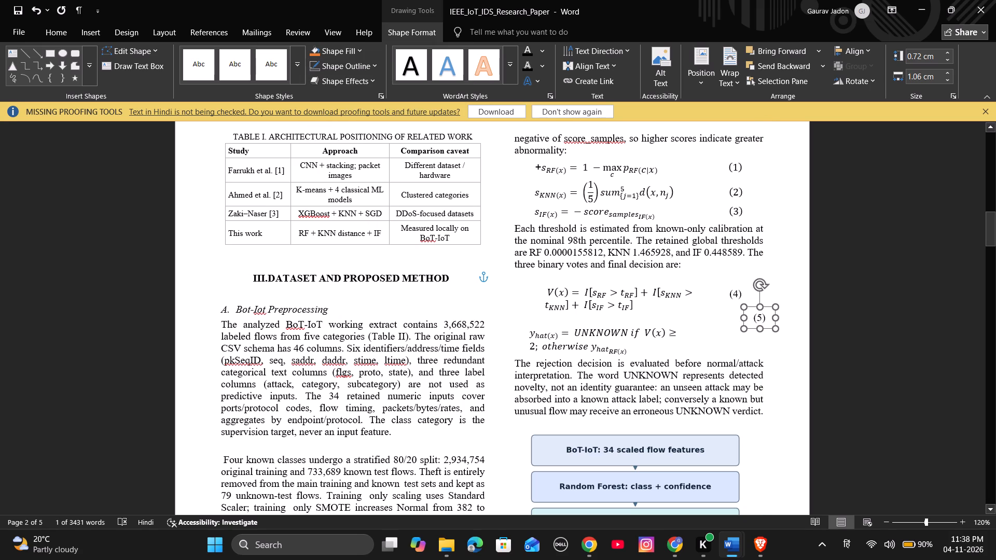
drag(757, 325, 718, 343)
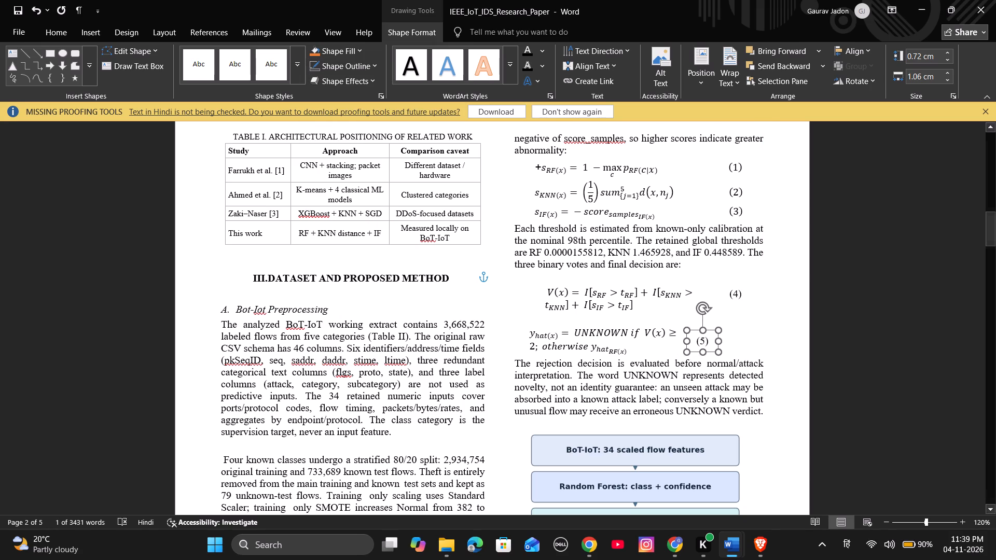
drag(718, 343, 734, 342)
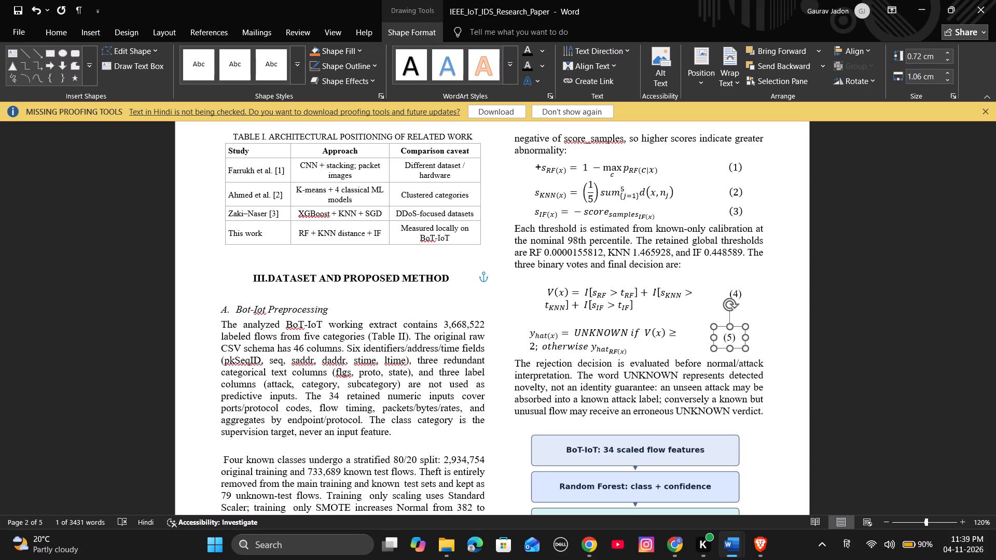
drag(734, 342, 742, 344)
click(782, 354)
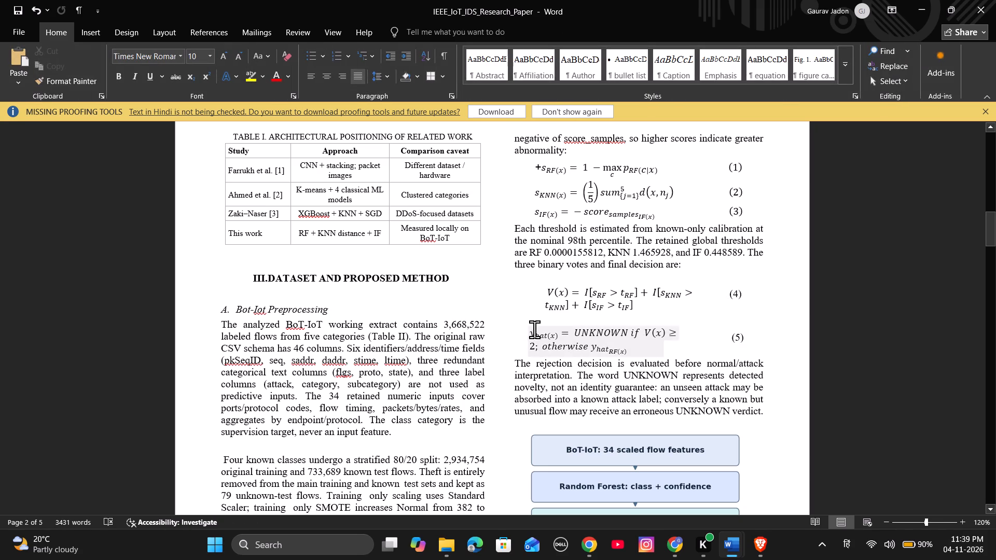
Apply the All - Professional equation format starting from the y_hat(x) equation.
drag(526, 330, 638, 349)
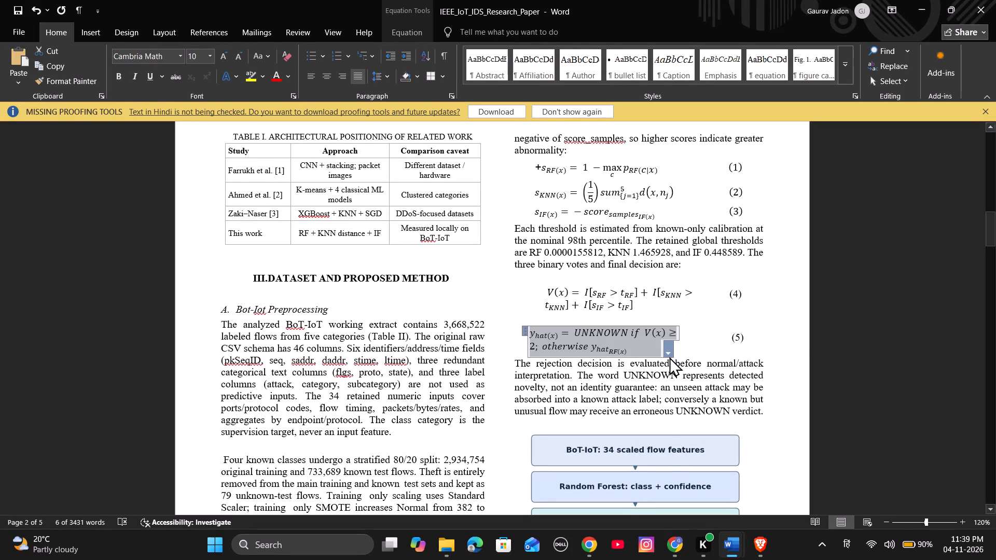
click(669, 357)
click(638, 379)
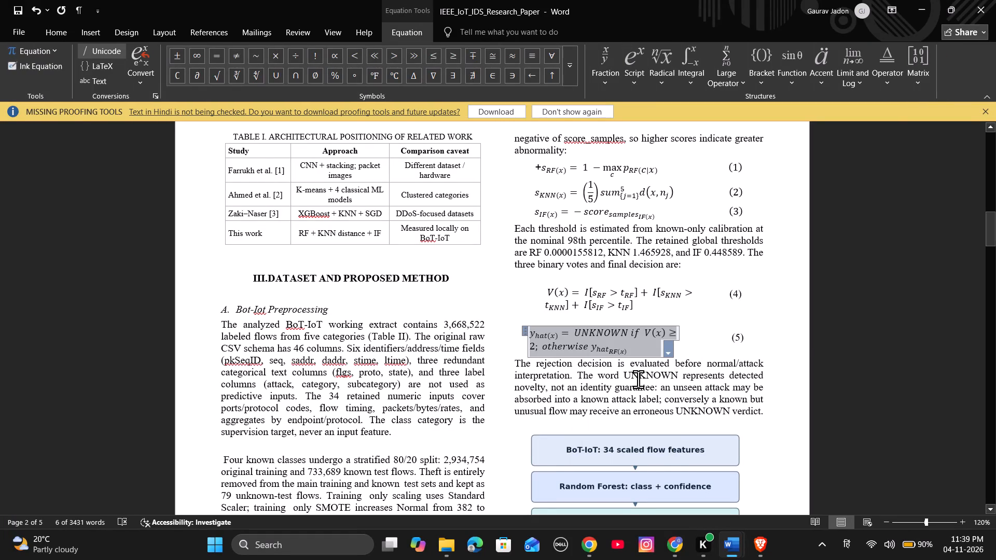
click(667, 356)
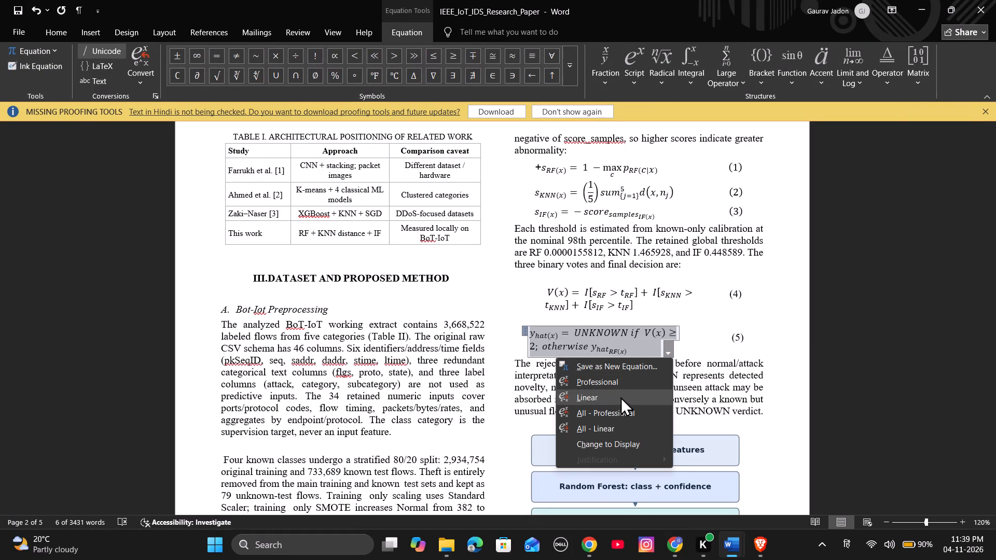
click(628, 412)
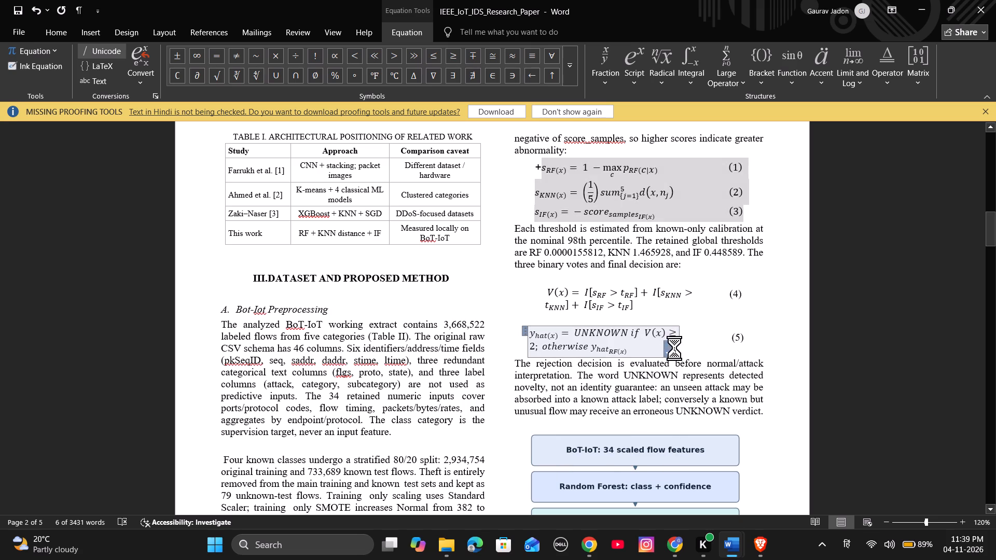
click(671, 350)
drag(667, 353, 633, 354)
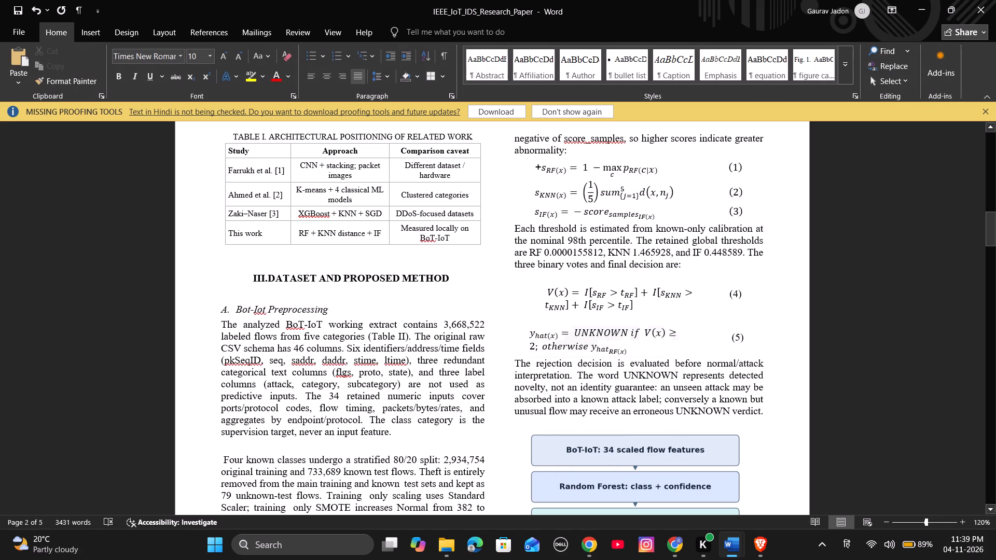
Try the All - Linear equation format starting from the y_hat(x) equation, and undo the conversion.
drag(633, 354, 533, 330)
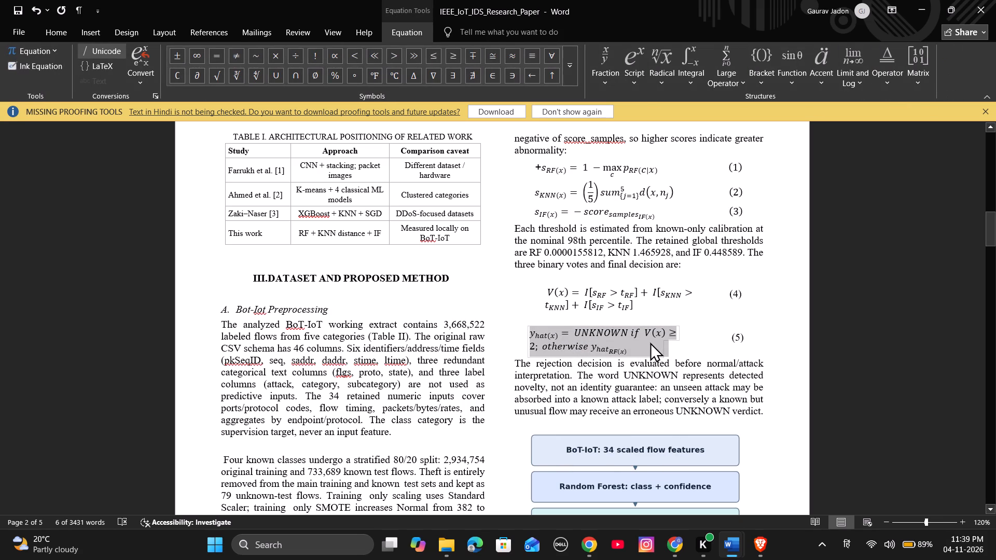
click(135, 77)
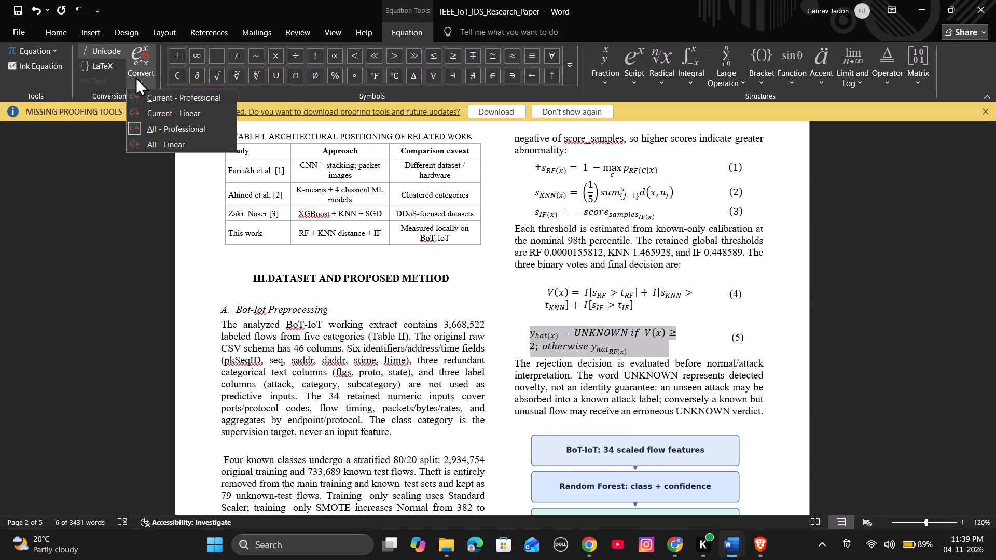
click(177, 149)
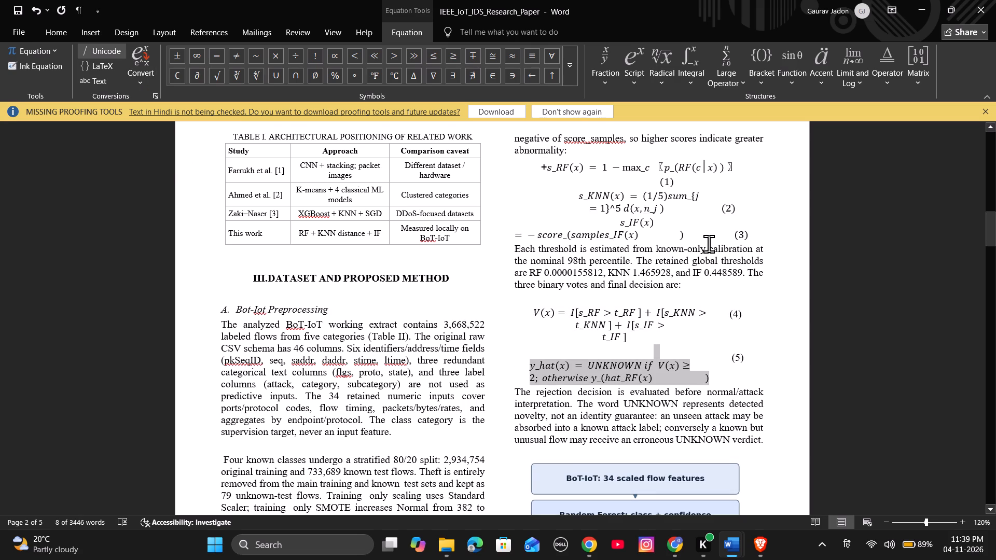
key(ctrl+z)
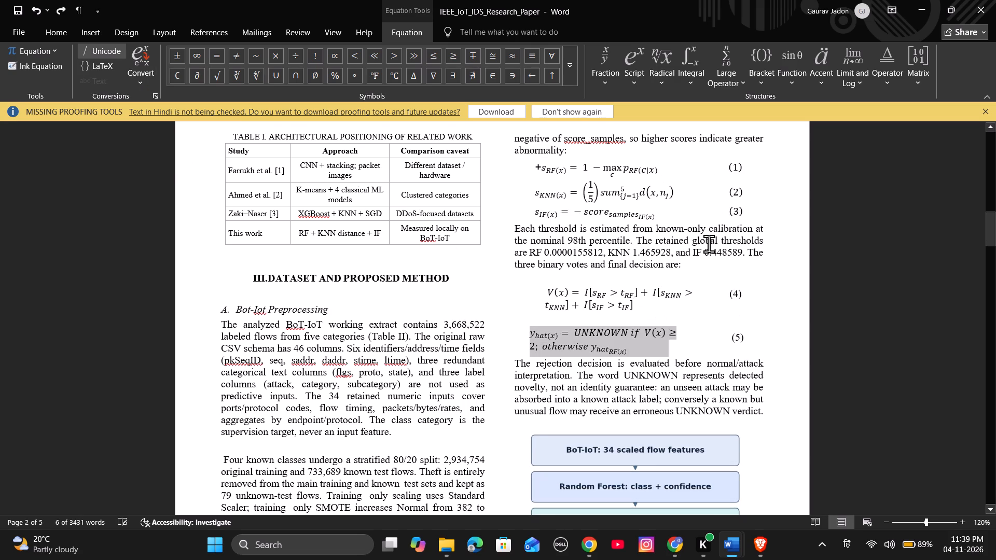
Increase the indent of the y_hat(x) equation by one level and centre-align it.
click(693, 330)
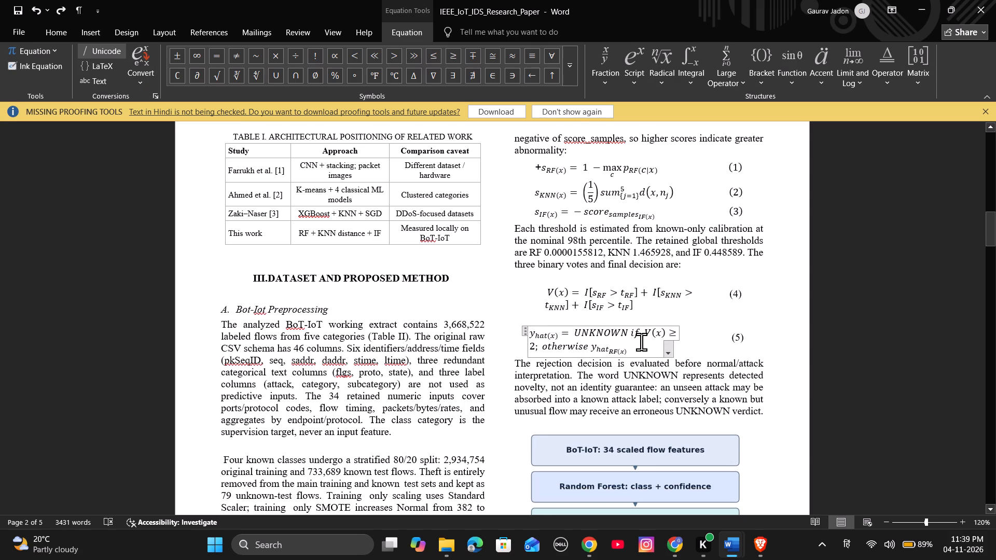
drag(656, 346, 525, 326)
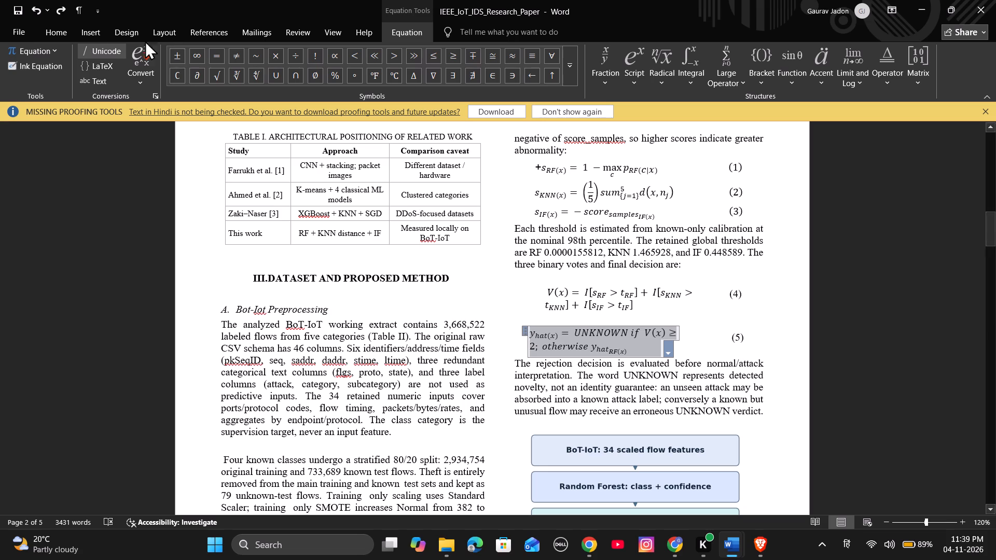
click(70, 25)
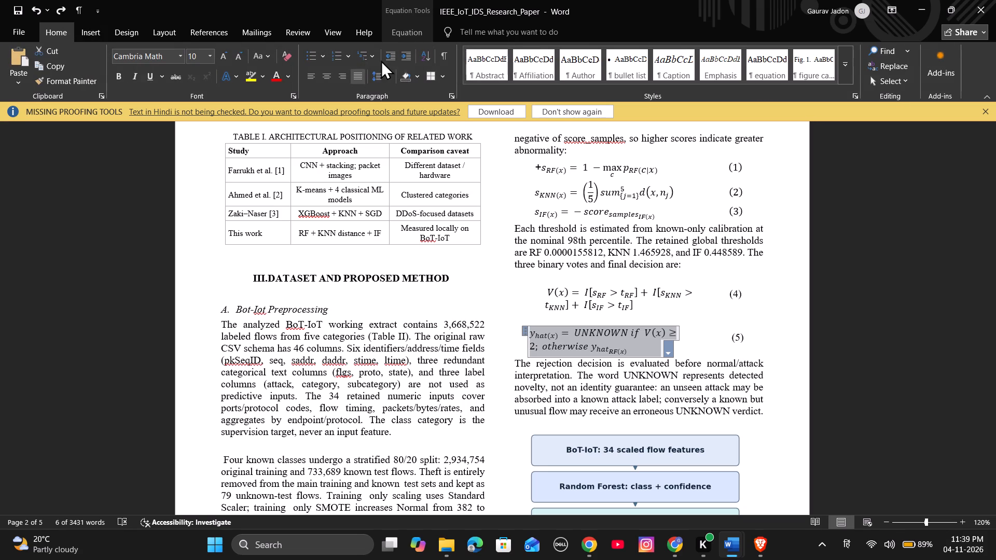
click(400, 55)
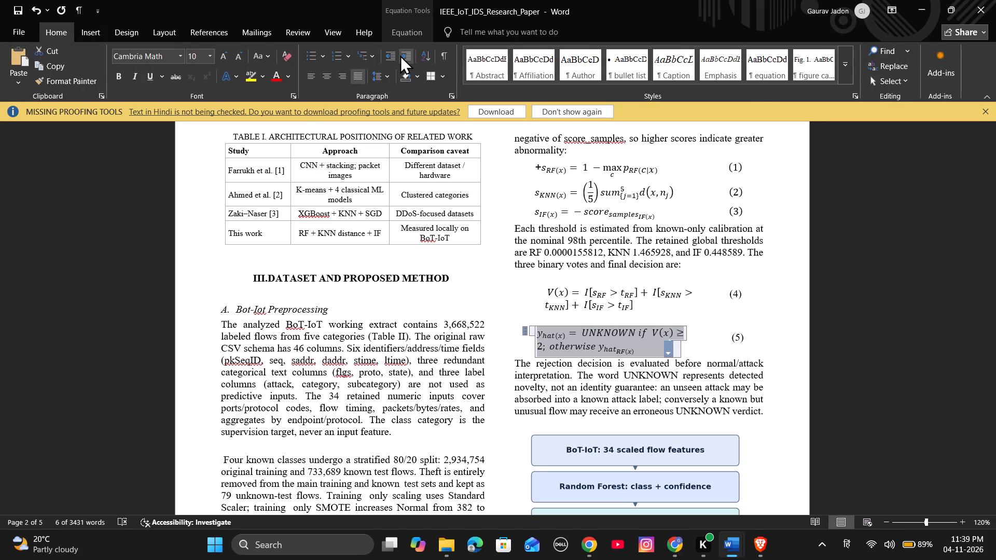
click(400, 55)
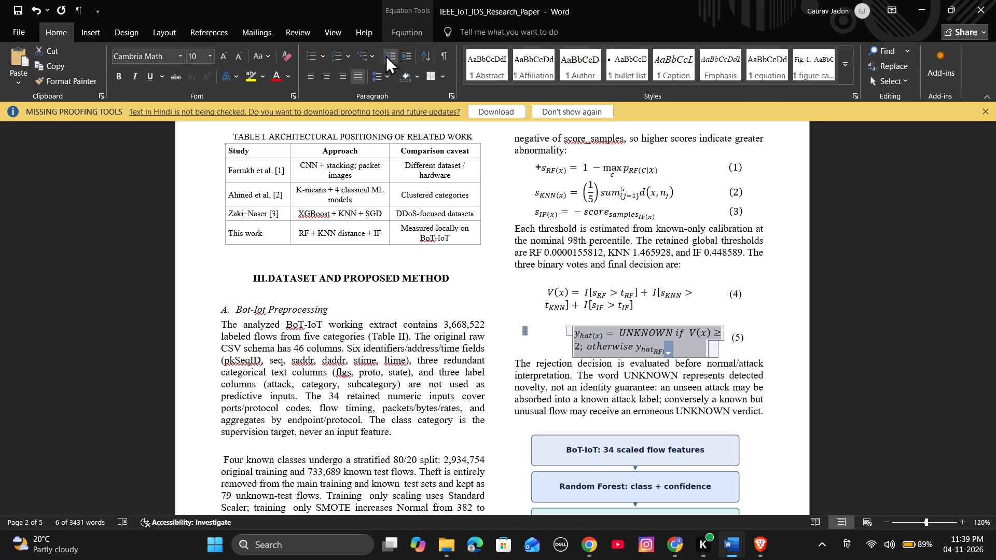
click(384, 55)
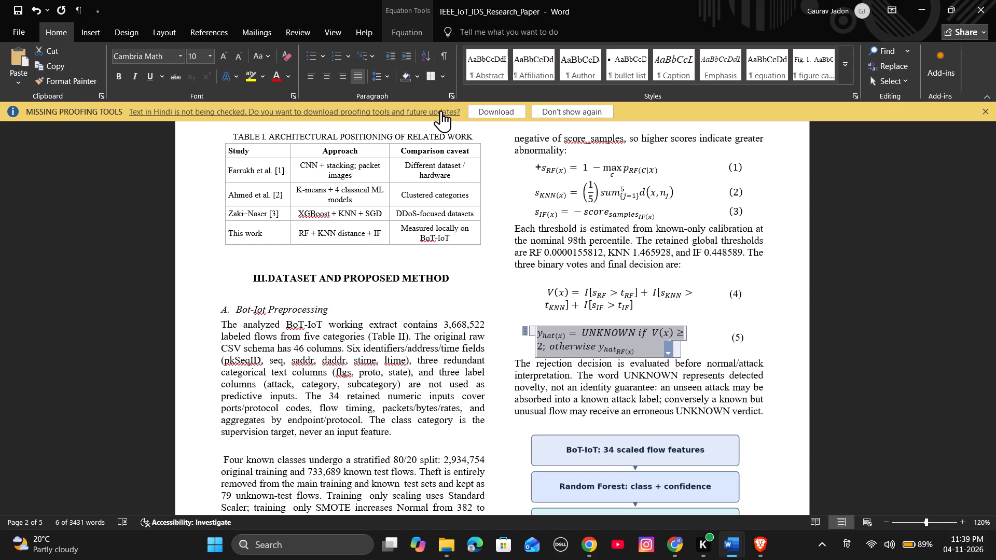
click(326, 73)
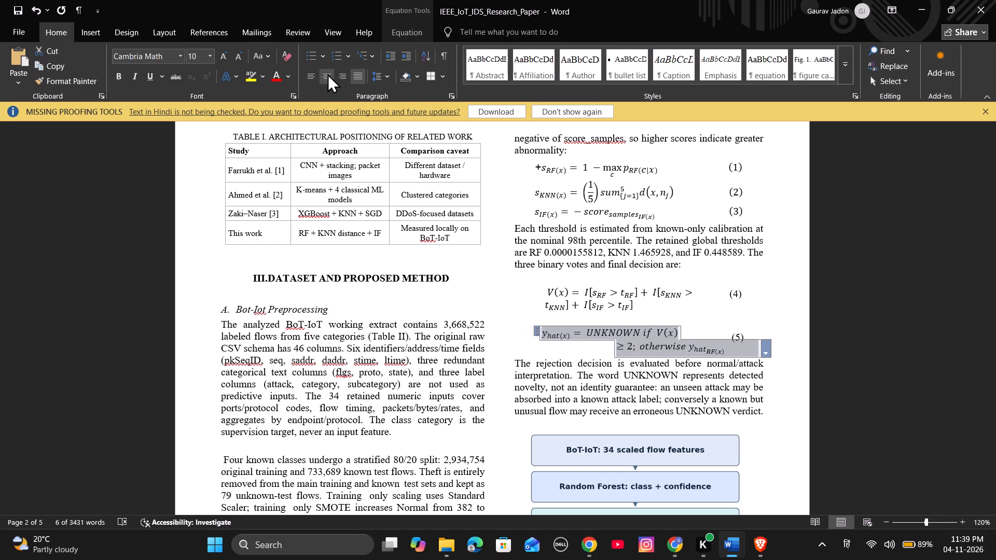
Try justified, right and left alignment on the V(x) equation, settling on justified.
drag(546, 297, 672, 310)
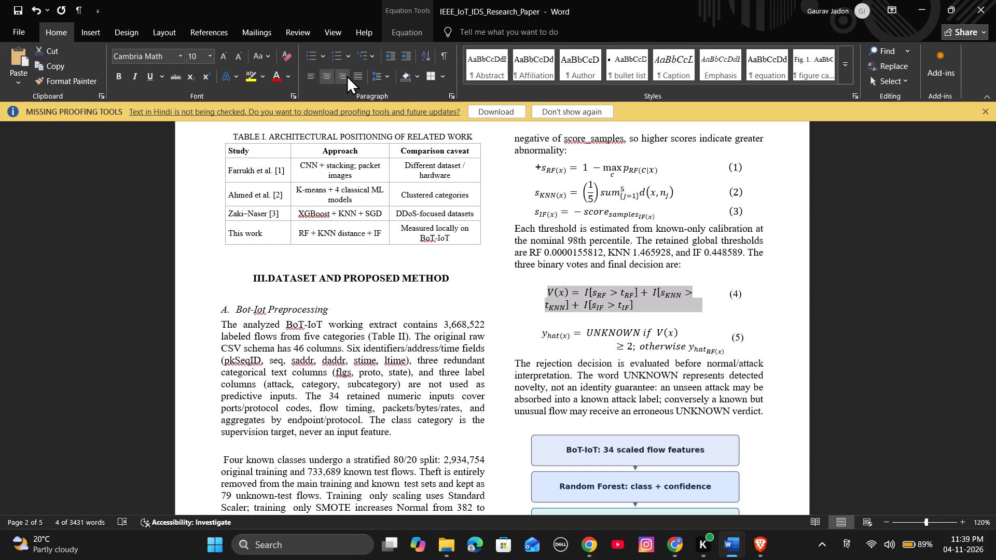
click(353, 75)
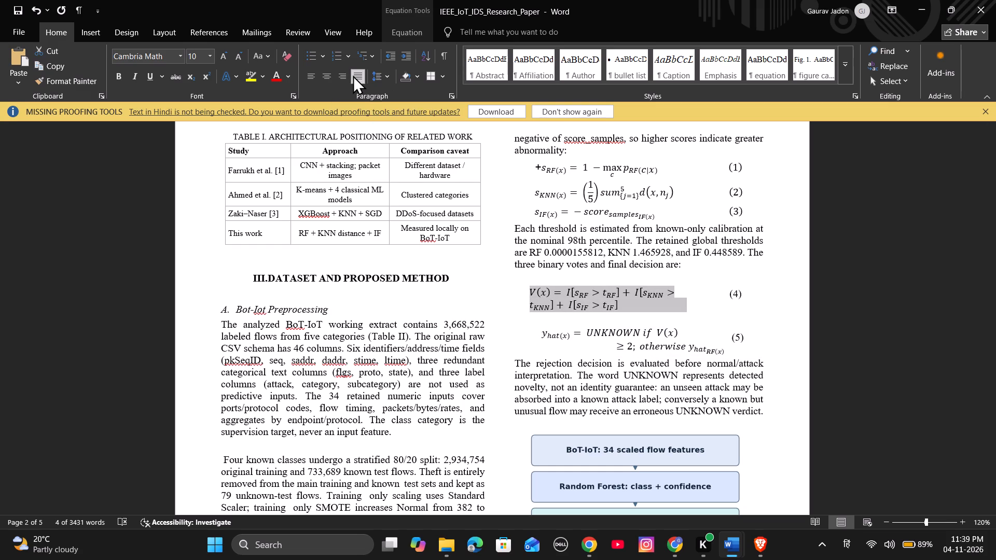
click(353, 75)
click(353, 75)
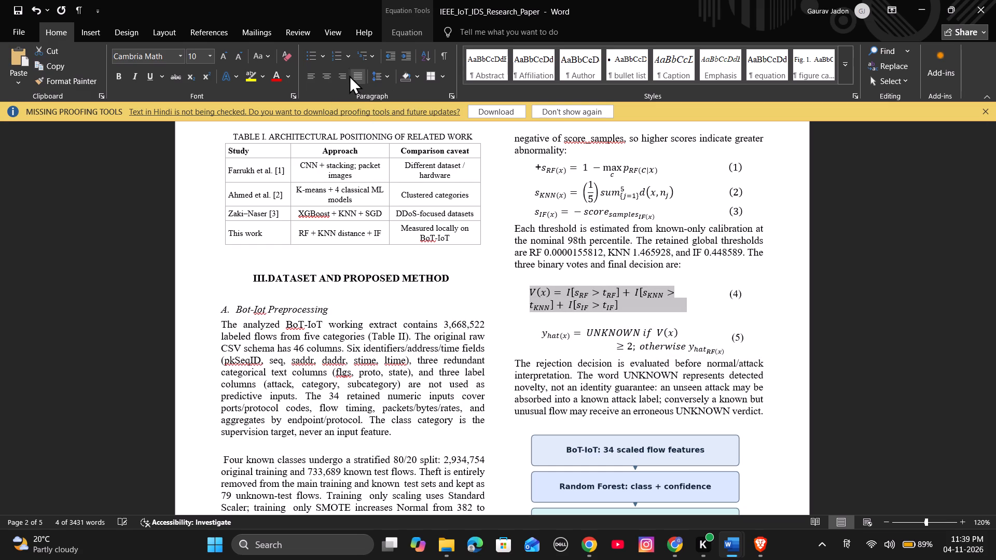
click(339, 75)
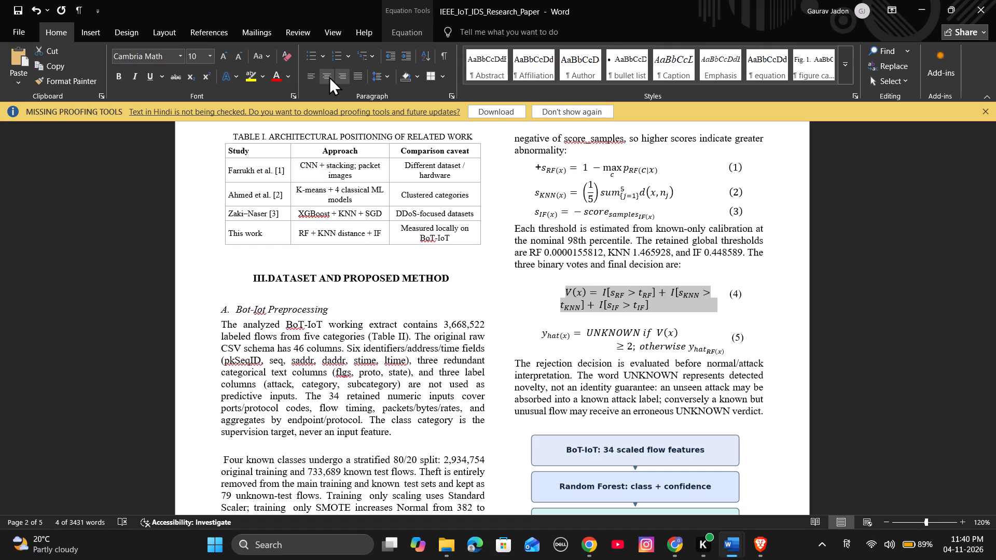
click(317, 77)
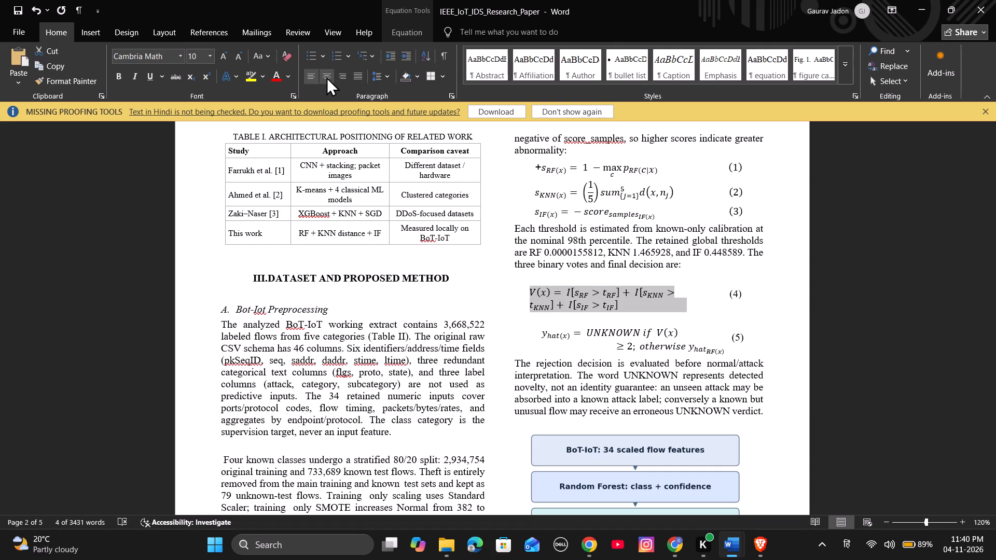
click(358, 76)
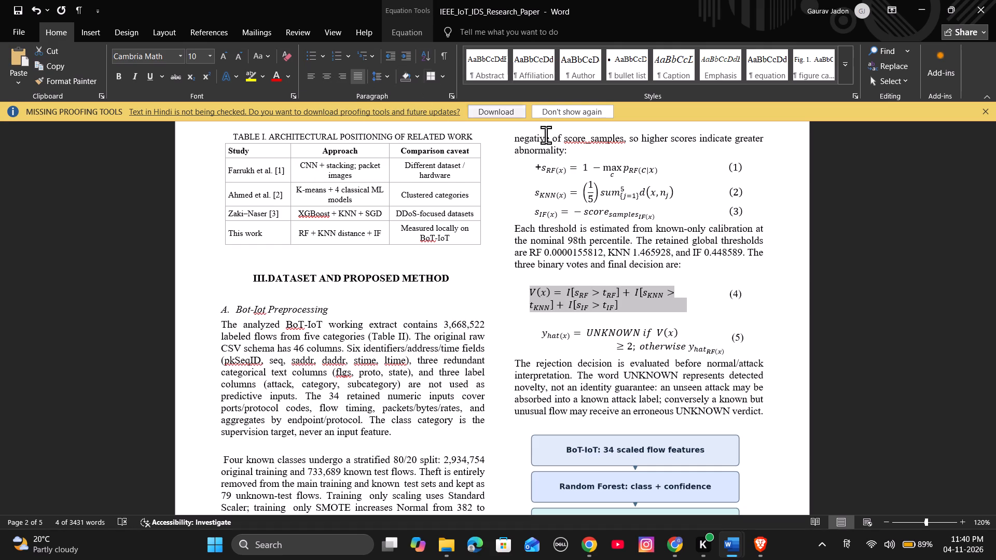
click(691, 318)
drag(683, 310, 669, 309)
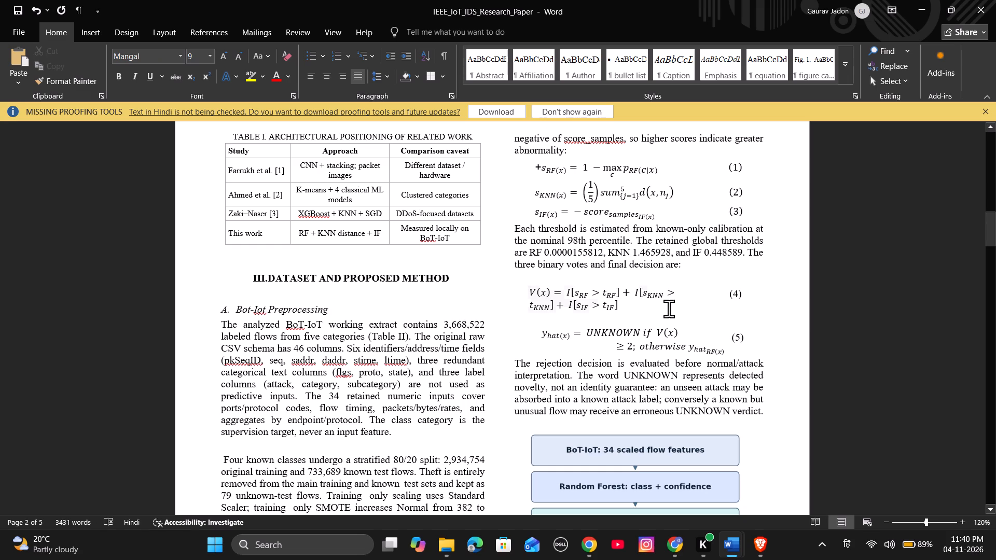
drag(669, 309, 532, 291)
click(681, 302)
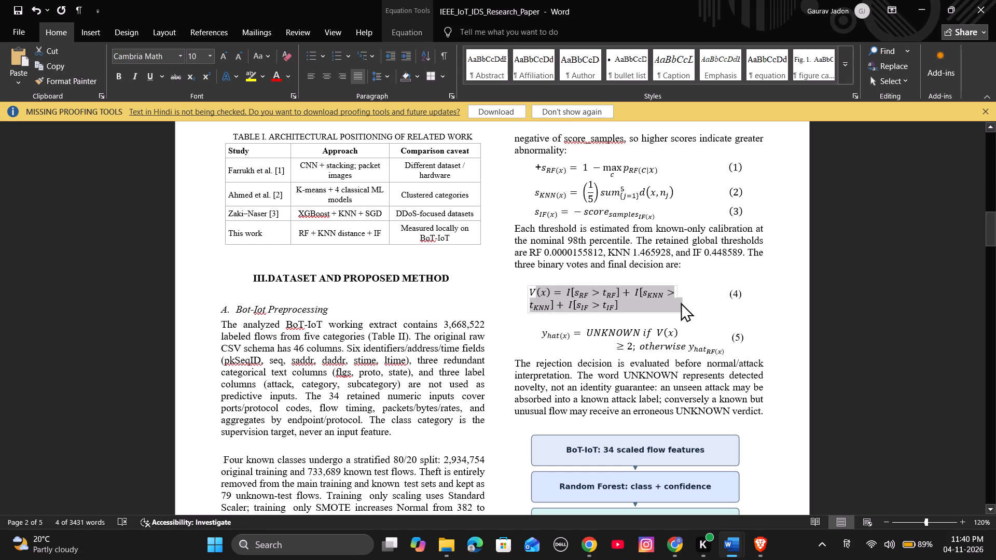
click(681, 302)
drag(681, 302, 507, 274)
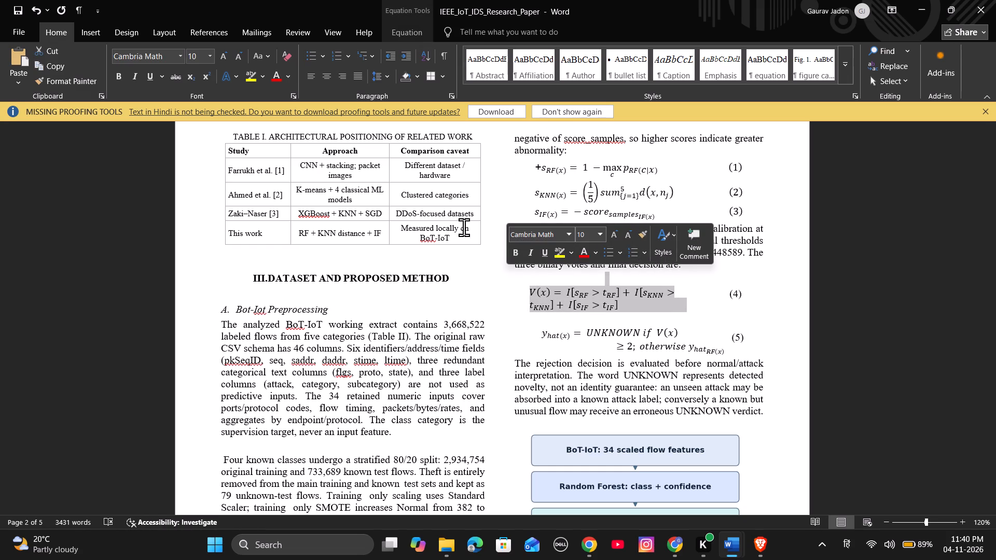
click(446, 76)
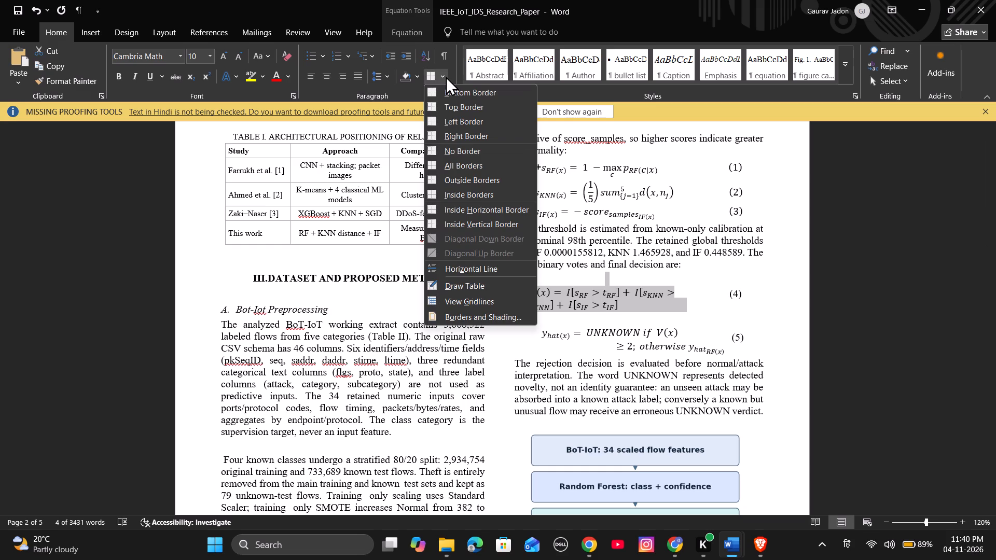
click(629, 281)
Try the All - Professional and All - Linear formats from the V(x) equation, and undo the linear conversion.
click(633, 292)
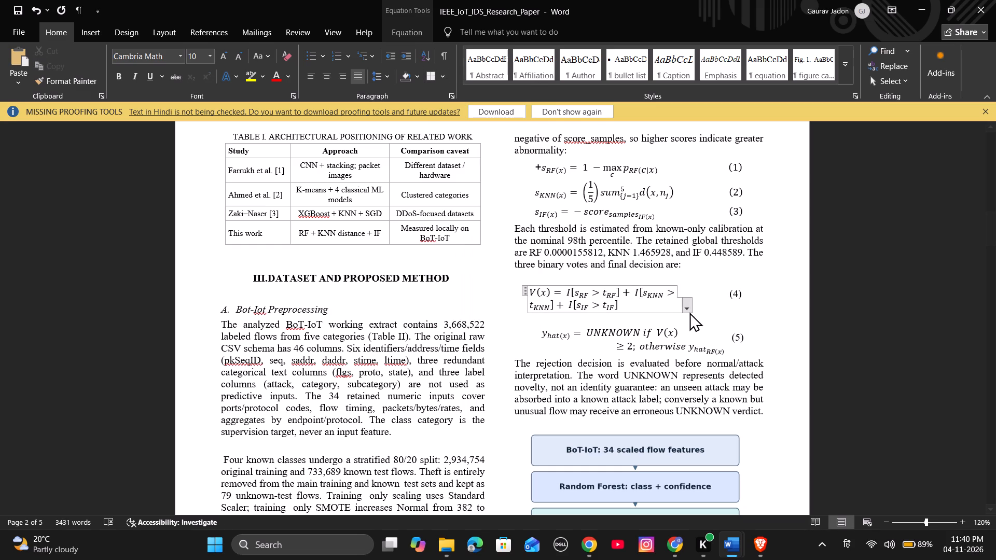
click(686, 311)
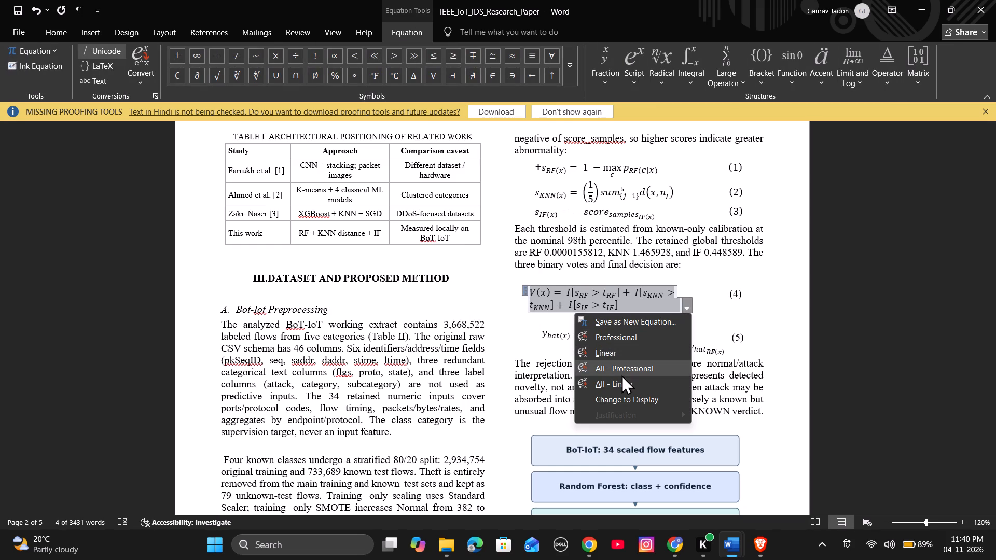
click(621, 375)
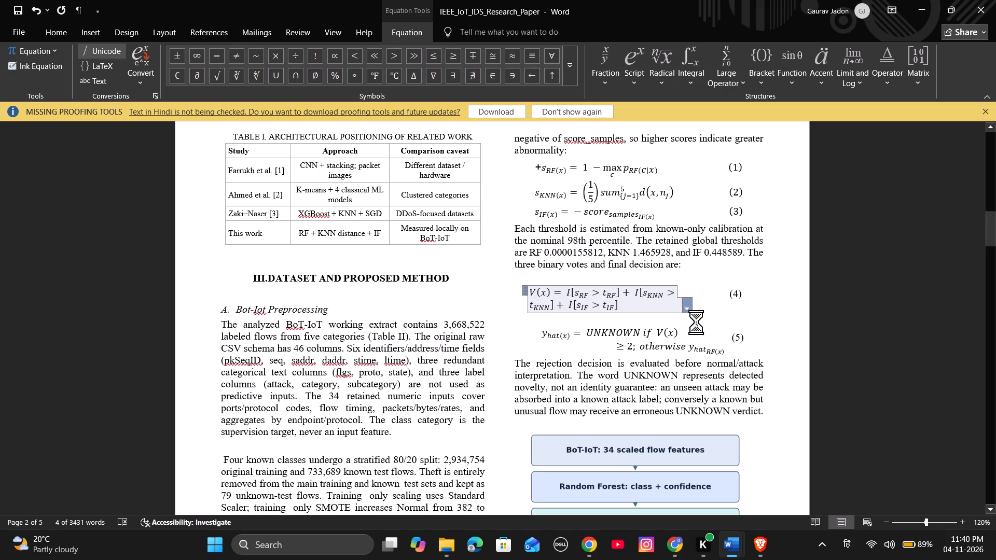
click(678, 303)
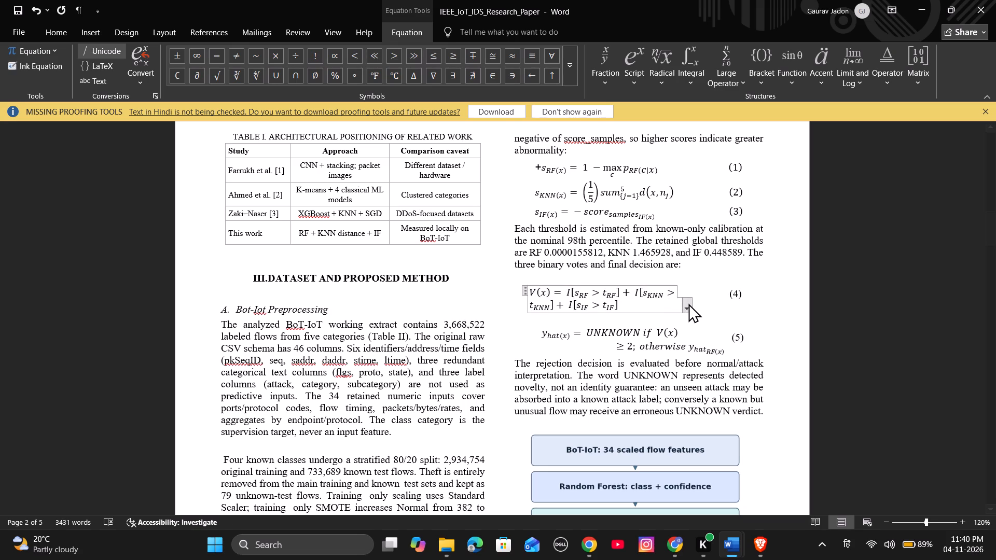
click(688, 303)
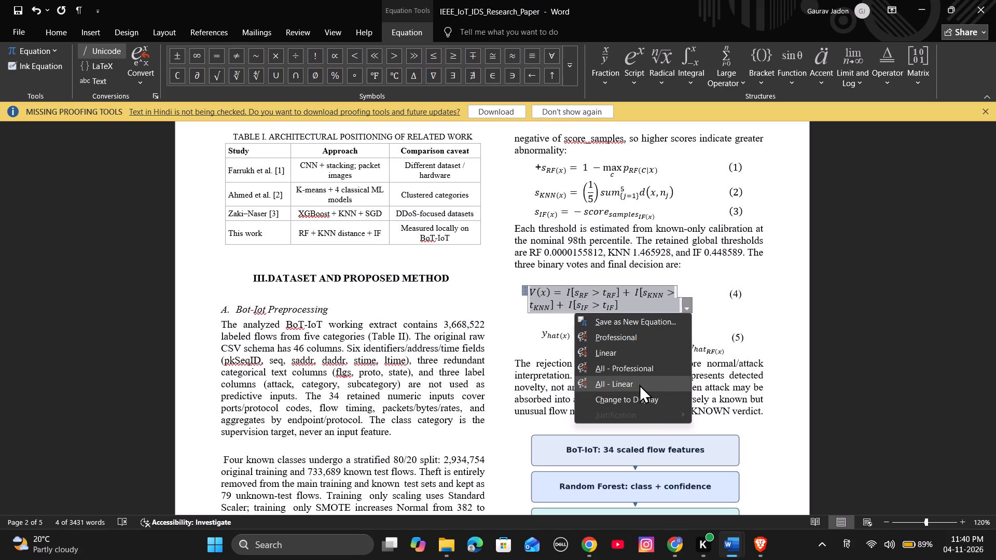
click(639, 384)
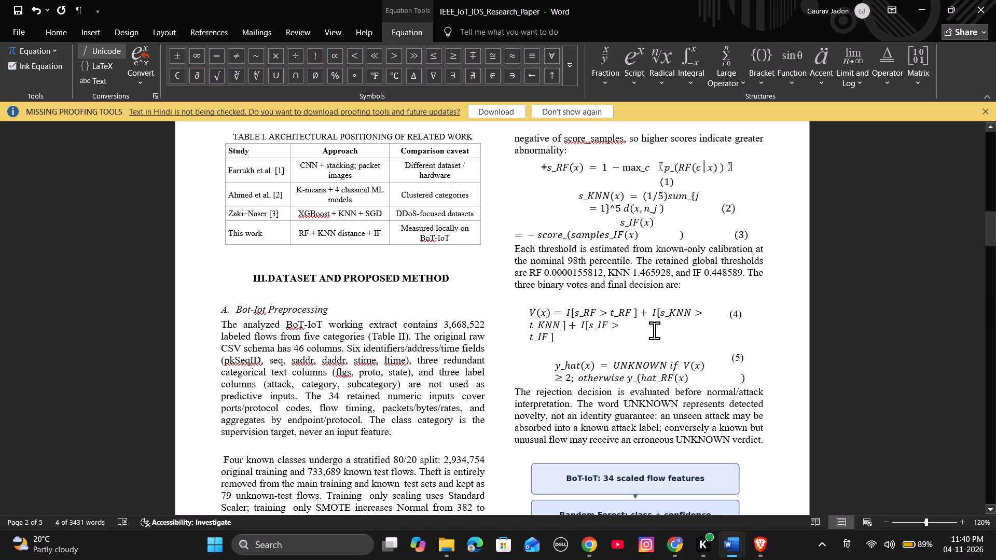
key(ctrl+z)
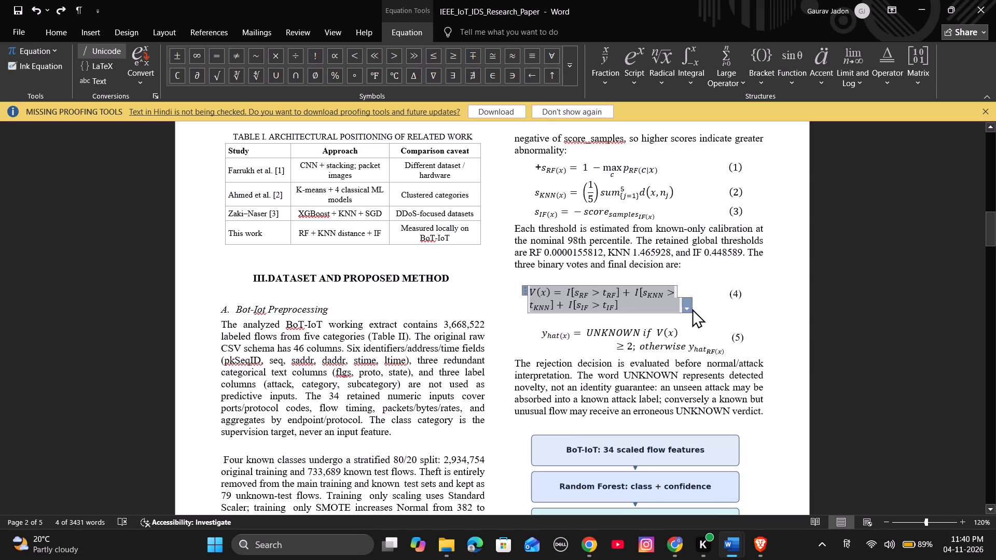
Adjust the indent of the V(x) equation until it sits one level in from the column margin, close above the y_hat(x) equation's start.
click(691, 308)
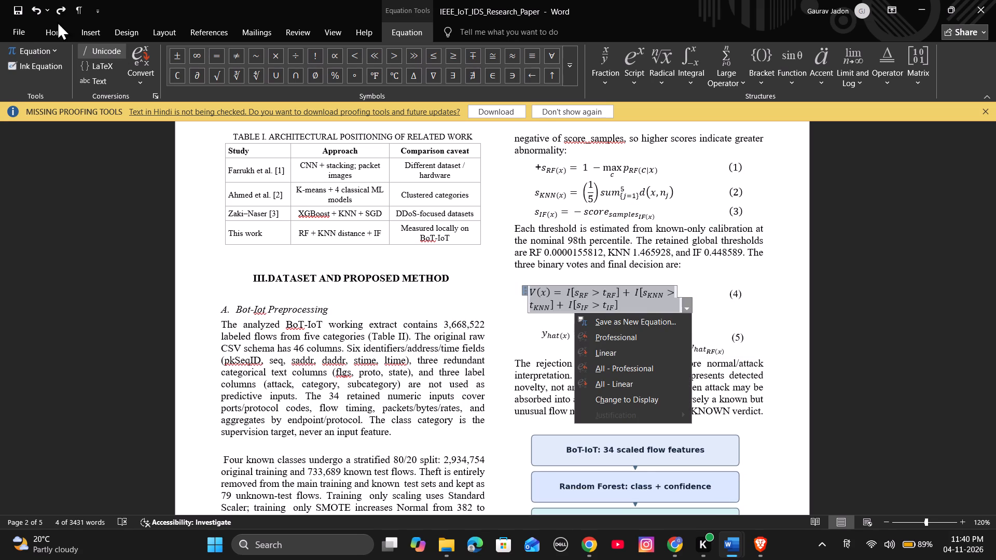
click(60, 31)
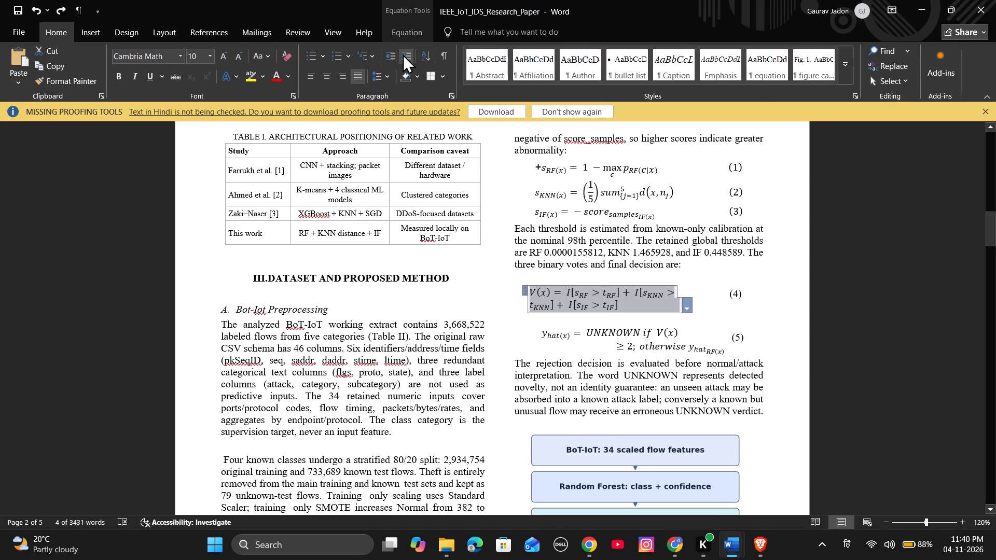
click(403, 54)
click(403, 54)
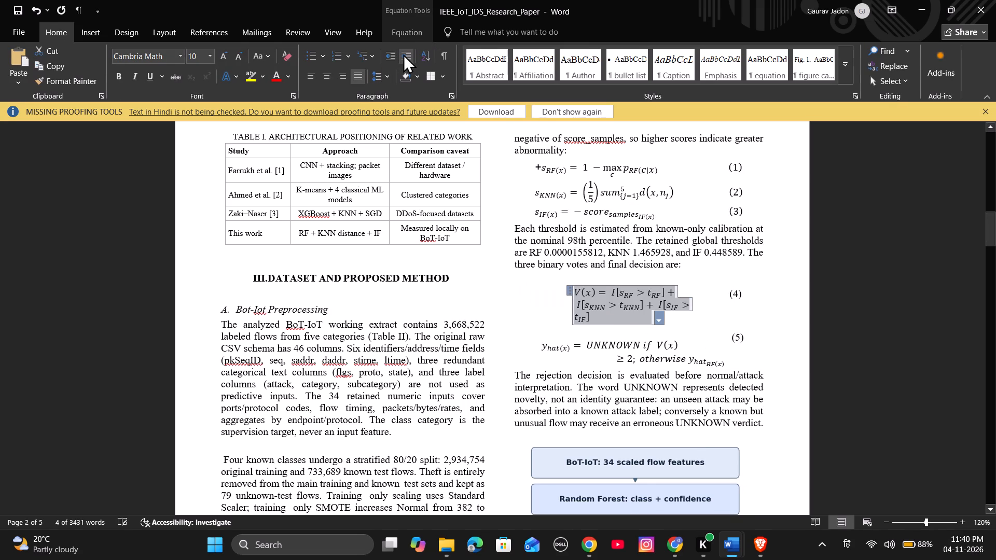
click(403, 54)
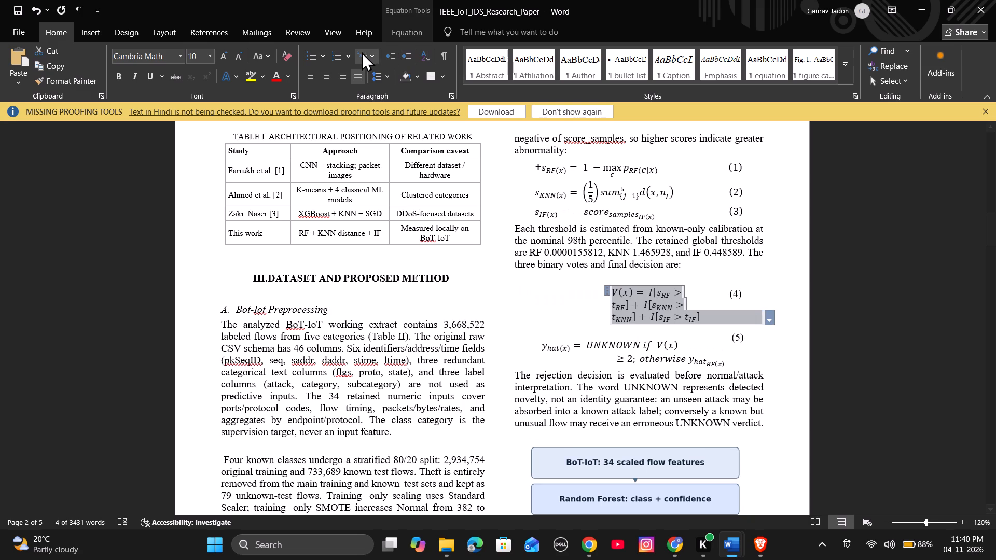
double_click(387, 52)
click(387, 52)
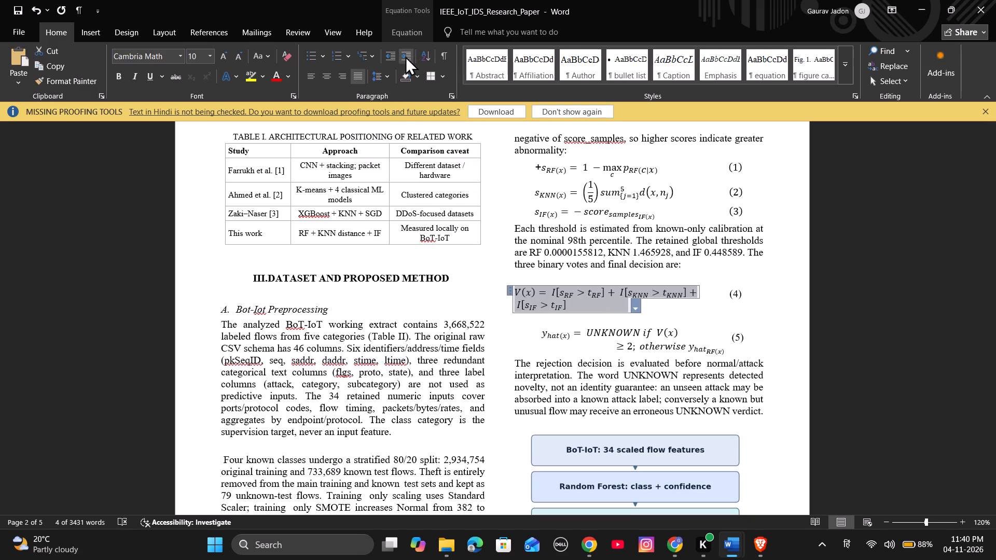
click(405, 56)
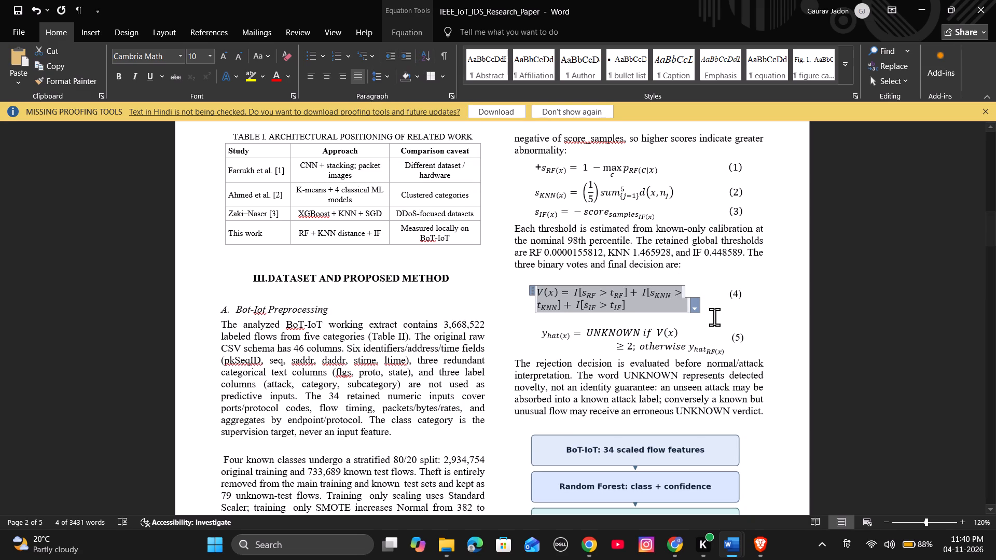
click(714, 317)
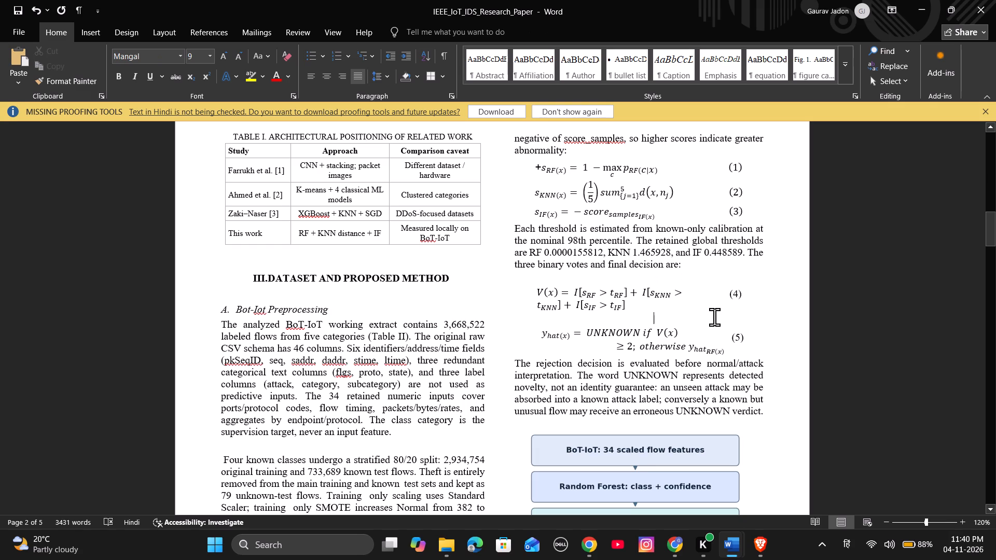
Review page 2 from the numbered equations down through Table II, Fig. 1 and the start of the Implementation section.
scroll(714, 317, down, 2)
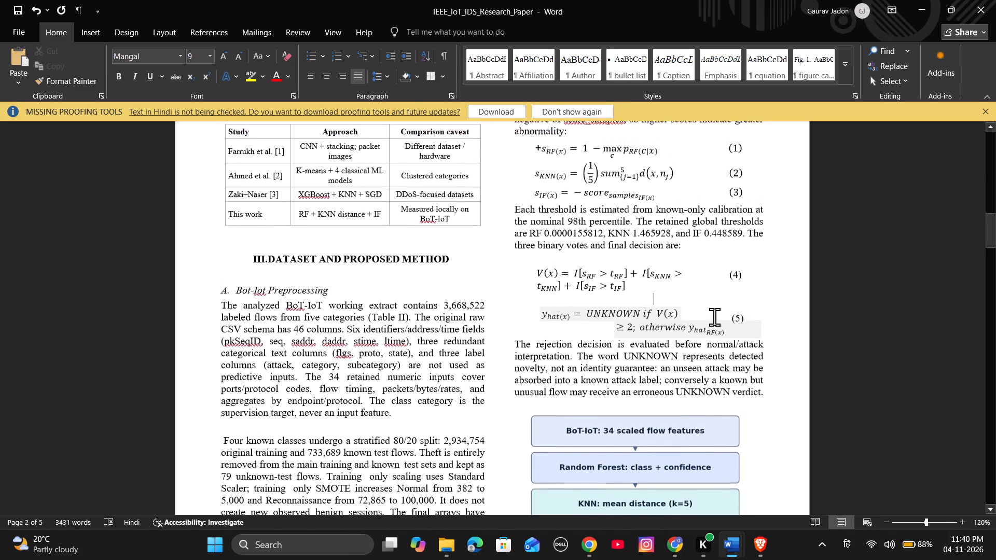
scroll(714, 317, down, 2)
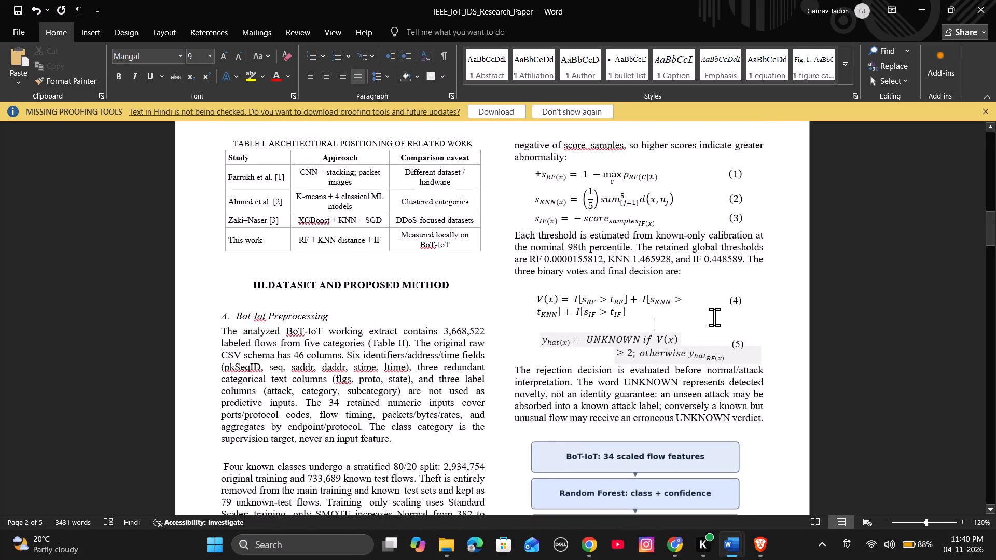
scroll(714, 317, down, 1)
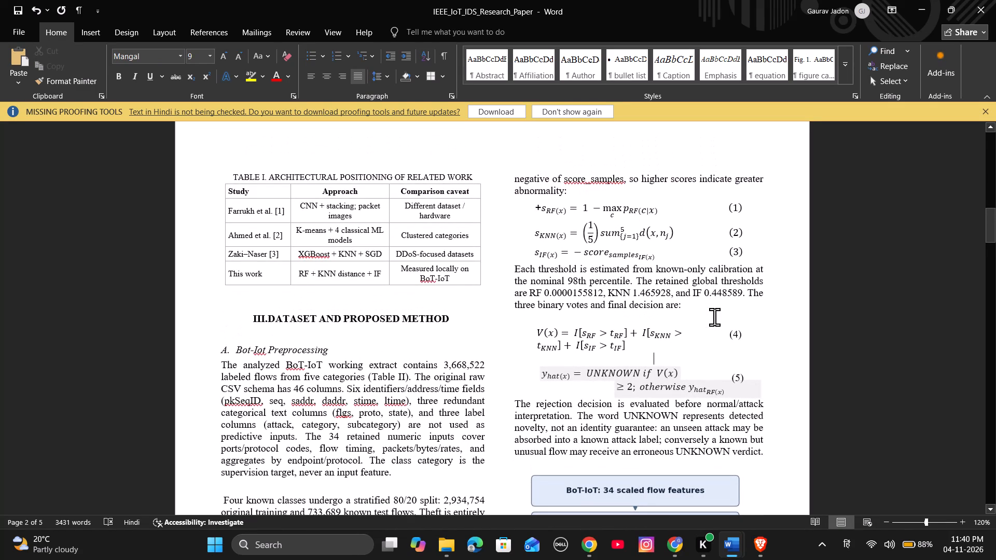
scroll(714, 317, down, 1)
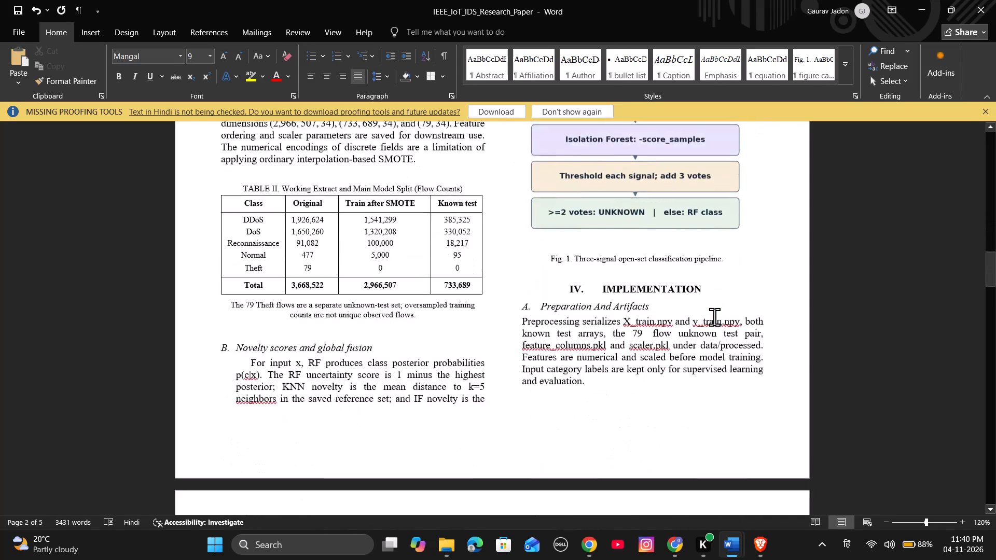
scroll(714, 317, down, 3)
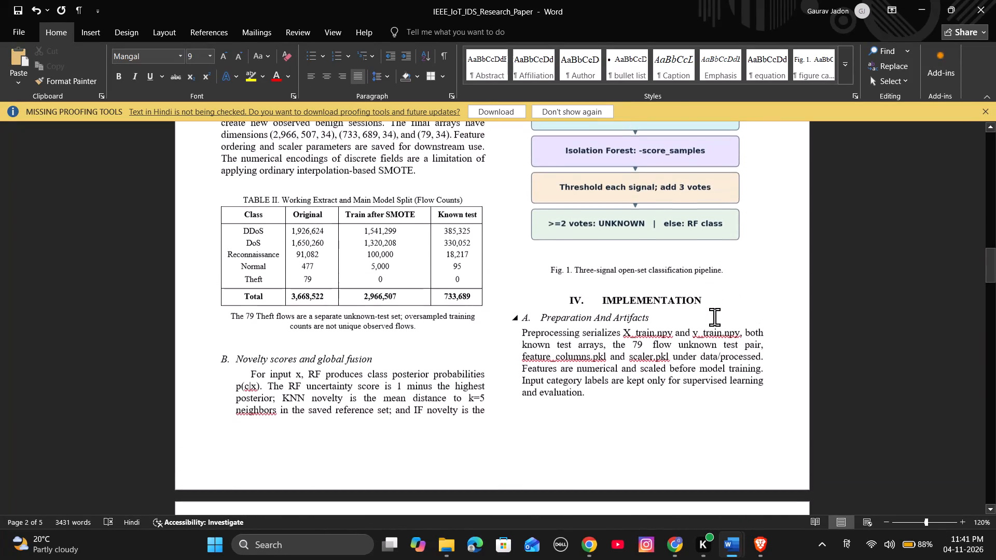
Examine the overall layout of the paper's first three pages side by side, including how the equations sit in their column.
scroll(714, 317, down, 1)
ctrl+scroll(714, 317, down, 3)
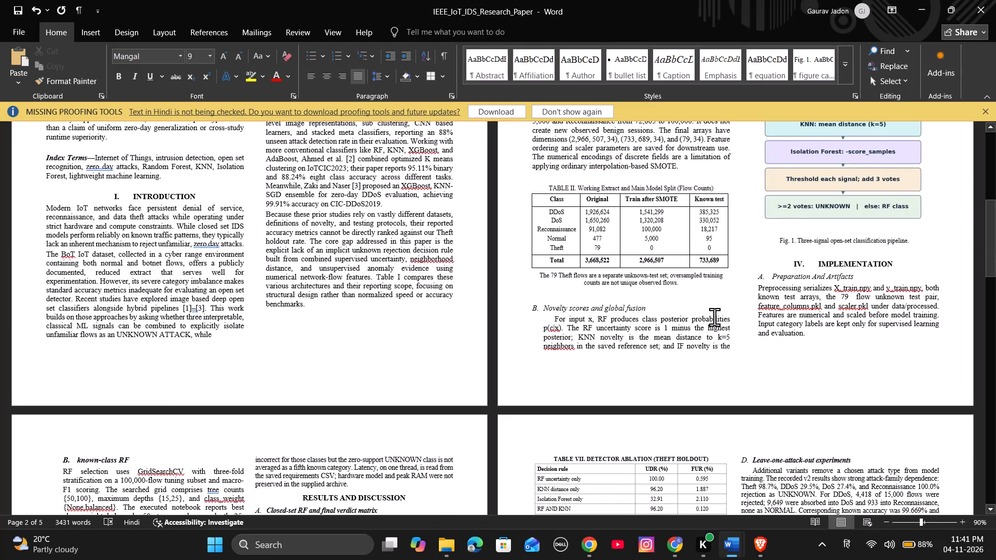
scroll(714, 317, up, 1)
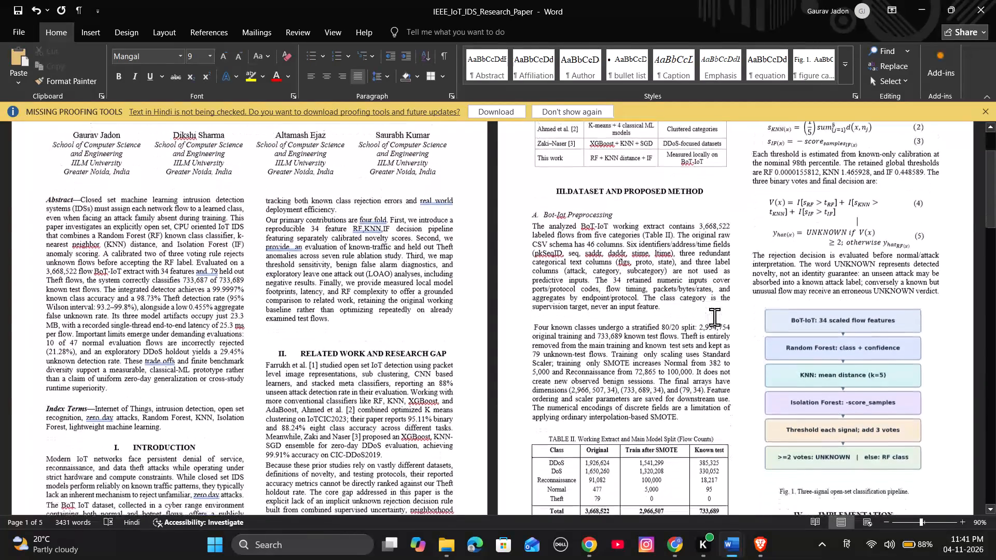
ctrl+scroll(714, 317, down, 1)
scroll(714, 317, up, 1)
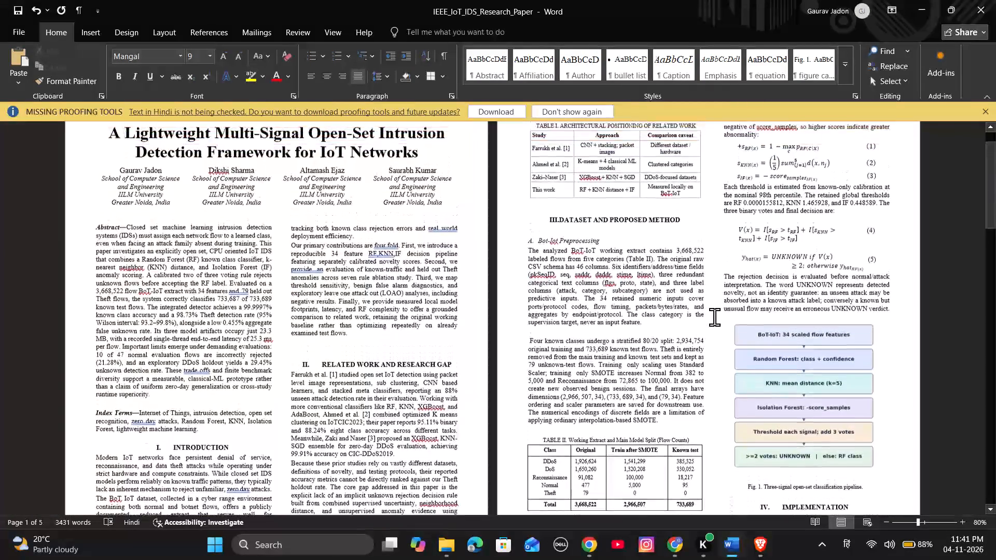
ctrl+scroll(714, 317, down, 1)
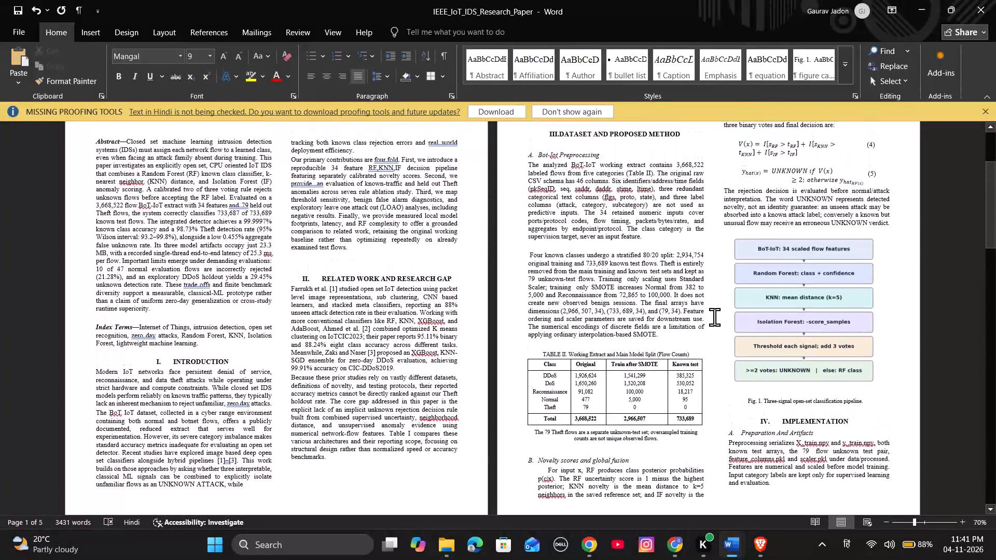
ctrl+scroll(714, 317, down, 1)
scroll(714, 317, up, 2)
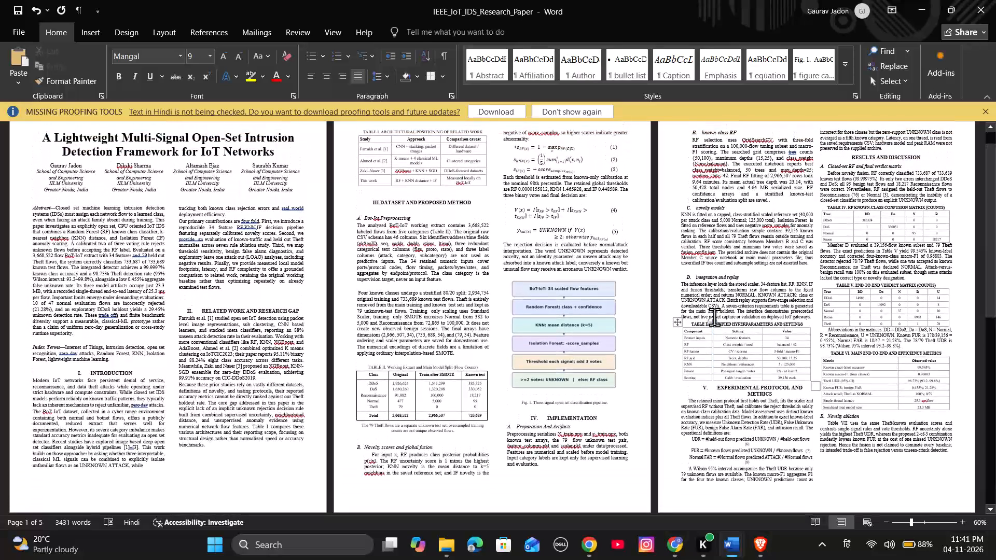
scroll(714, 317, up, 1)
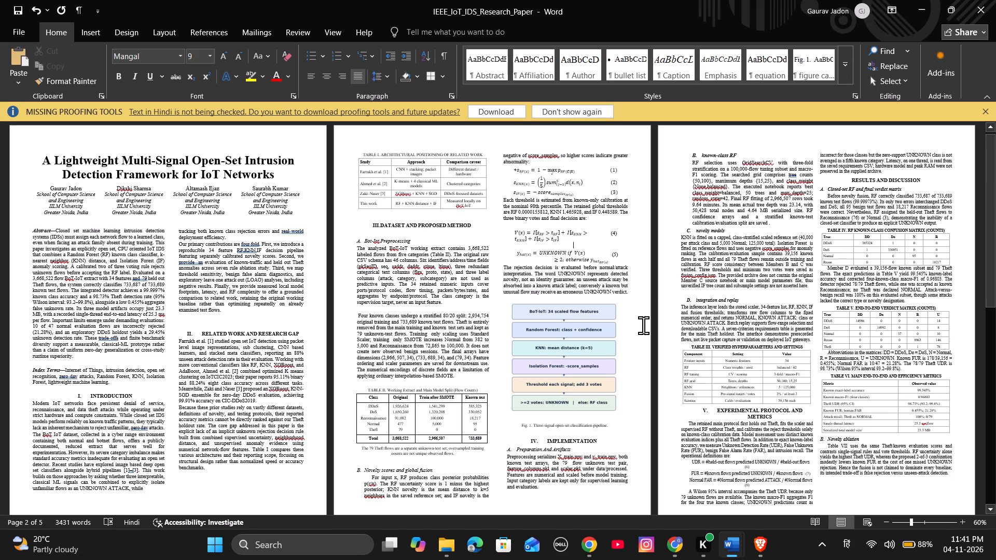
ctrl+scroll(643, 325, up, 3)
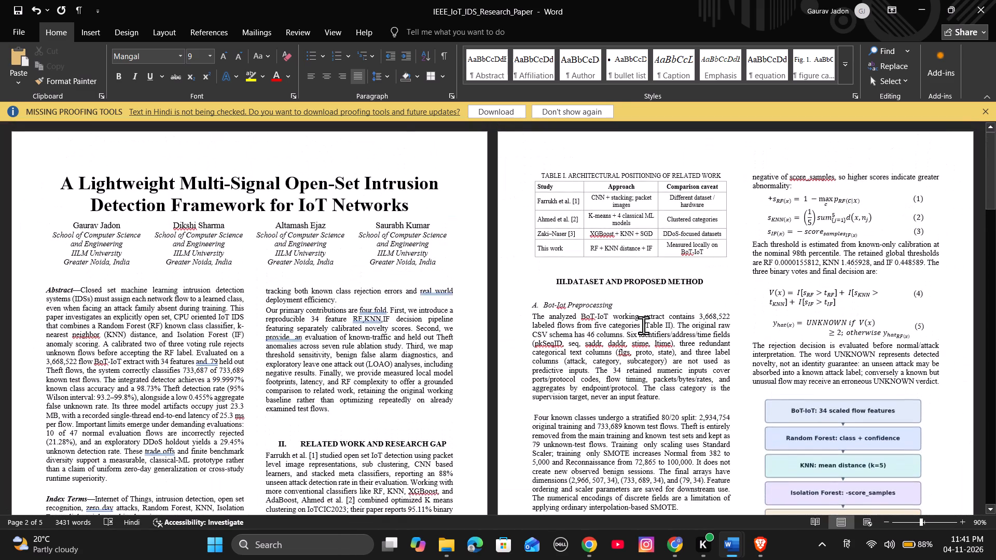